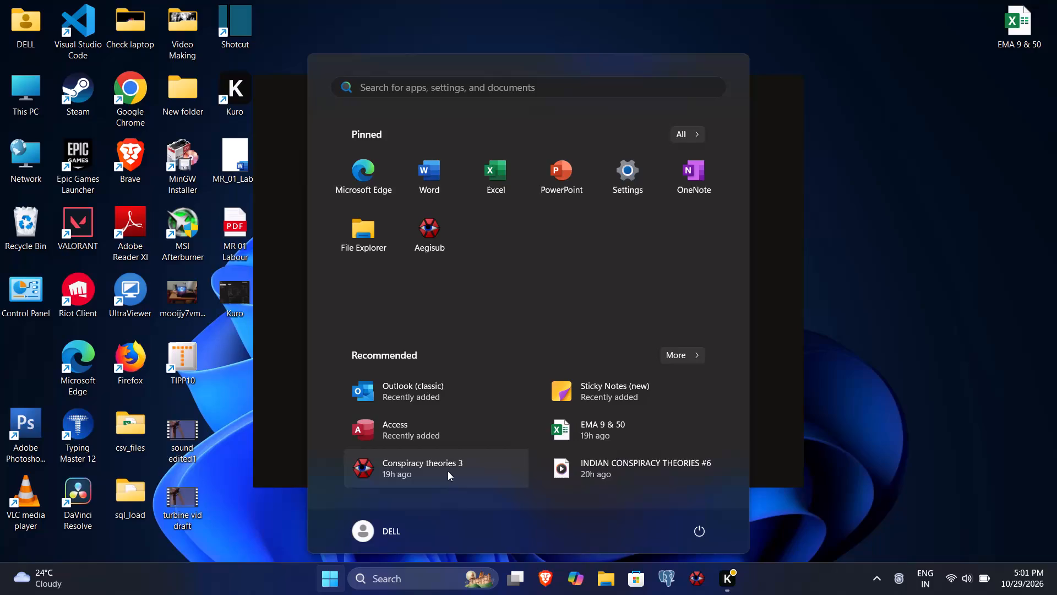
Open the recent subtitle file "Conspiracy theories 3" in Aegisub together with its associated video.
{"action": "left_click", "coordinate": [447, 471]}
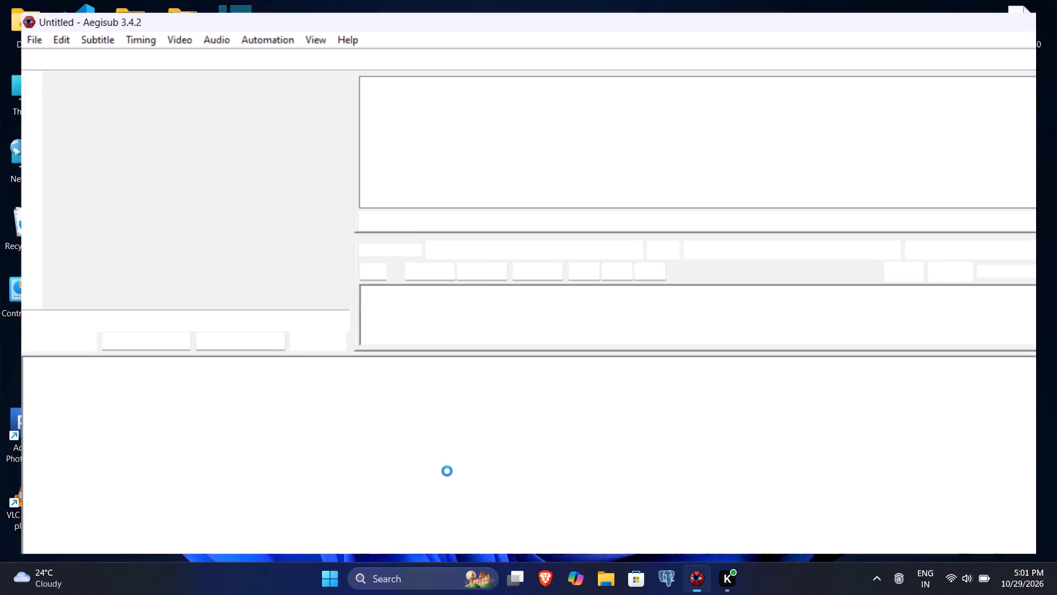
{"action": "key", "text": "Return"}
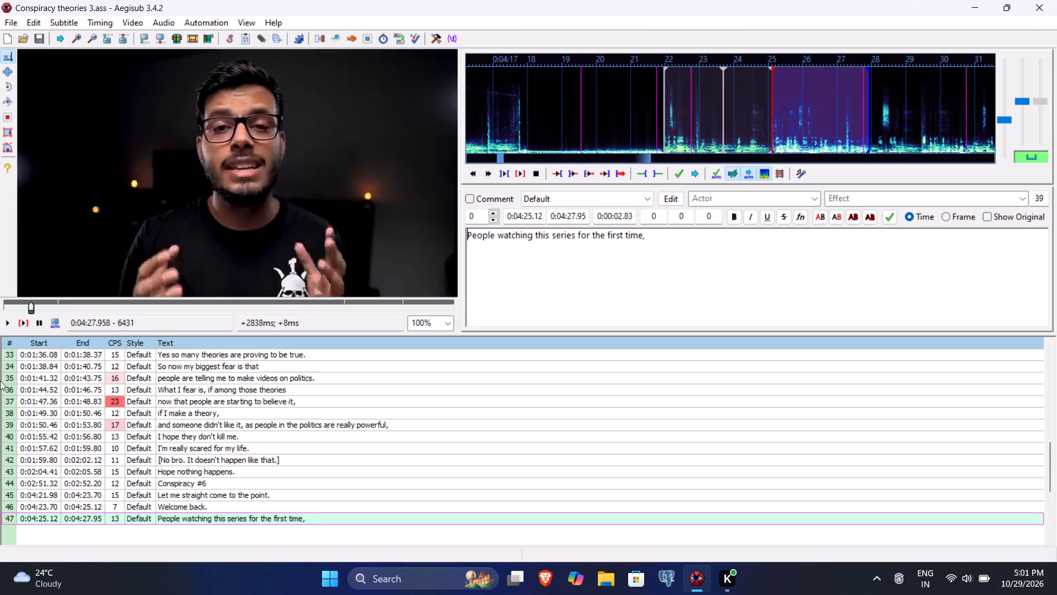
Add a new subtitle line 48 after the last one, play its speech and set its end time to 0:04:32.66.
{"action": "left_click", "coordinate": [21, 321]}
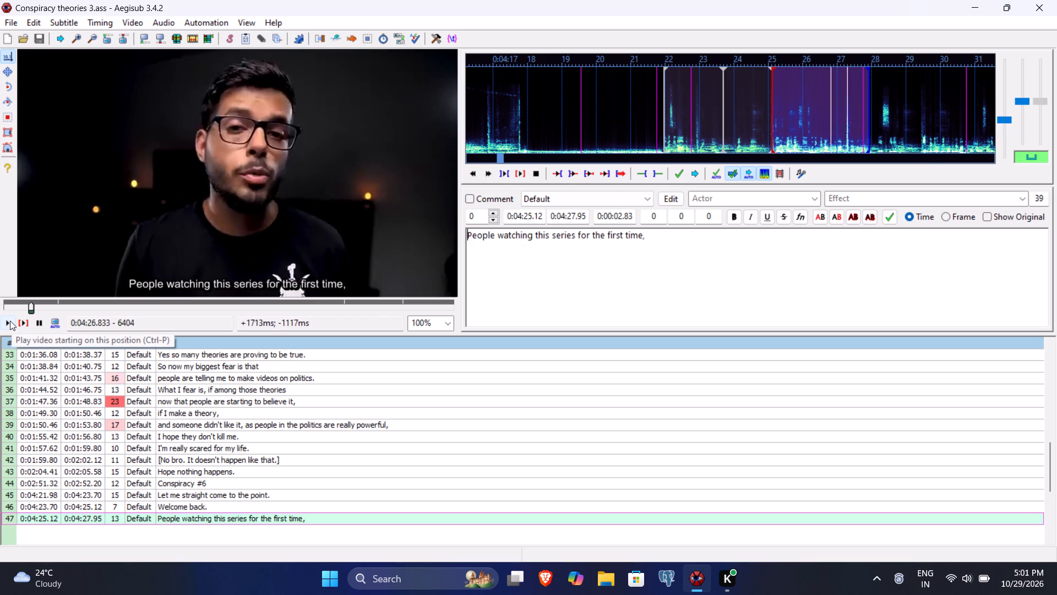
{"action": "key", "text": "Return"}
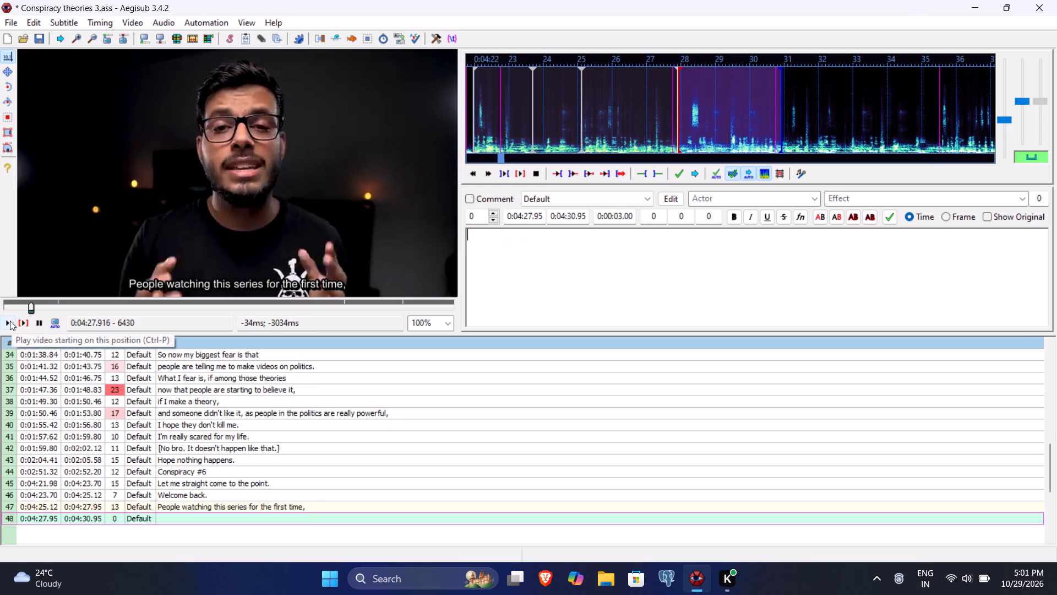
{"action": "left_click", "coordinate": [24, 321]}
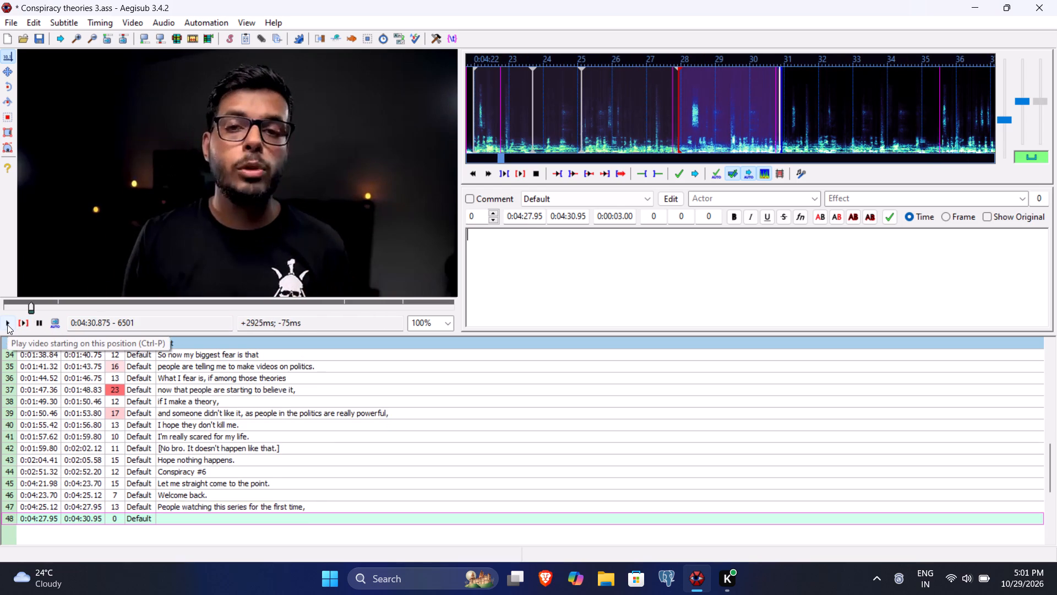
{"action": "left_click", "coordinate": [7, 324]}
{"action": "left_click", "coordinate": [7, 324]}
{"action": "left_click", "coordinate": [7, 324]}
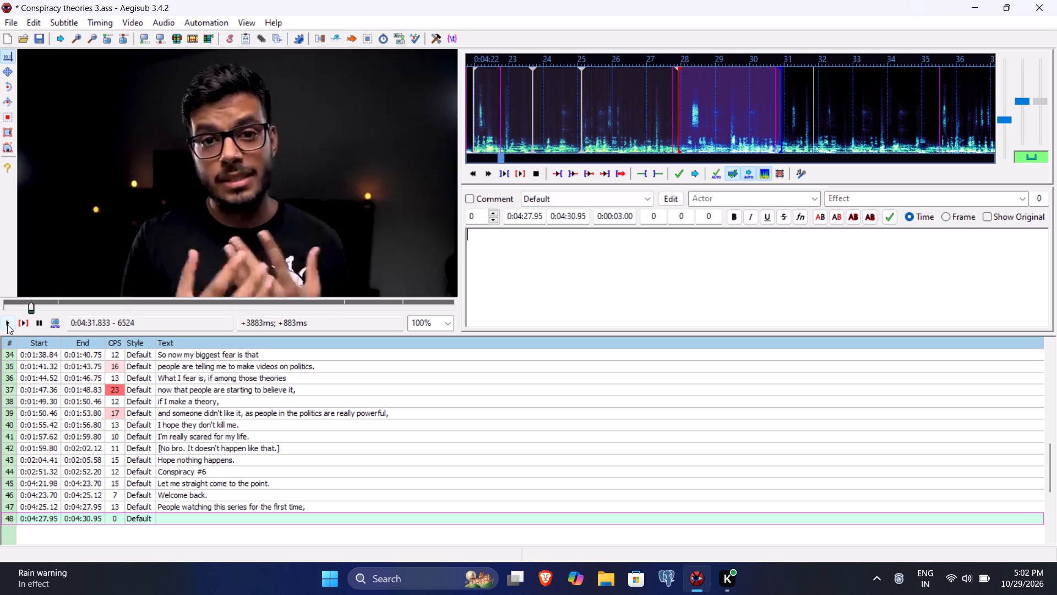
{"action": "left_click", "coordinate": [7, 324]}
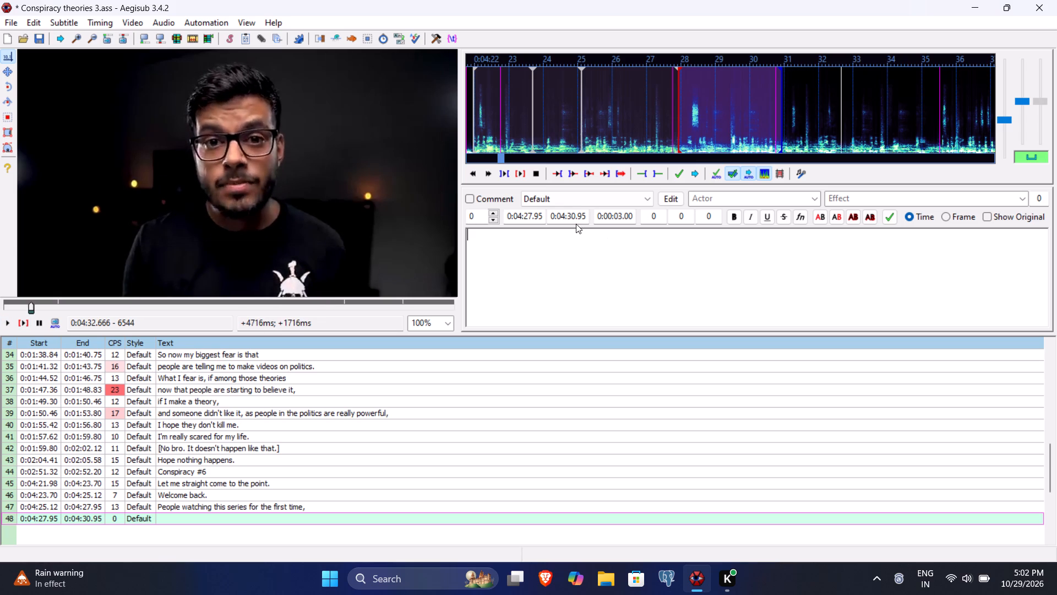
{"action": "left_click", "coordinate": [571, 217]}
{"action": "type", "text": "266"}
{"action": "left_click", "coordinate": [542, 248]}
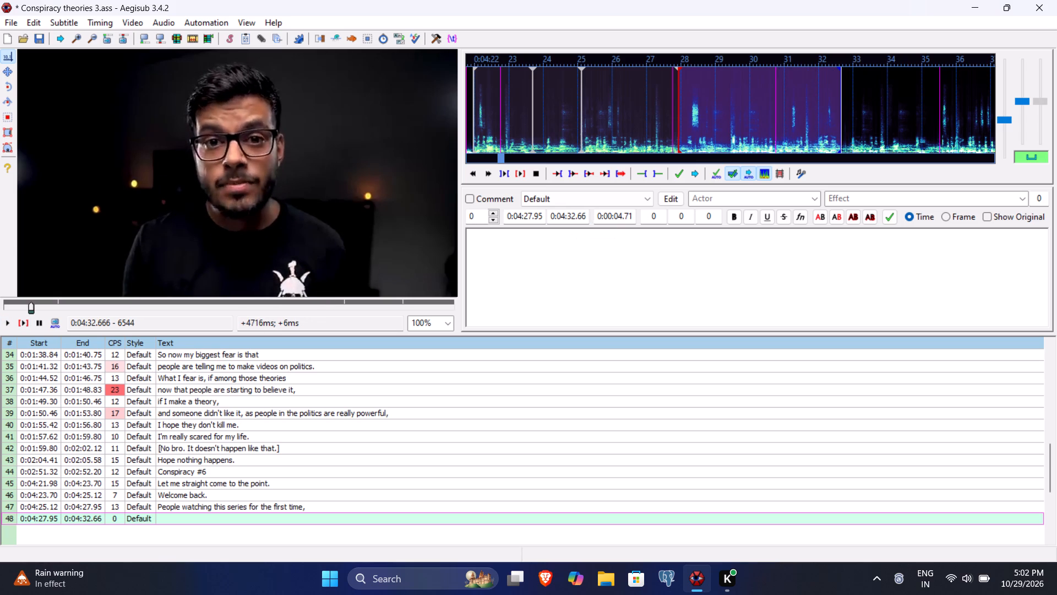
Enter "In these series, the things I say in the videos are just theories," as line 48's text and commit it.
{"action": "type", "text": "In these videos"}
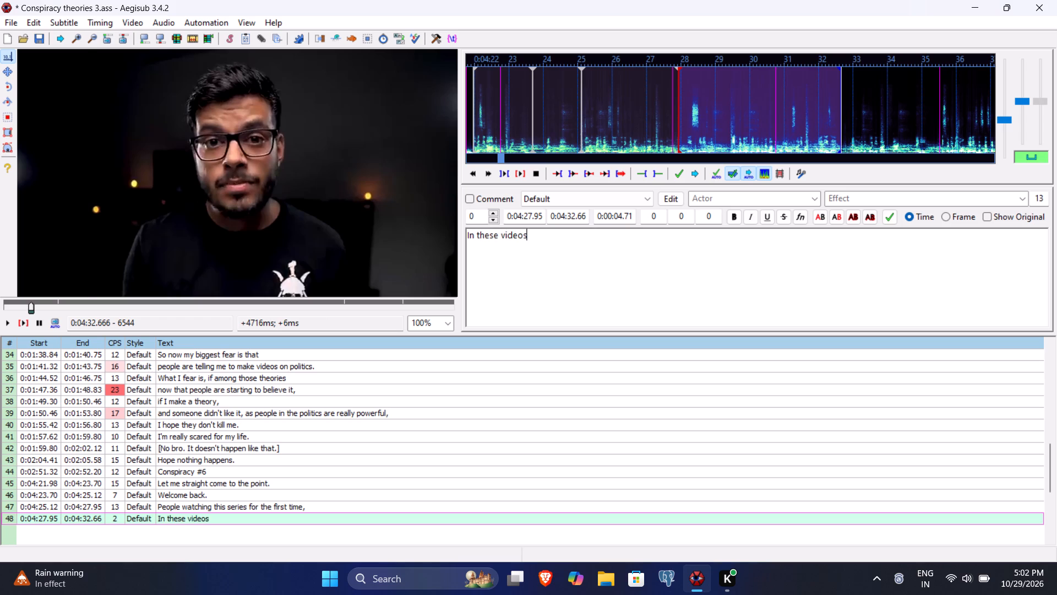
{"action": "left_click", "coordinate": [24, 322]}
{"action": "double_click", "coordinate": [517, 237]}
{"action": "type", "text": "series, the things I say int eh"}
{"action": "key", "text": "BackSpace"}
{"action": "key", "text": "BackSpace"}
{"action": "key", "text": "BackSpace"}
{"action": "key", "text": "BackSpace"}
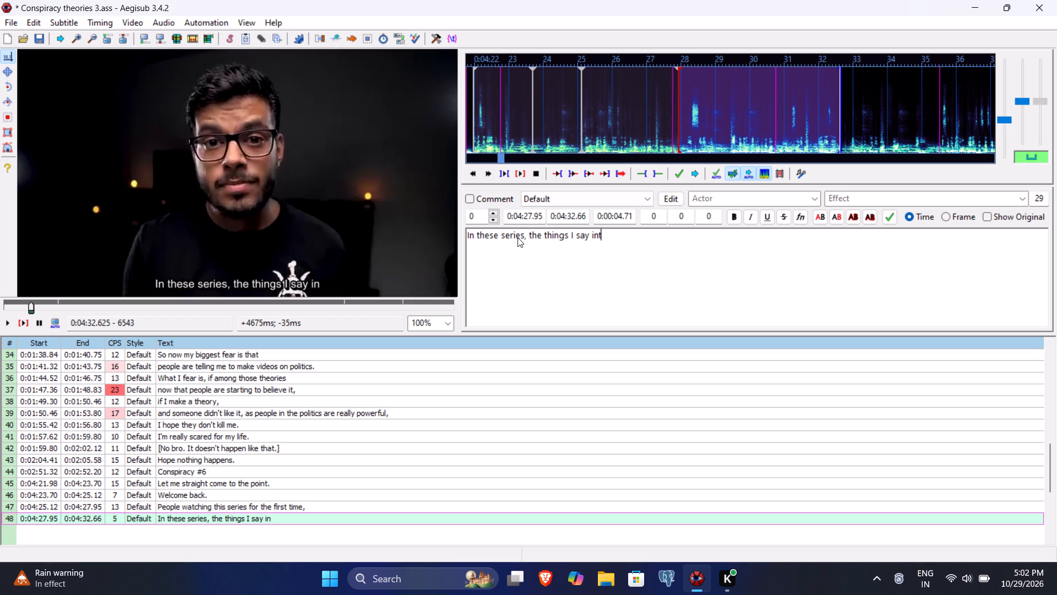
{"action": "key", "text": "space"}
{"action": "type", "text": "the videos are just theories"}
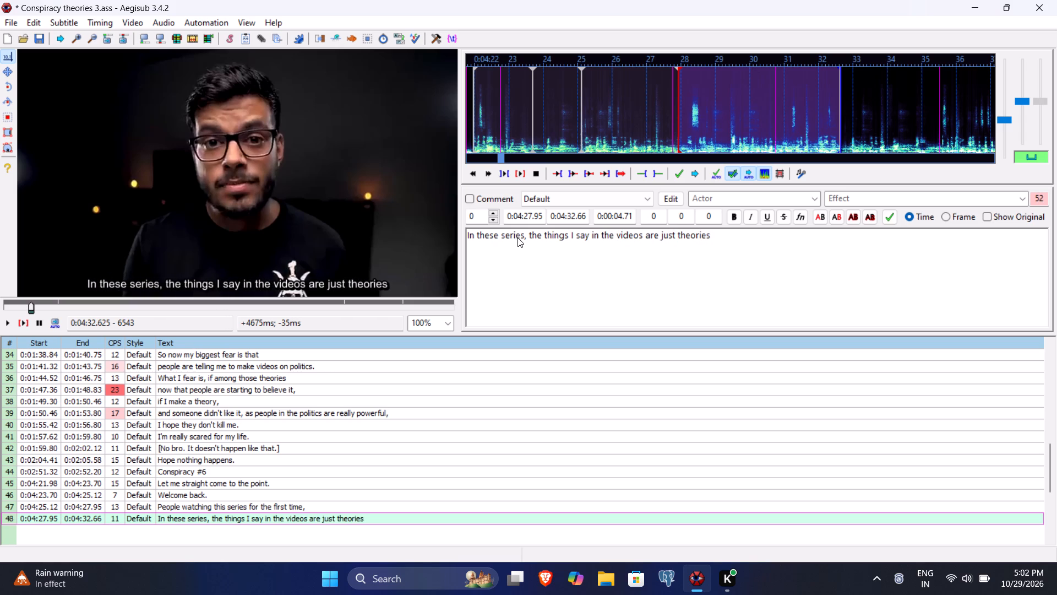
{"action": "key", "text": "comma"}
{"action": "key", "text": "Return"}
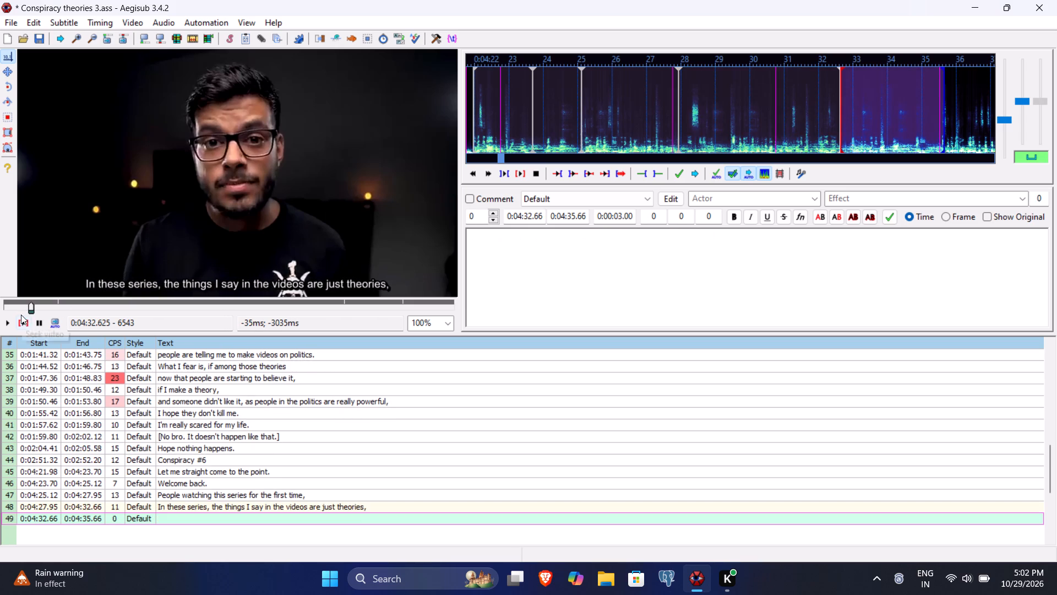
Play the speech for line 49 and set its end time to 0:04:35.37.
{"action": "left_click", "coordinate": [25, 324]}
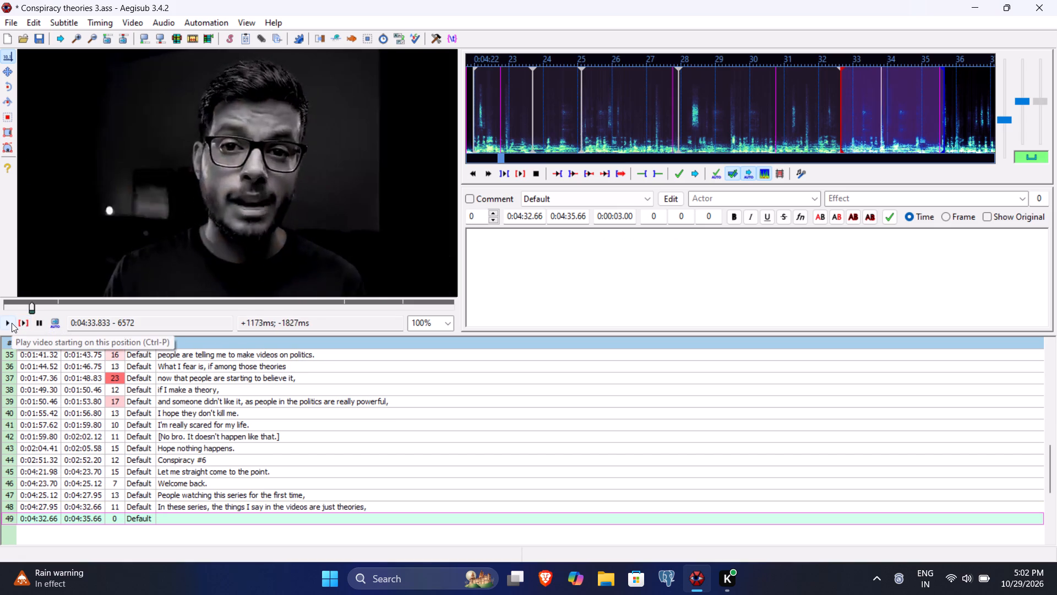
{"action": "left_click", "coordinate": [12, 323]}
{"action": "double_click", "coordinate": [12, 323]}
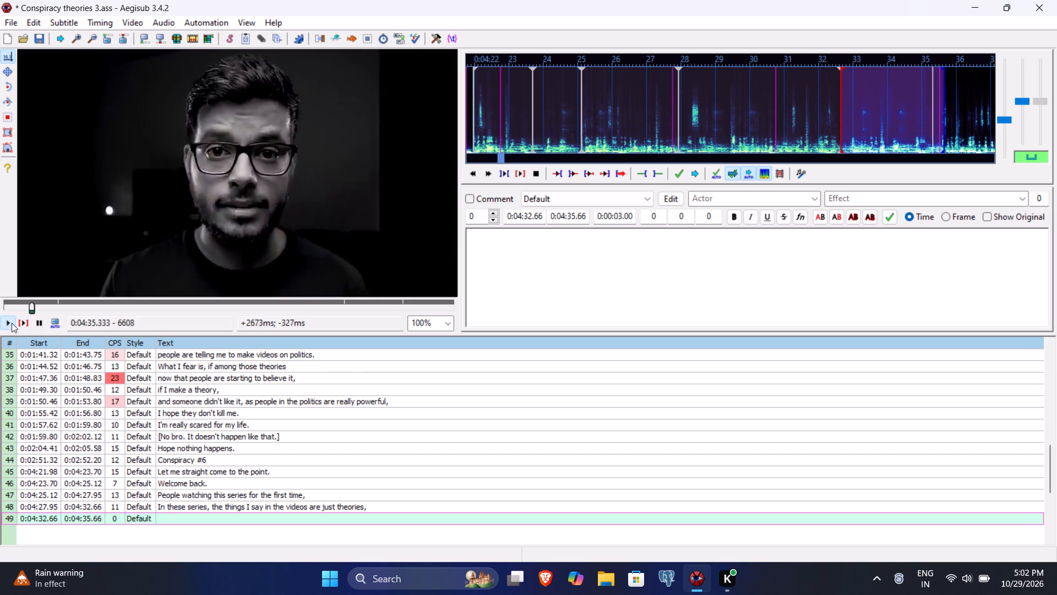
{"action": "left_click", "coordinate": [568, 211]}
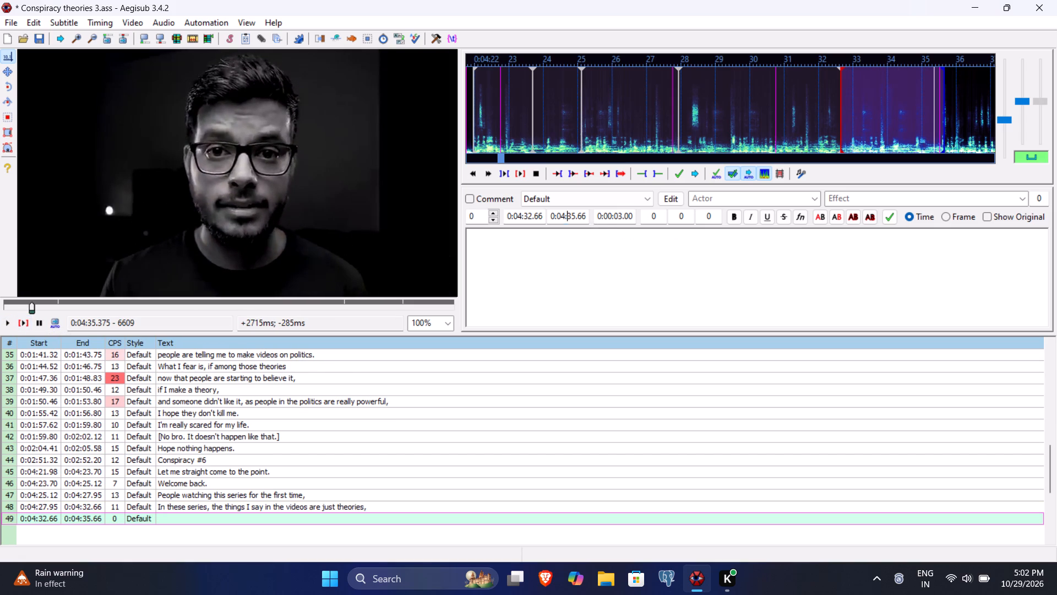
{"action": "type", "text": "35"}
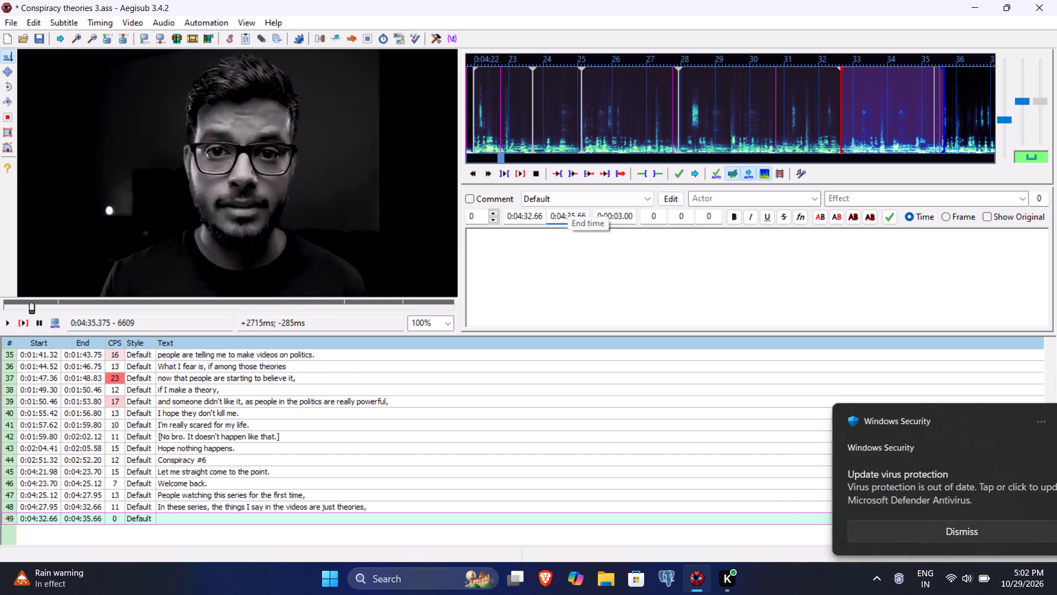
{"action": "type", "text": "37"}
{"action": "left_click", "coordinate": [550, 286]}
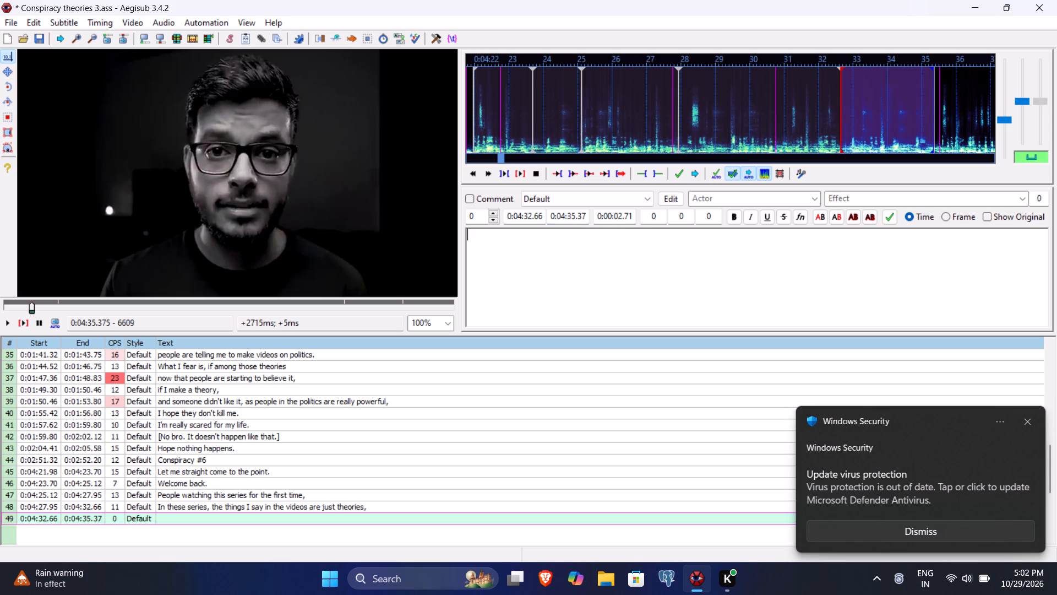
Enter "and they aren't true." as line 49's text, save the file and commit the line.
{"action": "type", "text": "and they"}
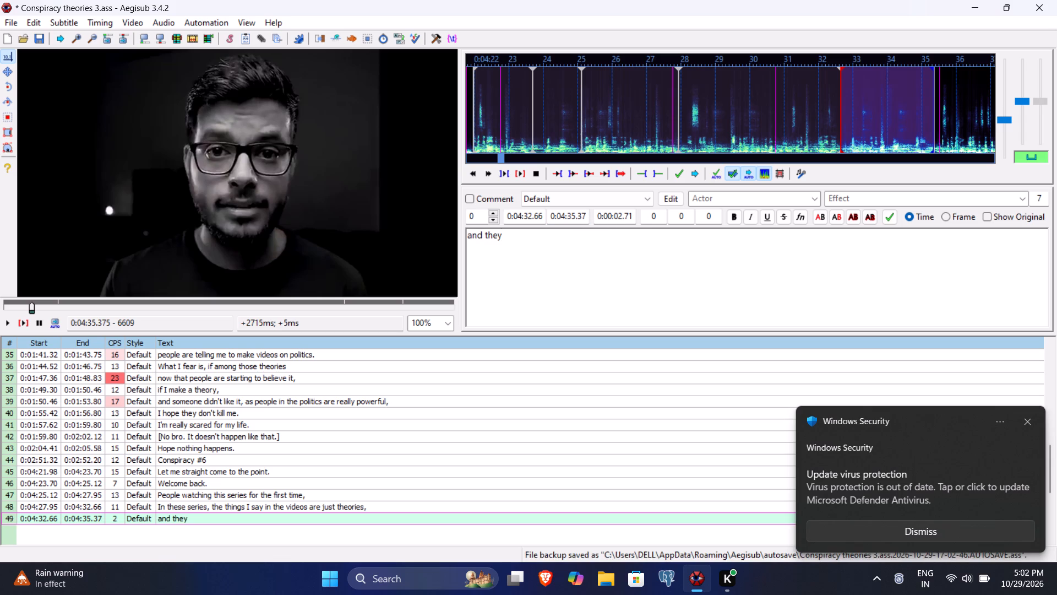
{"action": "key", "text": "space"}
{"action": "type", "text": "aren't"}
{"action": "key", "text": "space"}
{"action": "type", "text": "true"}
{"action": "key", "text": "period"}
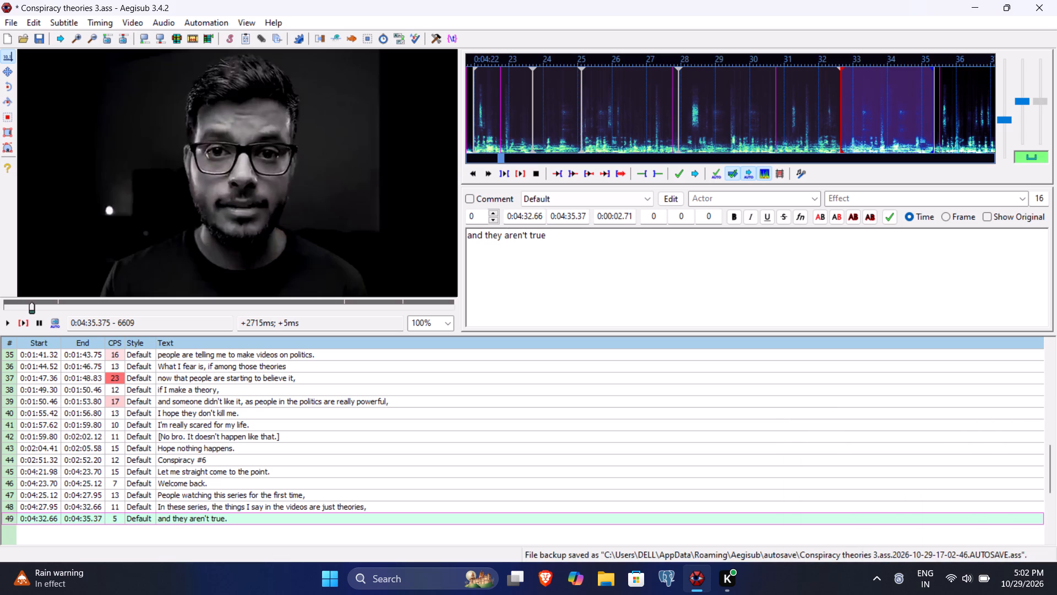
{"action": "key", "text": "ctrl+s"}
{"action": "key", "text": "Return"}
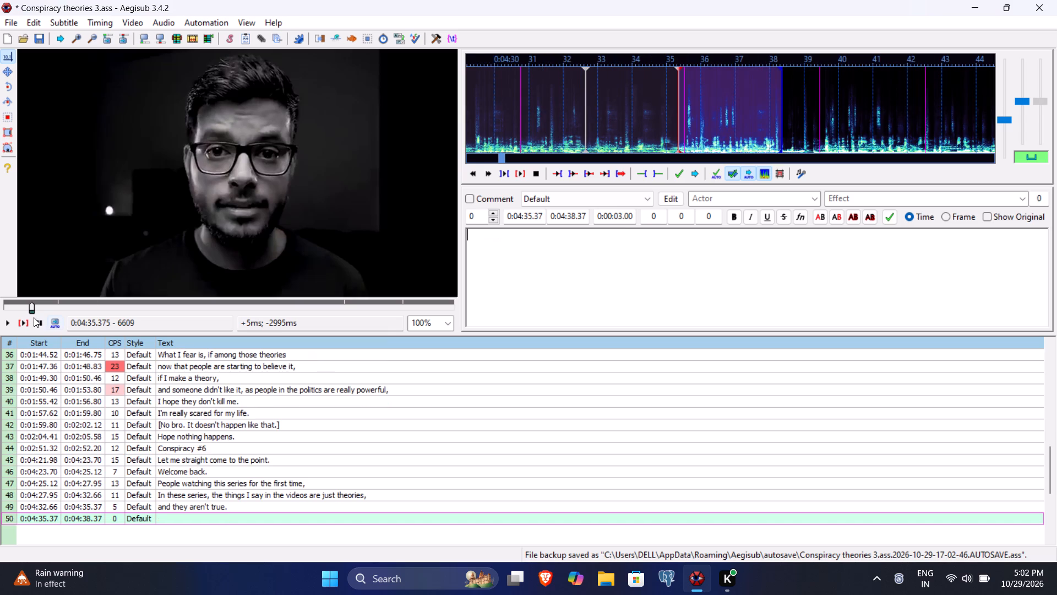
Play the speech for line 50 and set its end time to 0:04:39.12.
{"action": "left_click", "coordinate": [24, 323]}
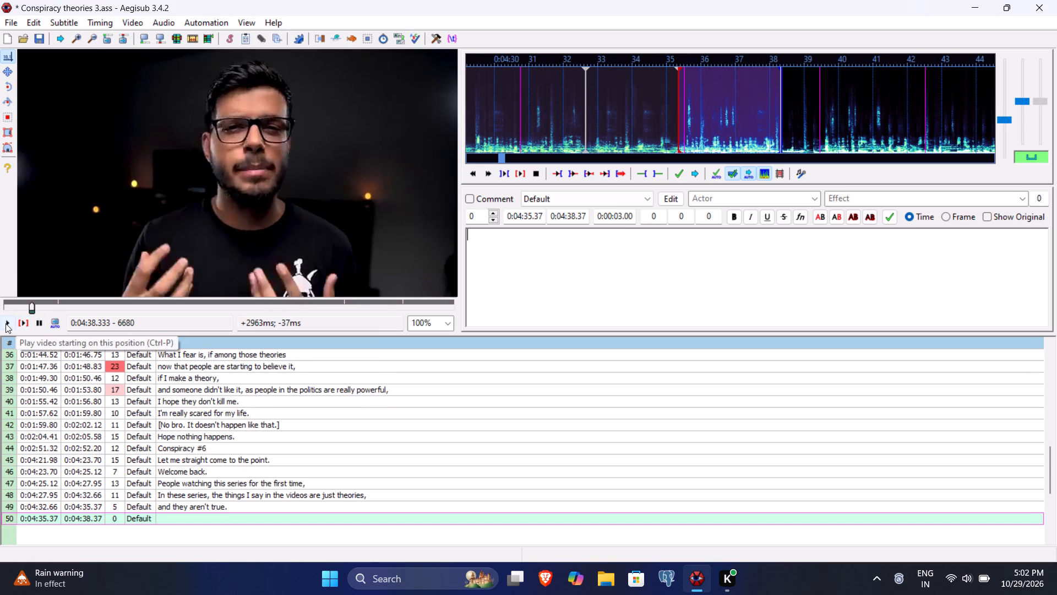
{"action": "left_click", "coordinate": [6, 323]}
{"action": "left_click", "coordinate": [6, 323]}
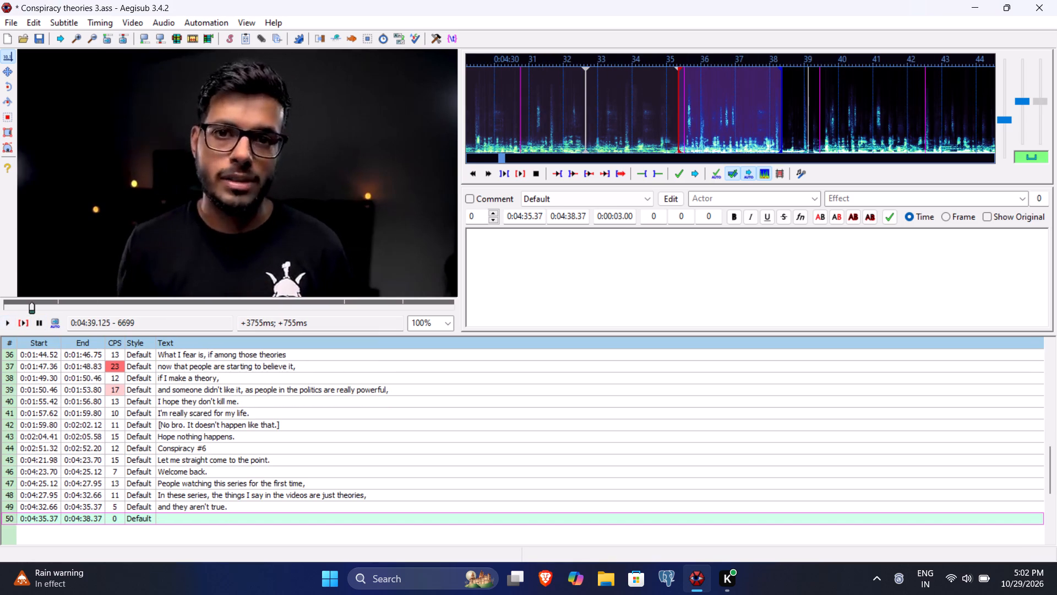
{"action": "left_click", "coordinate": [570, 220]}
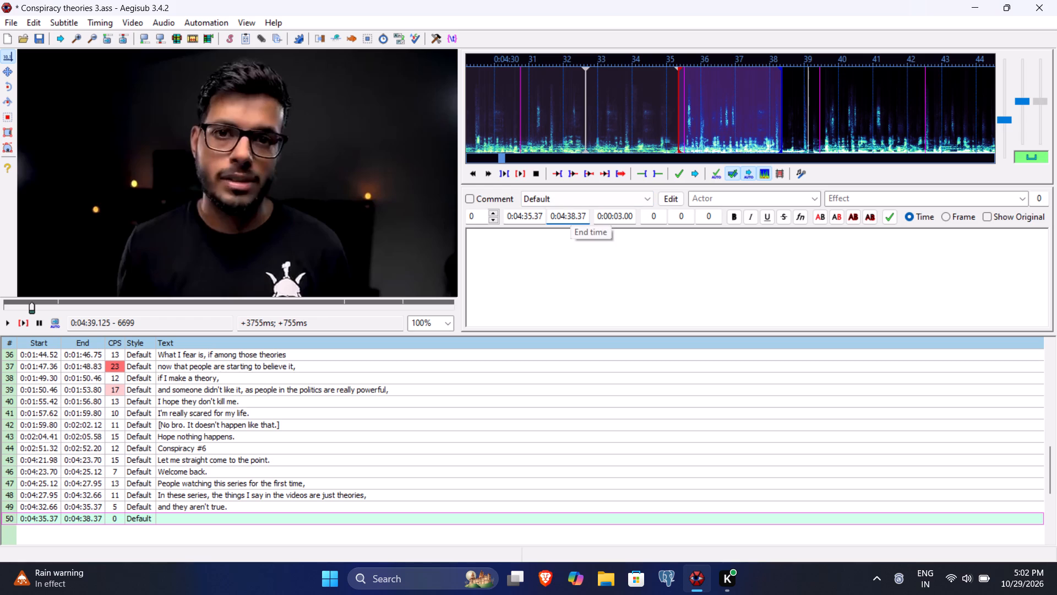
{"action": "type", "text": "912"}
{"action": "left_click", "coordinate": [563, 276]}
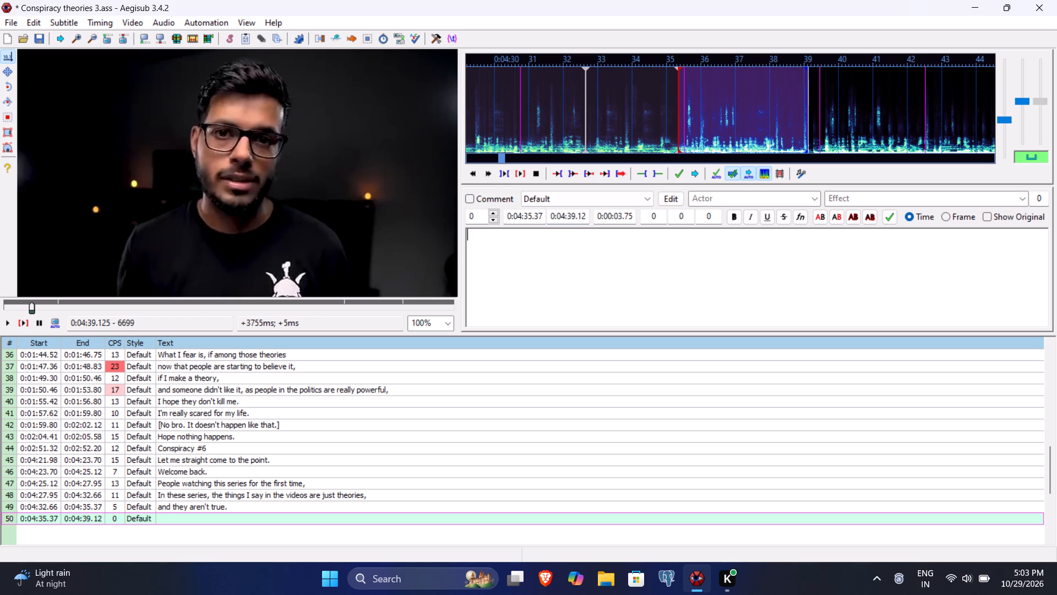
Enter "The theories we're about to discuss are really close to reality." as line 50's text, save the file and commit the line.
{"action": "type", "text": "the t"}
{"action": "key", "text": "BackSpace"}
{"action": "key", "text": "BackSpace"}
{"action": "key", "text": "BackSpace"}
{"action": "key", "text": "BackSpace"}
{"action": "key", "text": "BackSpace"}
{"action": "type", "text": "The theories wer"}
{"action": "key", "text": "space"}
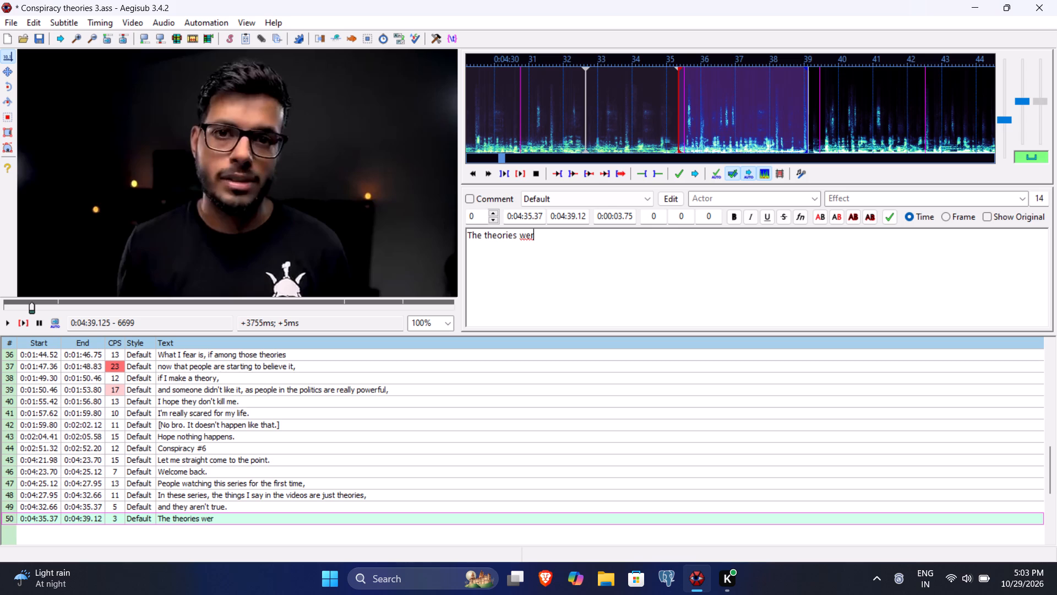
{"action": "key", "text": "BackSpace"}
{"action": "key", "text": "BackSpace"}
{"action": "key", "text": "space"}
{"action": "key", "text": "BackSpace"}
{"action": "type", "text": "'re about to discuss are t"}
{"action": "key", "text": "BackSpace"}
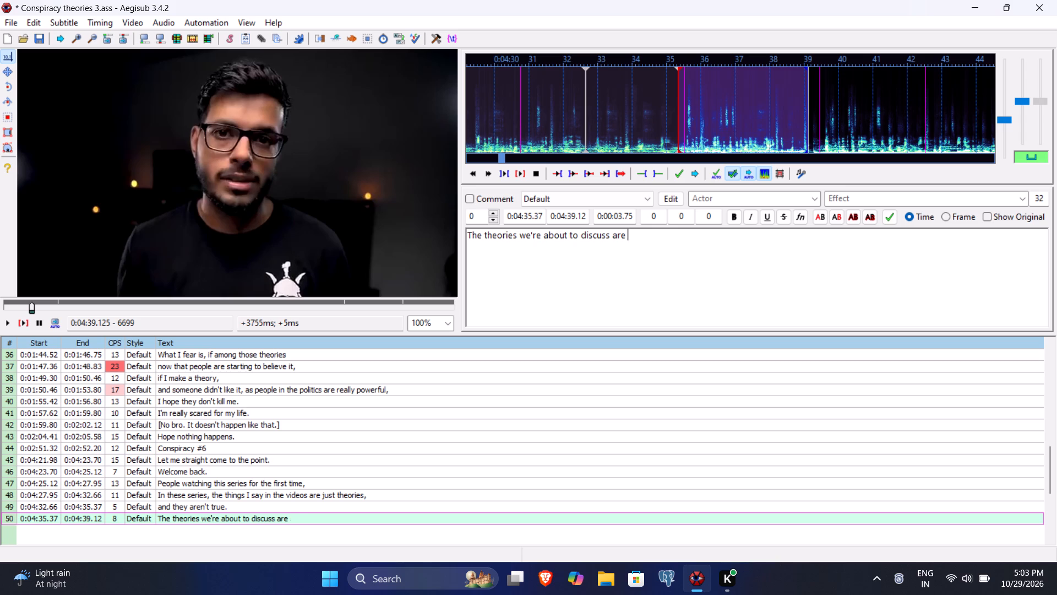
{"action": "type", "text": "ew"}
{"action": "key", "text": "BackSpace"}
{"action": "key", "text": "BackSpace"}
{"action": "type", "text": "really close to ere"}
{"action": "key", "text": "BackSpace"}
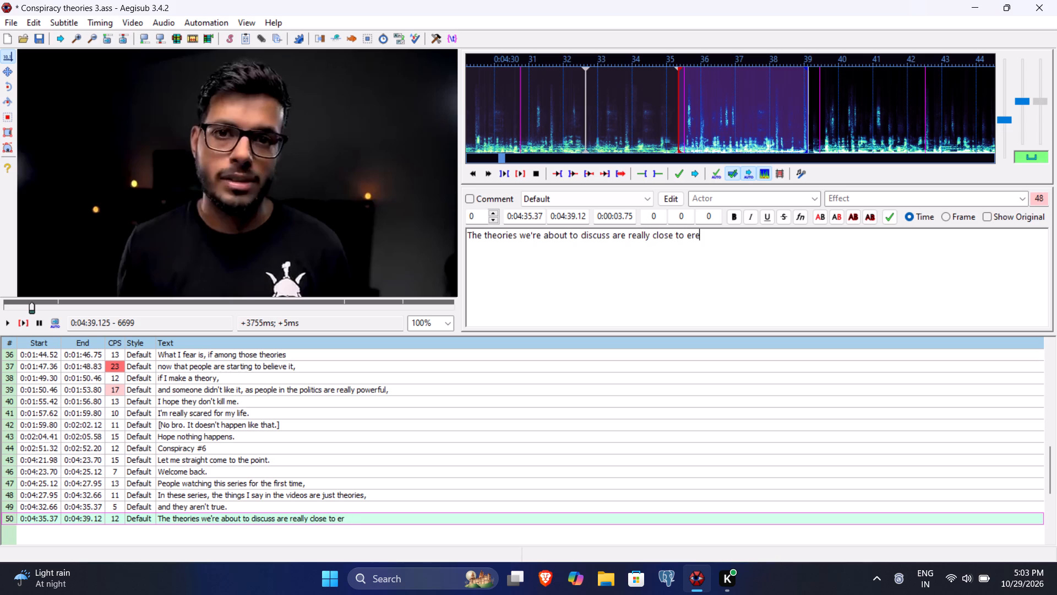
{"action": "key", "text": "BackSpace"}
{"action": "key", "text": "BackSpace"}
{"action": "type", "text": "reality"}
{"action": "key", "text": "period"}
{"action": "key", "text": "ctrl+s"}
{"action": "key", "text": "Return"}
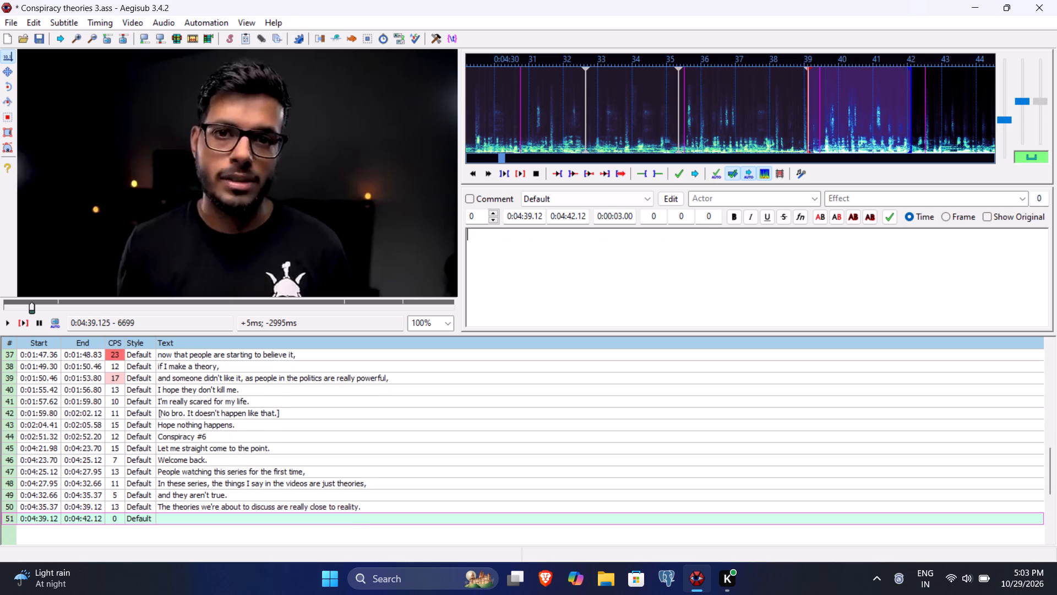
Play the speech for line 51 and set its end time to 0:04:44.95 and its start time to 0:04:39.30.
{"action": "left_click", "coordinate": [17, 318]}
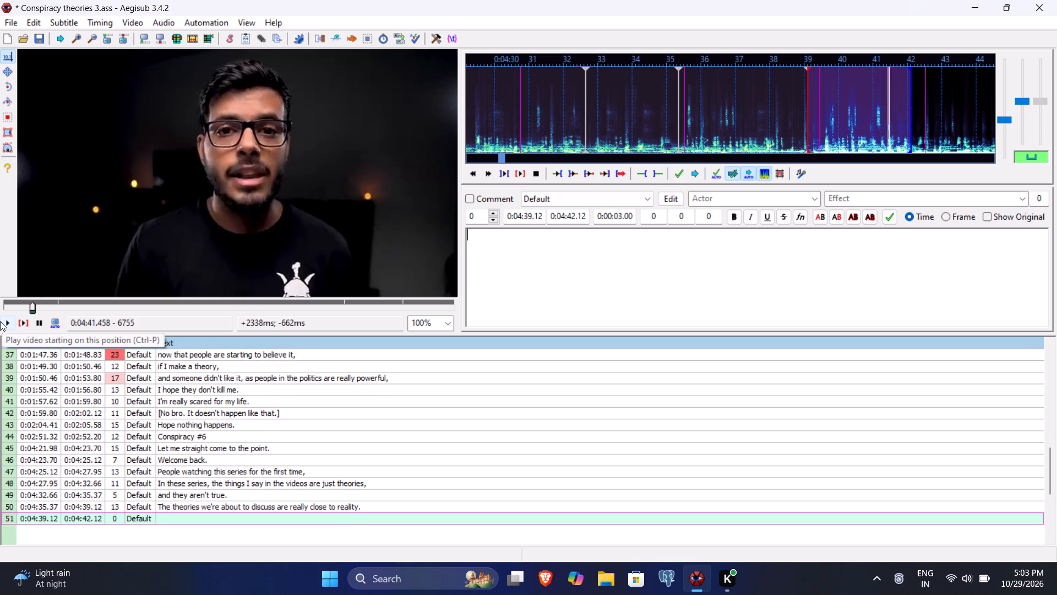
{"action": "left_click", "coordinate": [0, 321]}
{"action": "left_click", "coordinate": [0, 321]}
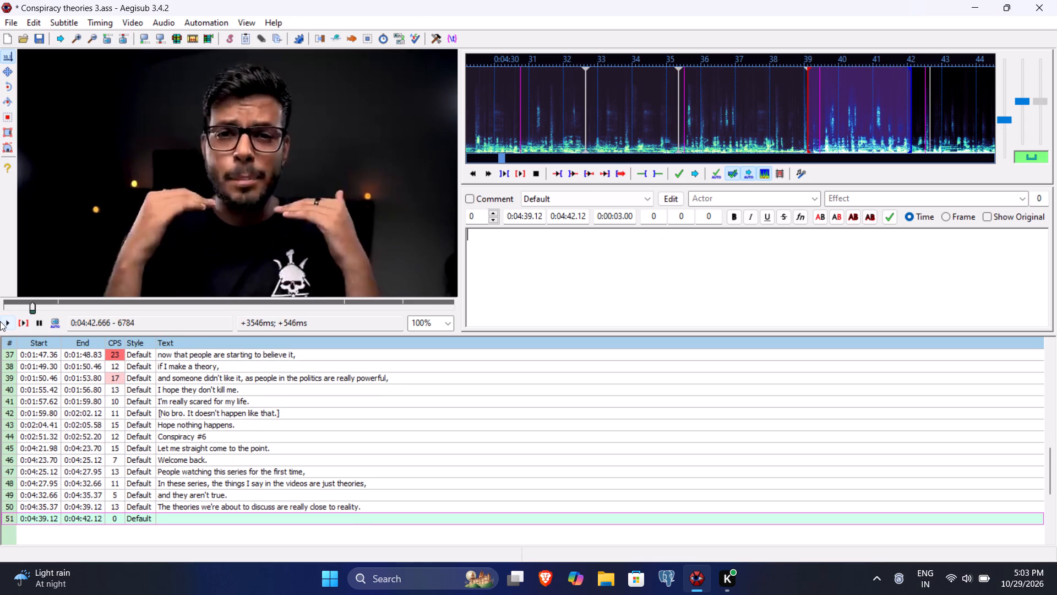
{"action": "left_click", "coordinate": [0, 321]}
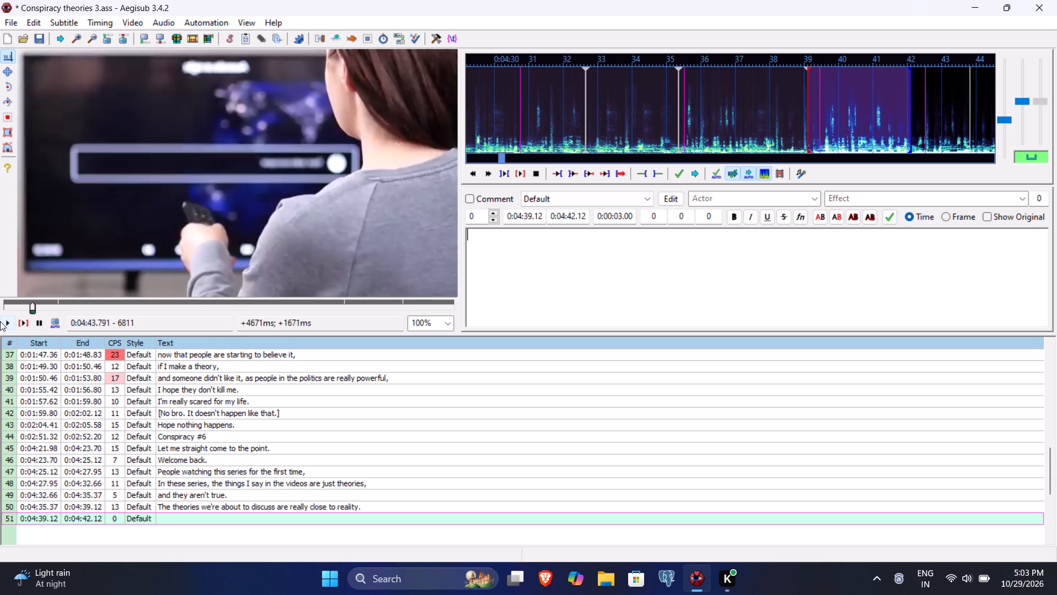
{"action": "left_click", "coordinate": [0, 321]}
{"action": "double_click", "coordinate": [0, 321]}
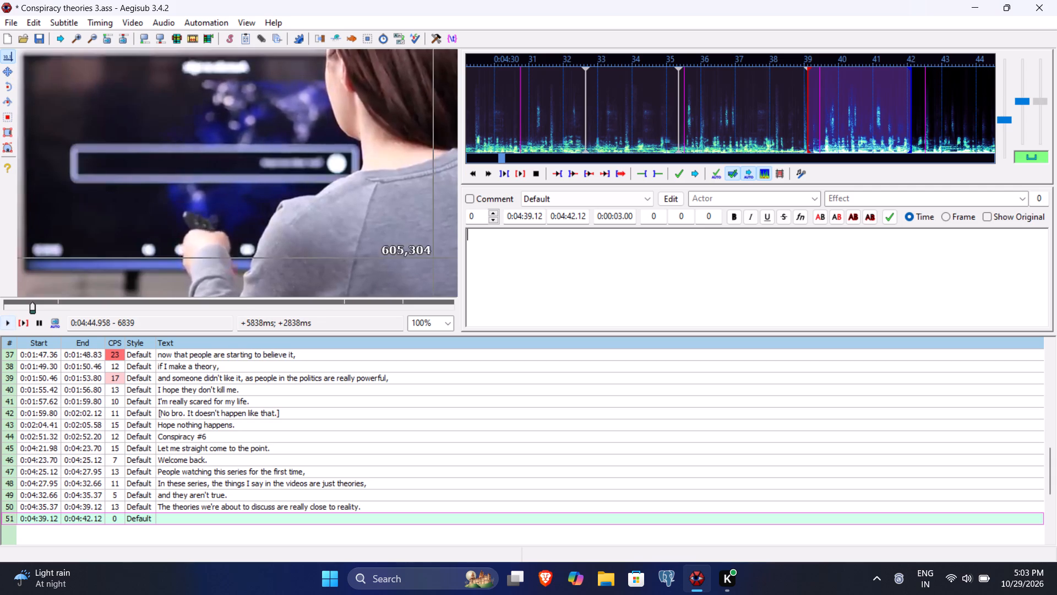
{"action": "left_click", "coordinate": [574, 218]}
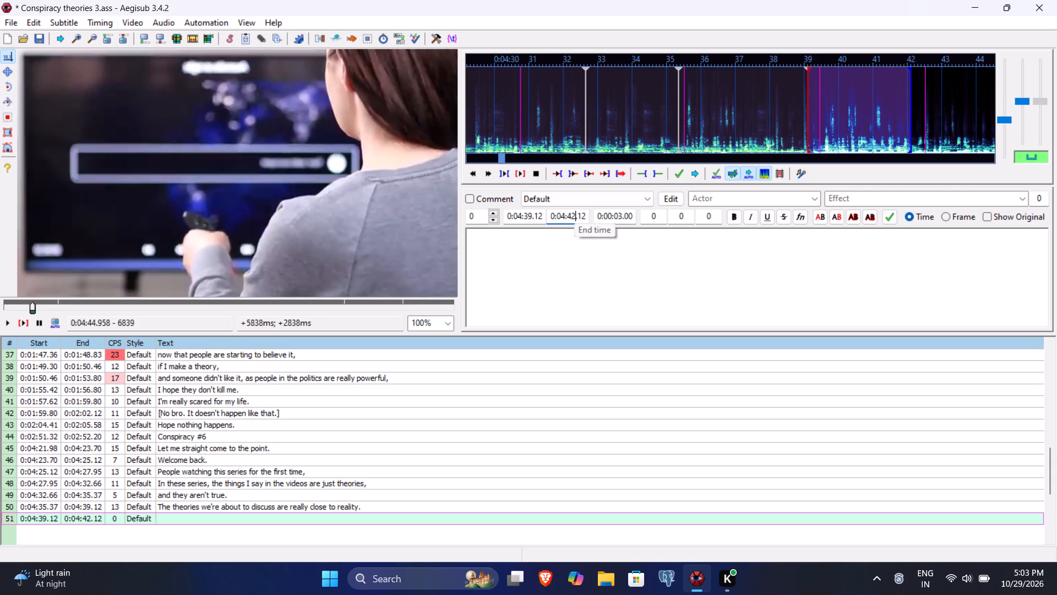
{"action": "key", "text": "BackSpace"}
{"action": "type", "text": "495"}
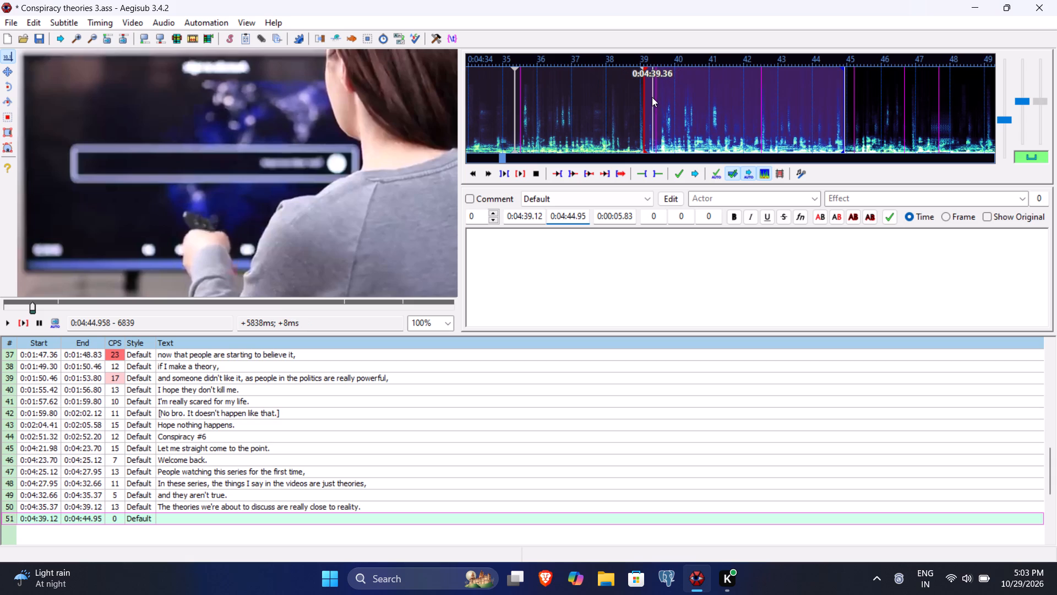
{"action": "left_click", "coordinate": [534, 215]}
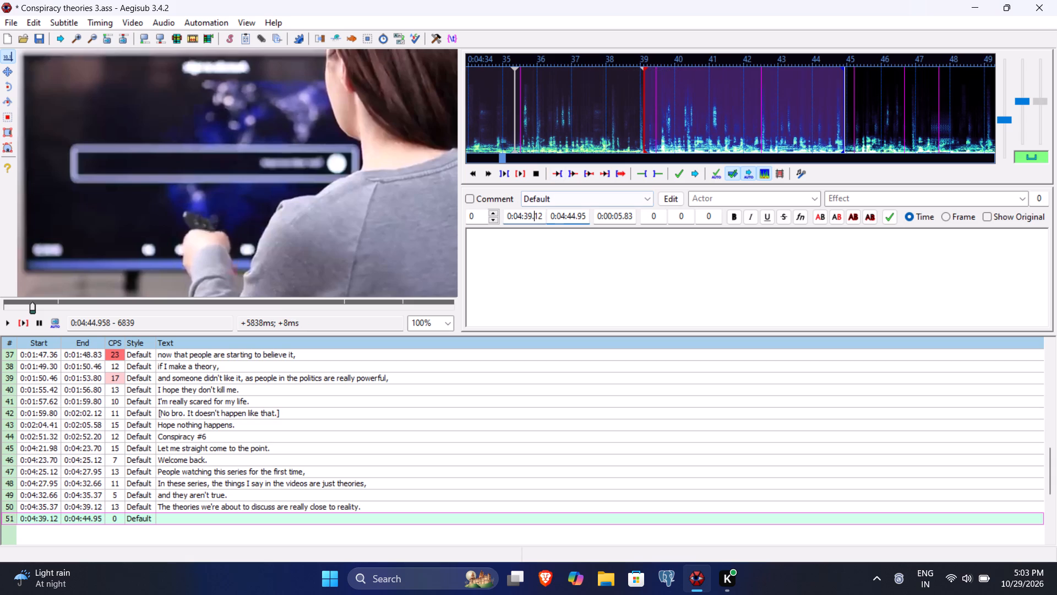
{"action": "type", "text": "30"}
Enter "In this video we will discuss how our govt. controls us to an extreme level," as line 51's text, replay it and commit the line.
{"action": "left_click", "coordinate": [528, 257]}
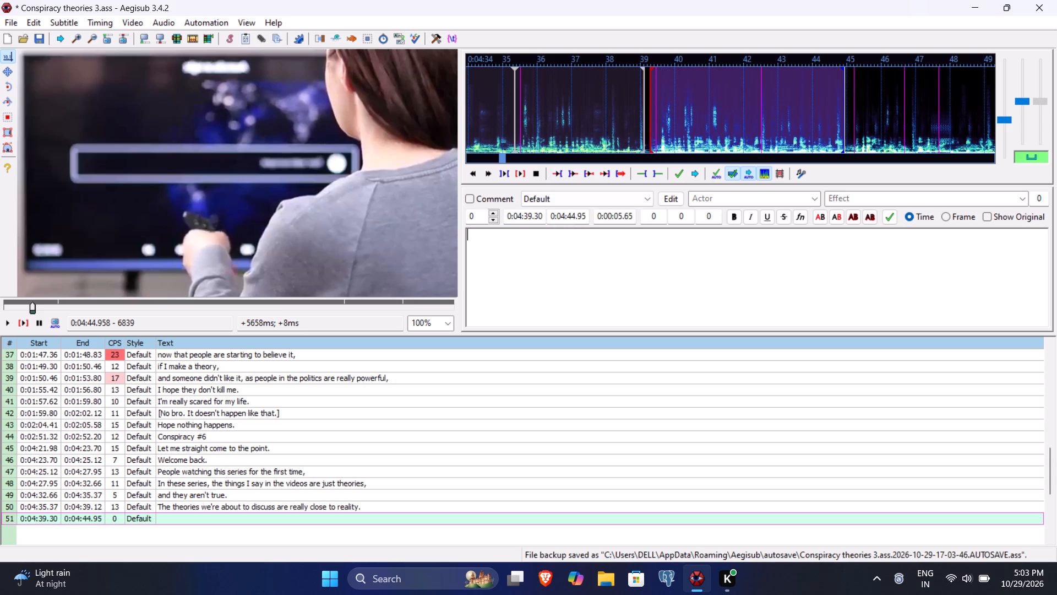
{"action": "type", "text": "In this video we will"}
{"action": "key", "text": "space"}
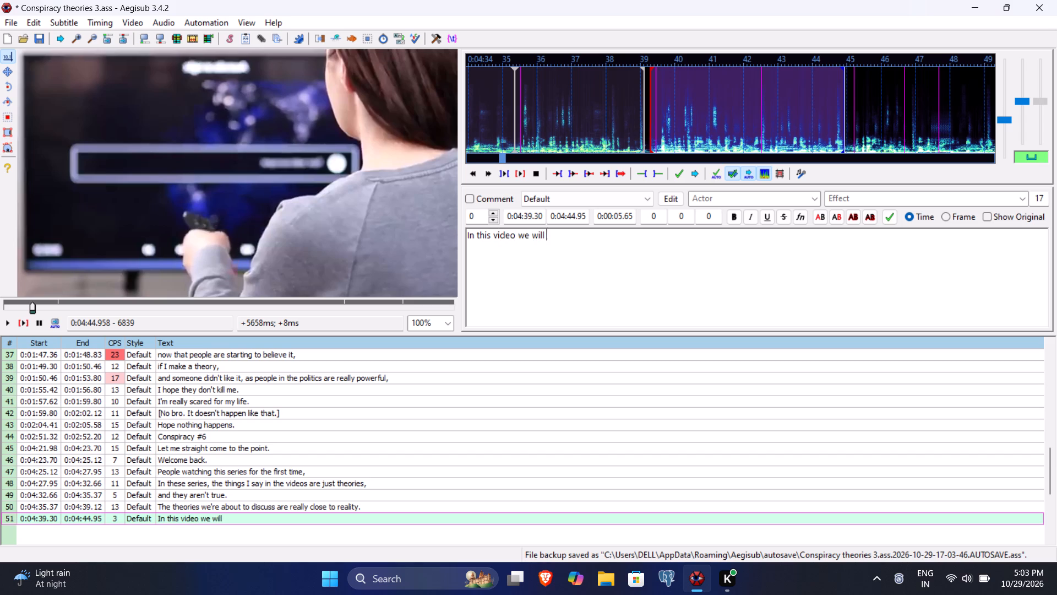
{"action": "key", "text": "k"}
{"action": "key", "text": "BackSpace"}
{"action": "type", "text": "discuss th"}
{"action": "key", "text": "BackSpace"}
{"action": "key", "text": "BackSpace"}
{"action": "type", "text": "how o"}
{"action": "type", "text": "ur govt."}
{"action": "key", "text": "space"}
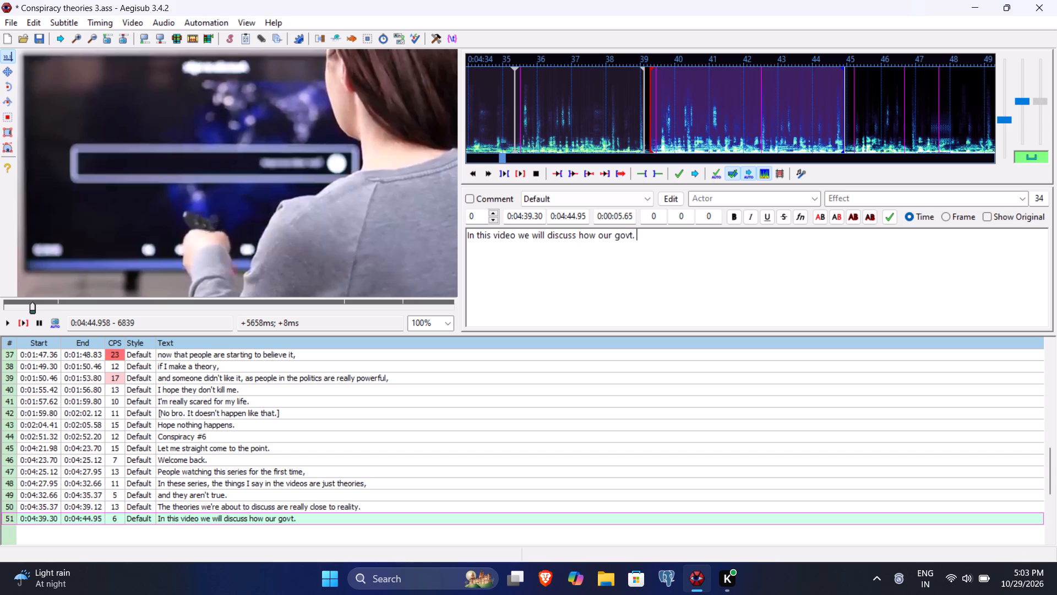
{"action": "type", "text": "controls us"}
{"action": "key", "text": "space"}
{"action": "type", "text": "to an a"}
{"action": "key", "text": "BackSpace"}
{"action": "type", "text": "et"}
{"action": "key", "text": "BackSpace"}
{"action": "type", "text": "xtreme lve"}
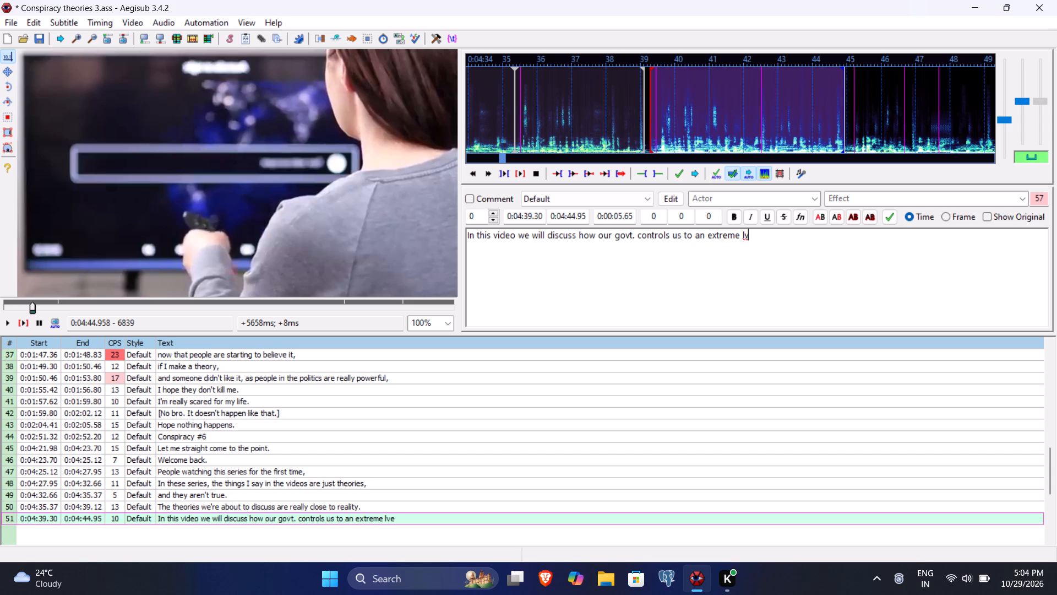
{"action": "key", "text": "BackSpace"}
{"action": "key", "text": "BackSpace"}
{"action": "type", "text": "evel"}
{"action": "key", "text": "comma"}
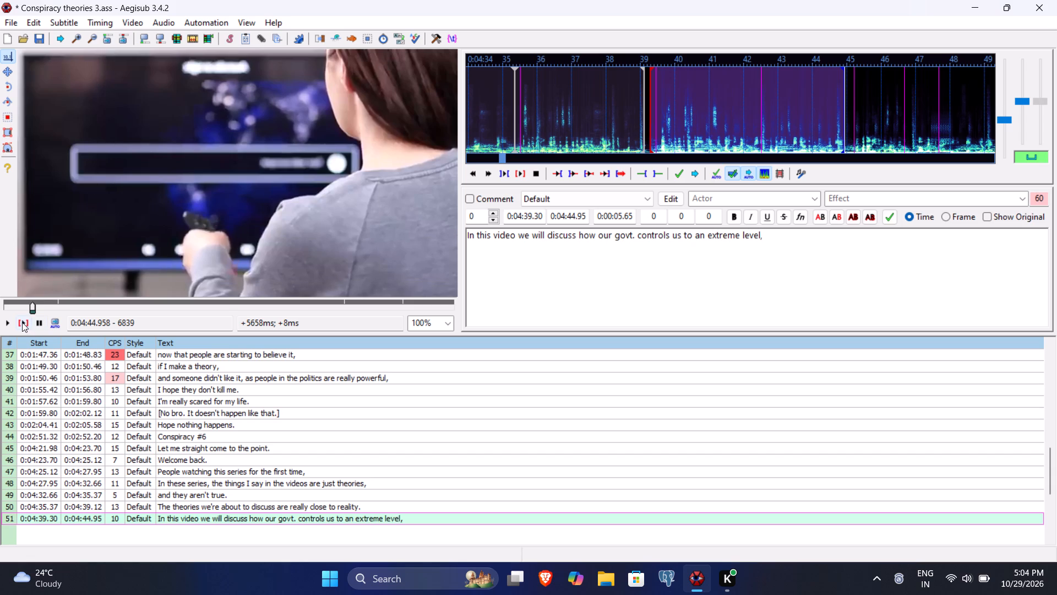
{"action": "left_click", "coordinate": [22, 322]}
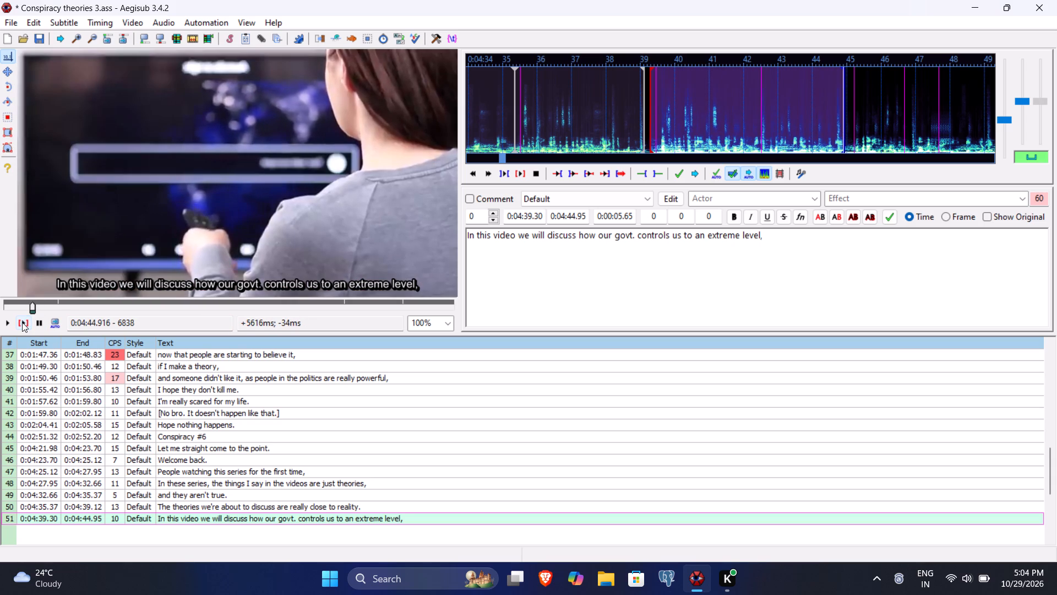
{"action": "key", "text": "Return"}
Play the speech for line 52 and set its end time to 0:04:49.66.
{"action": "left_click", "coordinate": [22, 322]}
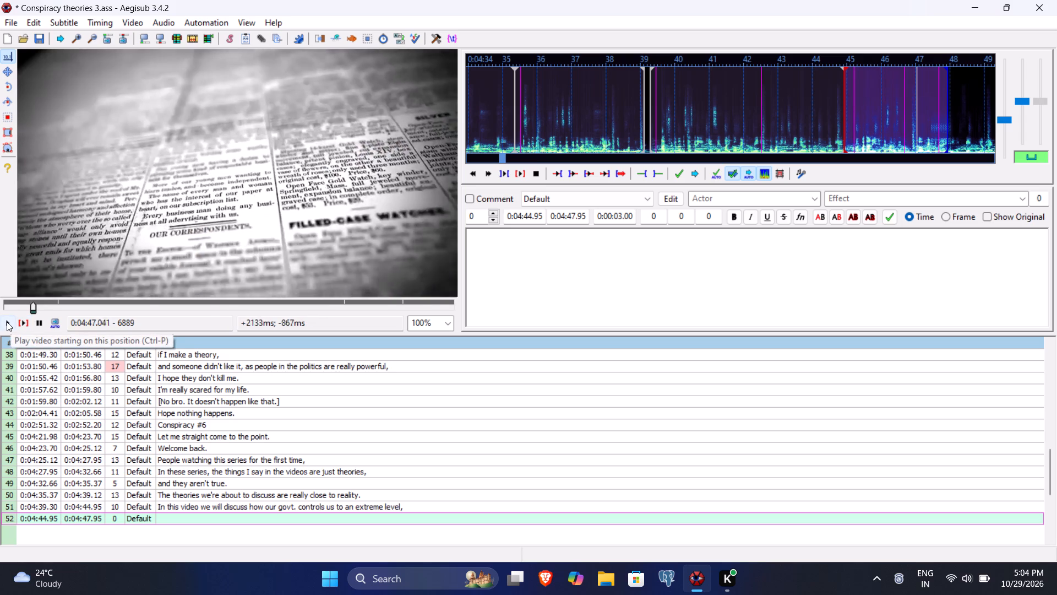
{"action": "left_click", "coordinate": [7, 322]}
{"action": "left_click", "coordinate": [7, 322]}
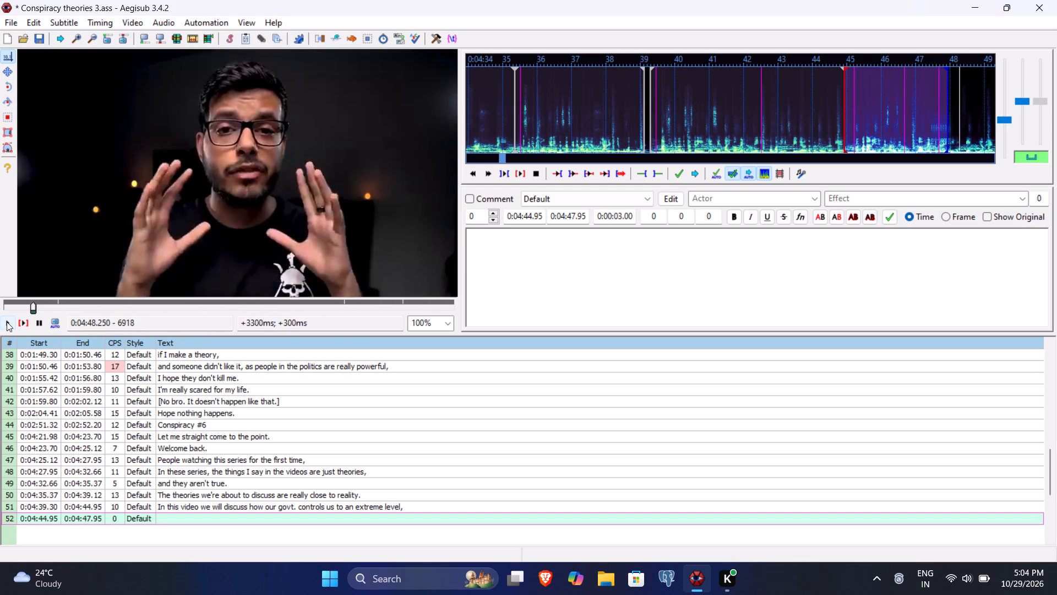
{"action": "left_click", "coordinate": [7, 322]}
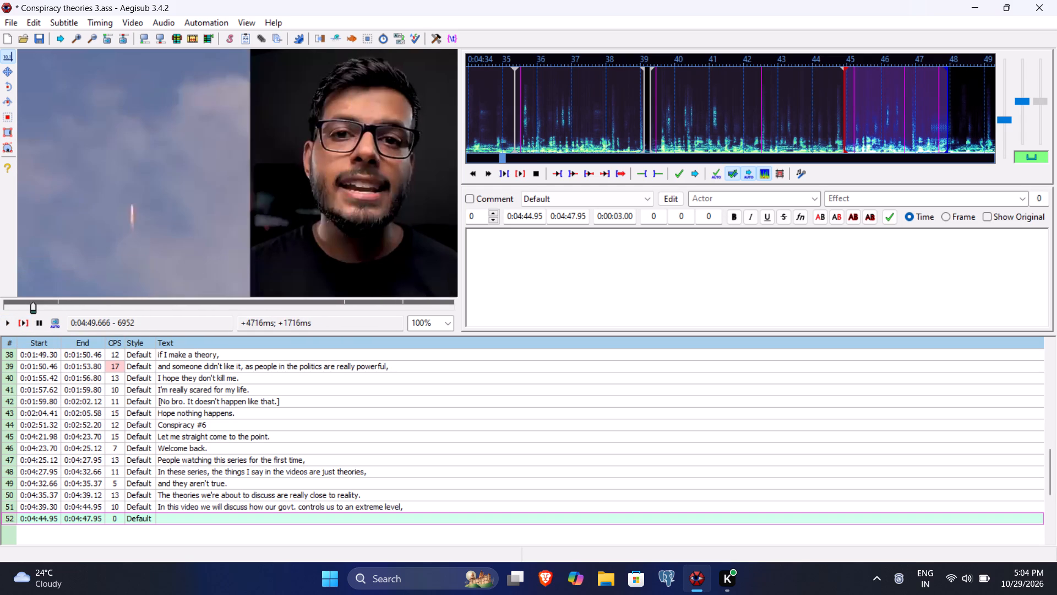
{"action": "left_click", "coordinate": [570, 218]}
{"action": "key", "text": "9"}
{"action": "type", "text": "66"}
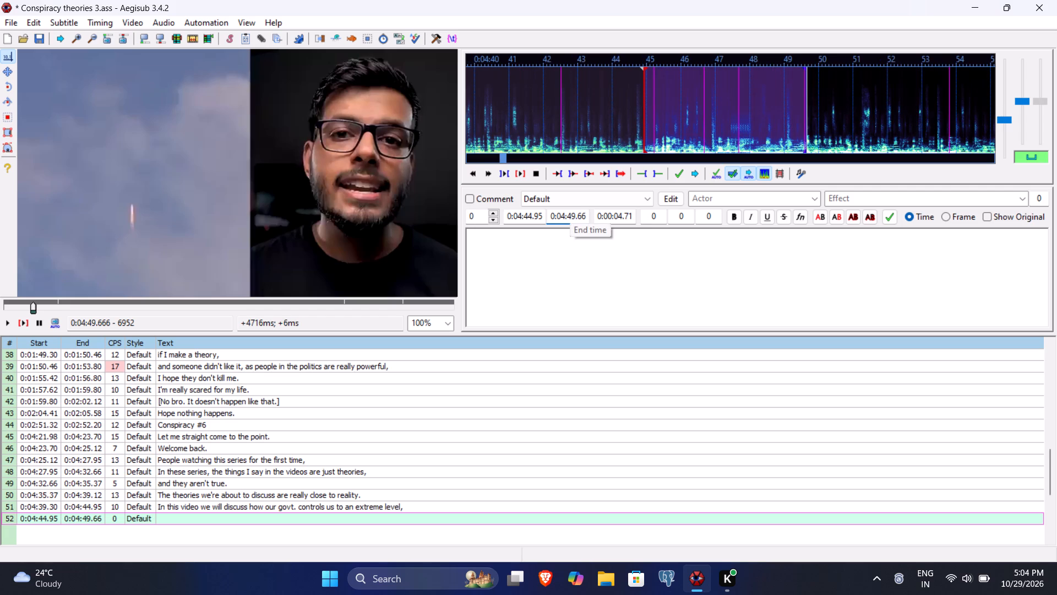
Enter "and we don't know since how long we're living in a fake world created by the govt." as line 52's text, save, replay and commit it.
{"action": "left_click", "coordinate": [560, 253]}
{"action": "type", "text": "and we don't know since how long we"}
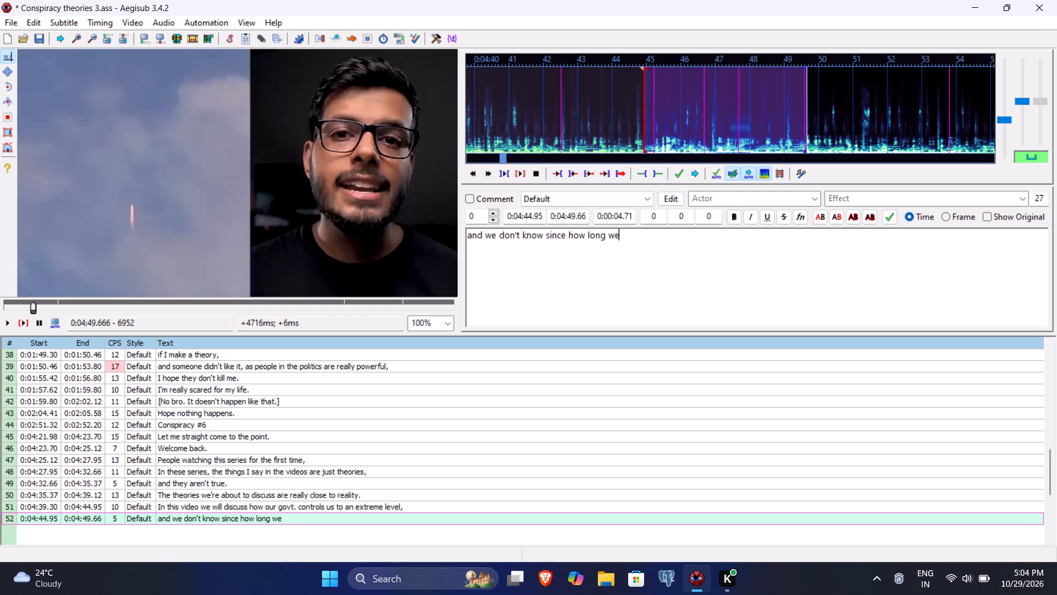
{"action": "type", "text": "r"}
{"action": "key", "text": "BackSpace"}
{"action": "type", "text": "'e"}
{"action": "key", "text": "BackSpace"}
{"action": "type", "text": "re living in a fake world created by the"}
{"action": "key", "text": "space"}
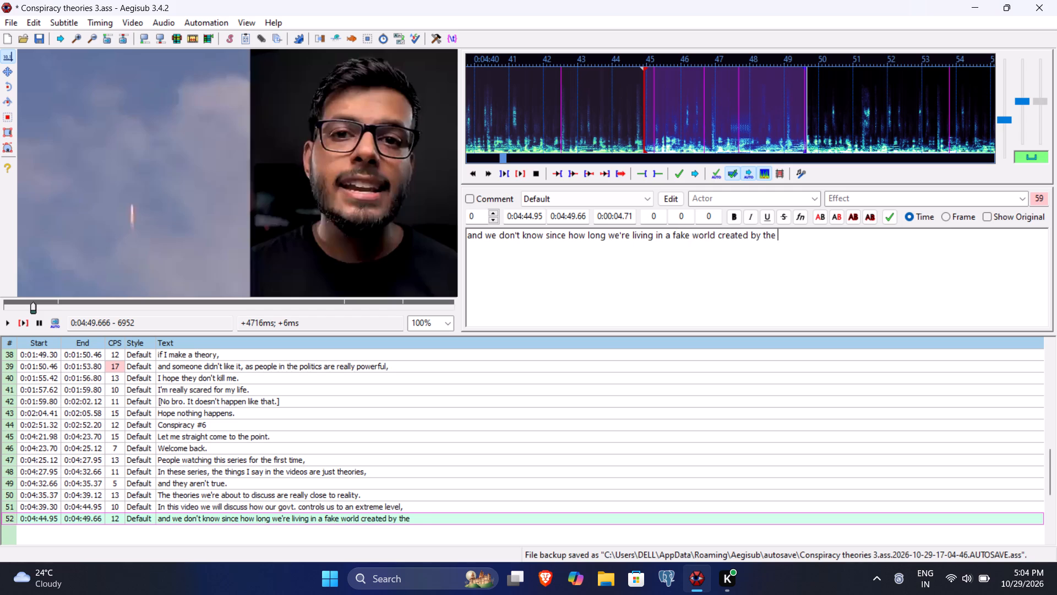
{"action": "type", "text": "govt"}
{"action": "key", "text": "period"}
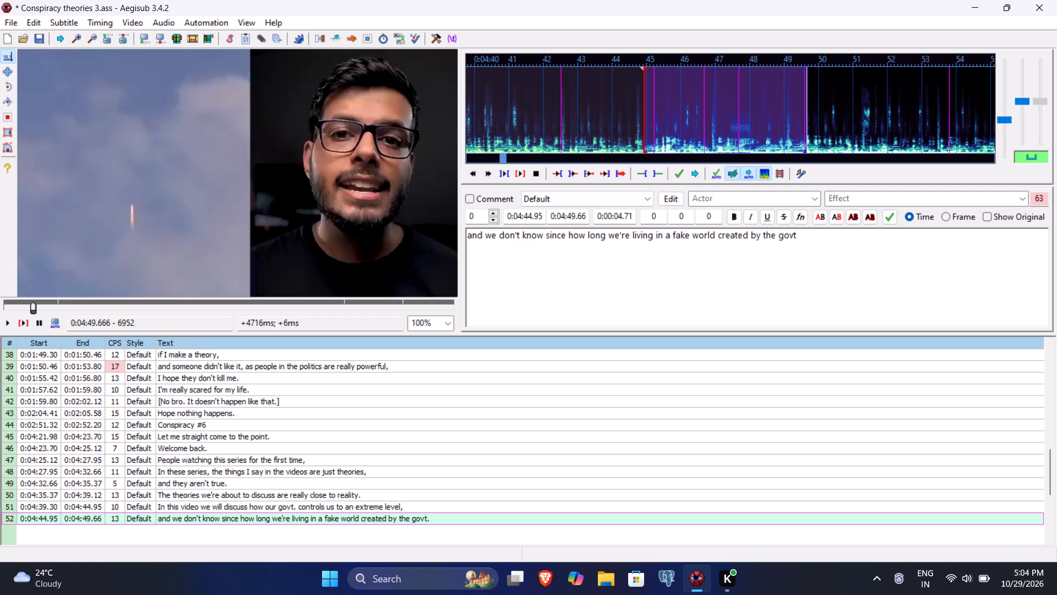
{"action": "key", "text": "ctrl+s"}
{"action": "left_click", "coordinate": [28, 317]}
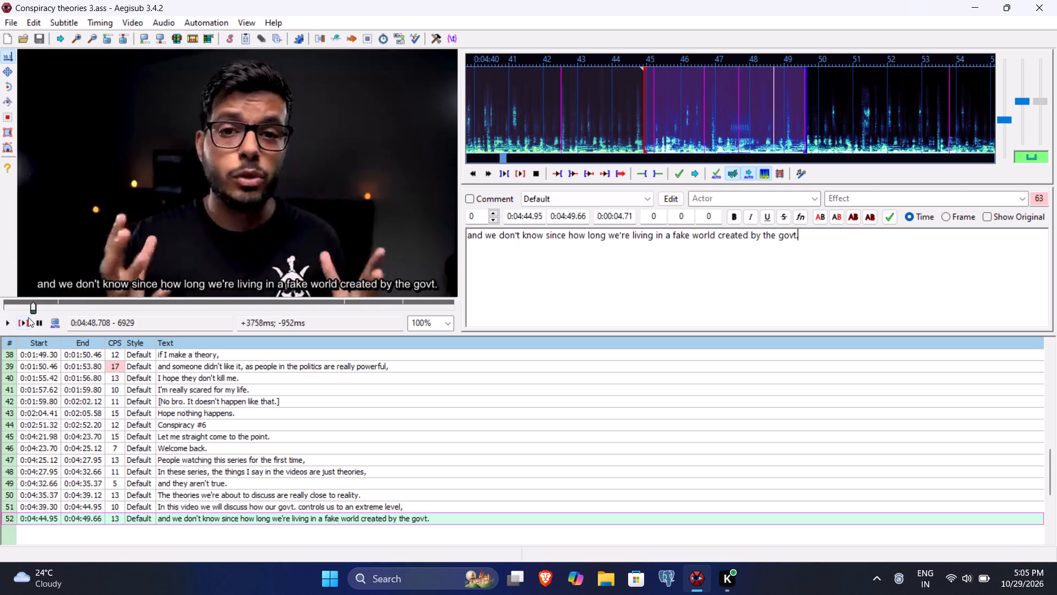
{"action": "key", "text": "Return"}
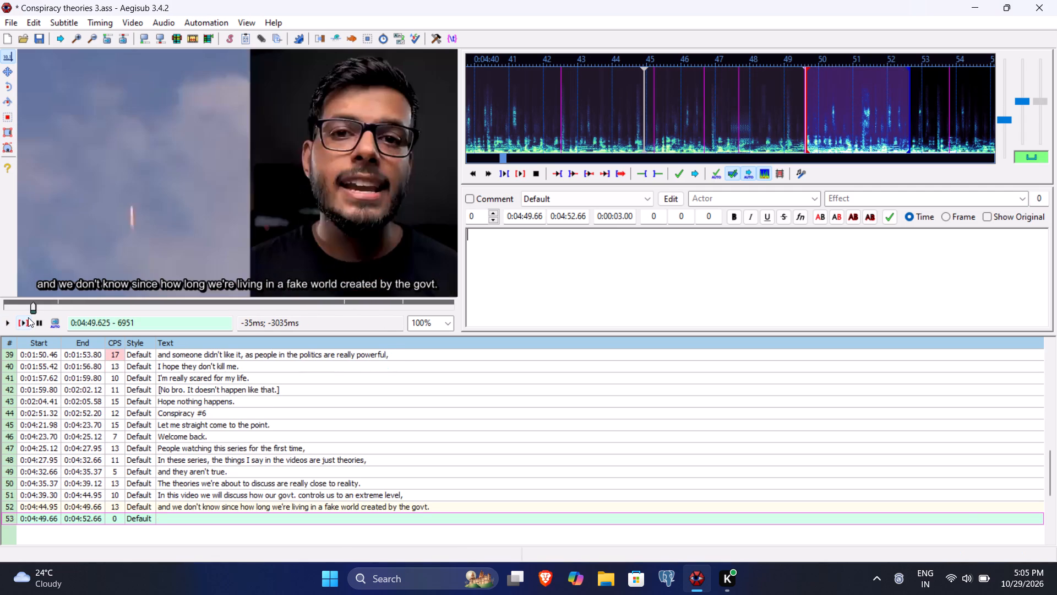
Play the speech for line 53 and set its end time to 0:04:55.08.
{"action": "left_click", "coordinate": [23, 322]}
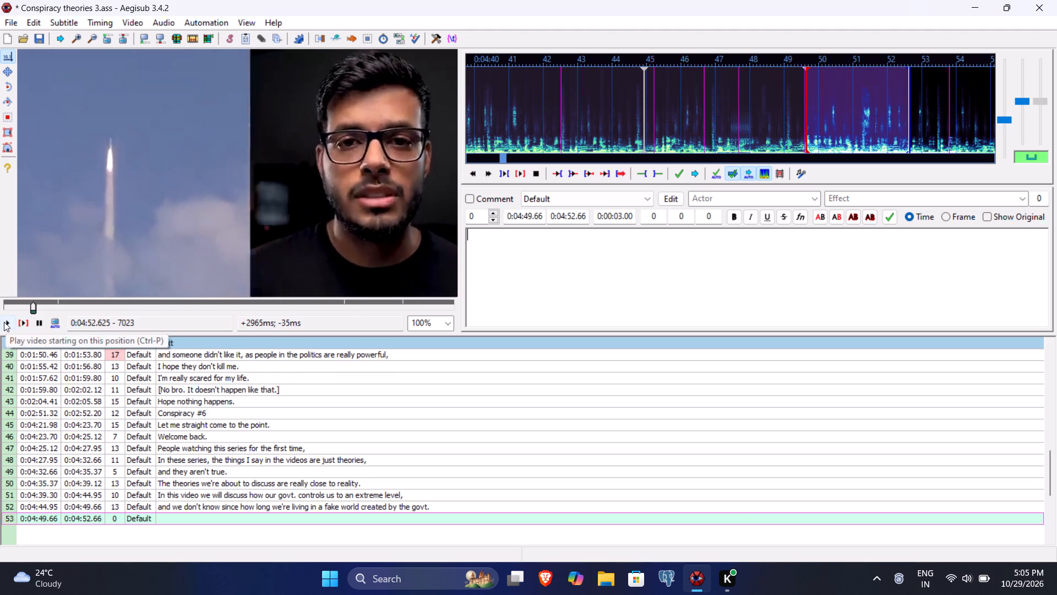
{"action": "left_click", "coordinate": [4, 322]}
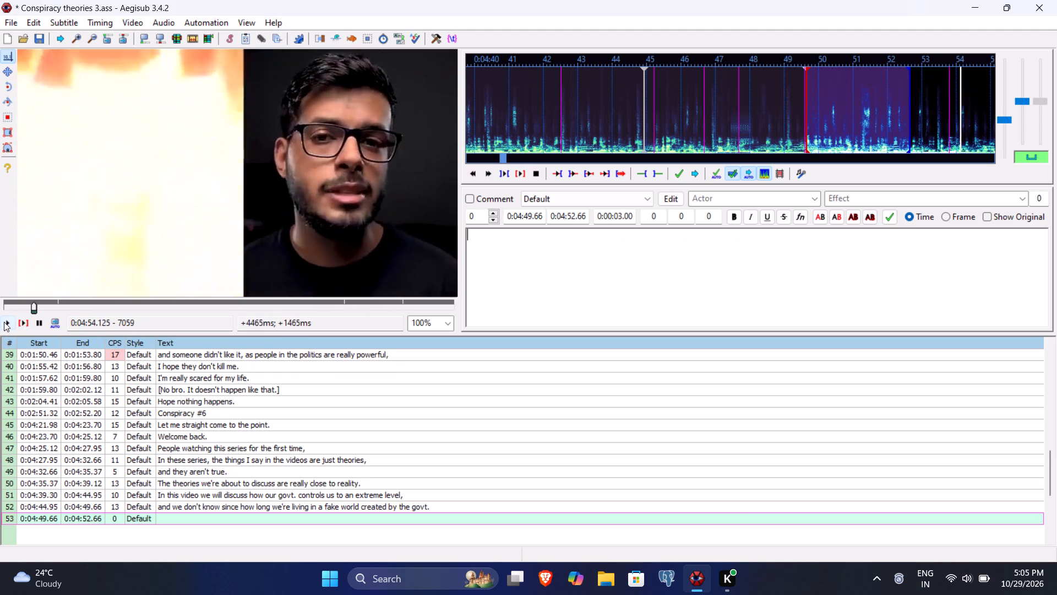
{"action": "left_click", "coordinate": [4, 322]}
{"action": "left_click", "coordinate": [4, 322]}
{"action": "left_click", "coordinate": [4, 322]}
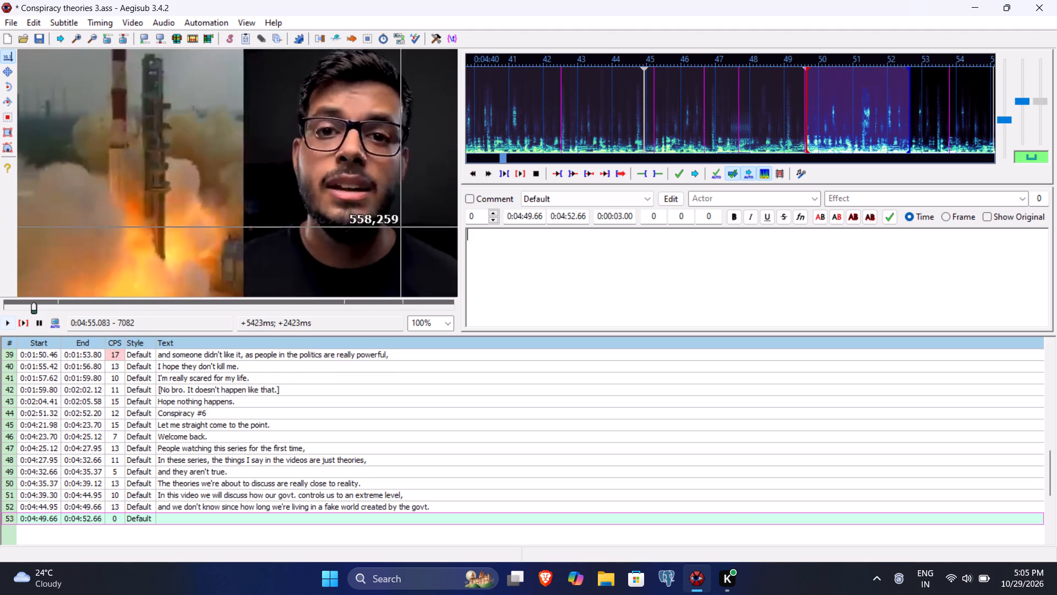
{"action": "left_click", "coordinate": [573, 214]}
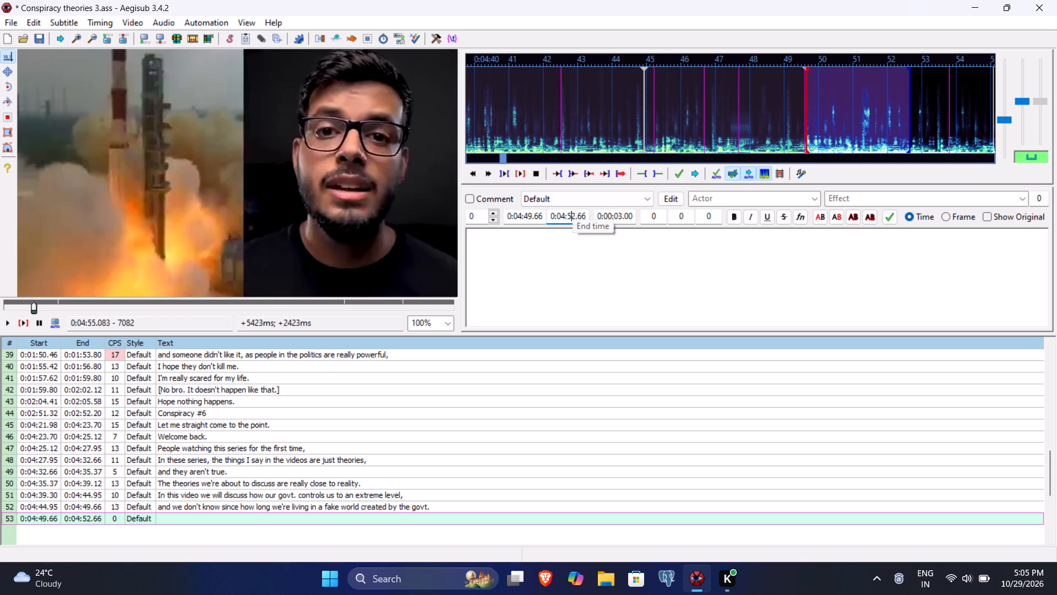
{"action": "key", "text": "5"}
{"action": "type", "text": "08"}
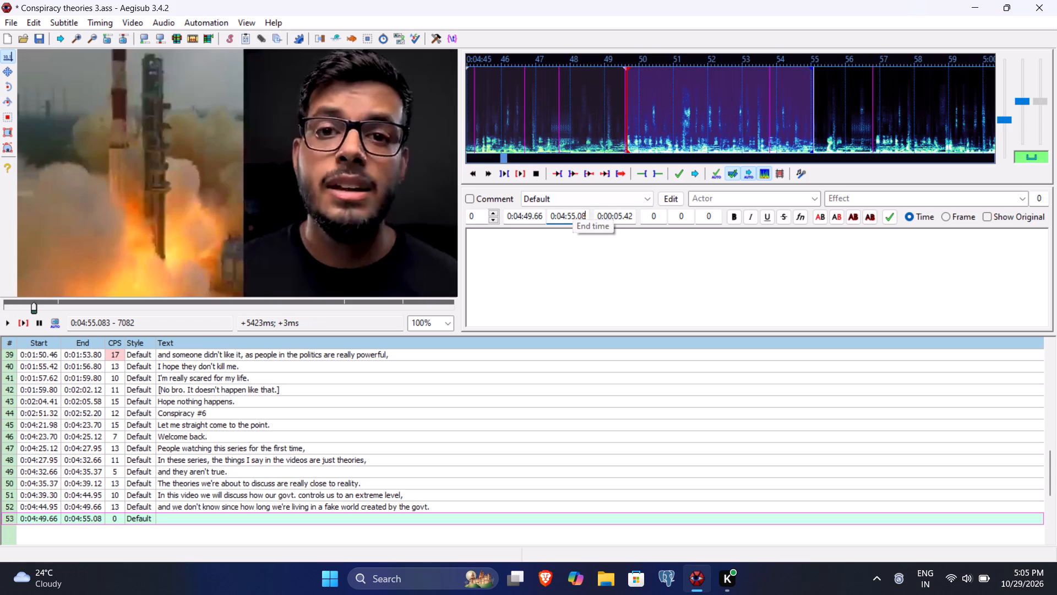
Enter "One theory about the Indian space mission one of the best Indian space mission" as line 53's text and commit the line.
{"action": "left_click", "coordinate": [543, 308]}
{"action": "type", "text": "One theoru"}
{"action": "key", "text": "BackSpace"}
{"action": "type", "text": "y about the Indai"}
{"action": "key", "text": "BackSpace"}
{"action": "key", "text": "BackSpace"}
{"action": "type", "text": "ian sa"}
{"action": "key", "text": "BackSpace"}
{"action": "type", "text": "pace mission one of h"}
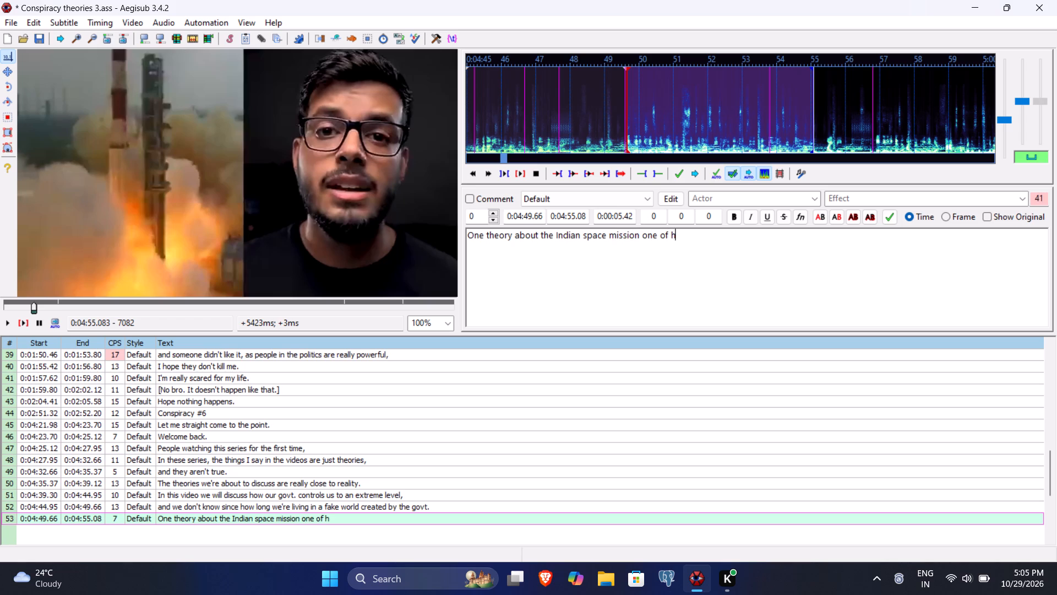
{"action": "key", "text": "BackSpace"}
{"action": "type", "text": "the best sp"}
{"action": "key", "text": "BackSpace"}
{"action": "key", "text": "BackSpace"}
{"action": "type", "text": "Indian space mission"}
{"action": "key", "text": "Return"}
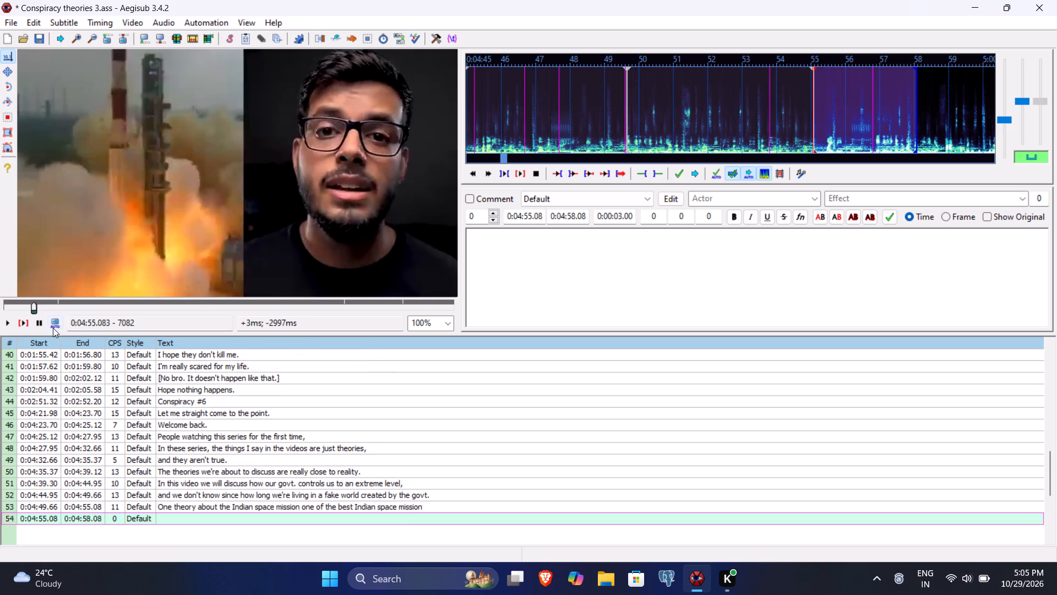
Play the speech for line 54 and set its start time to 0:04:55.42 and end time to 0:04:56.79.
{"action": "left_click", "coordinate": [26, 322]}
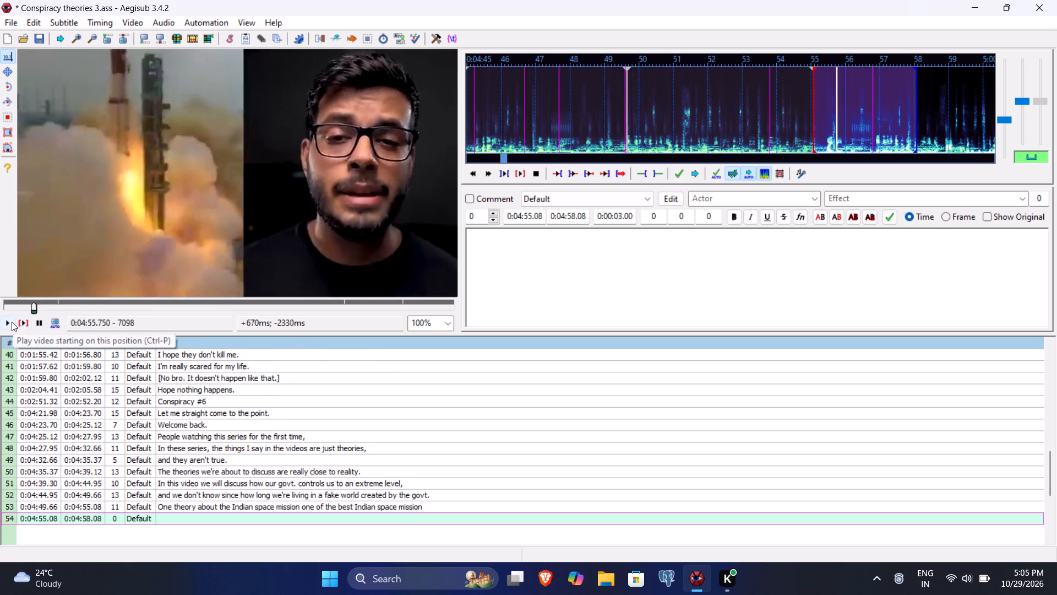
{"action": "left_click", "coordinate": [12, 322]}
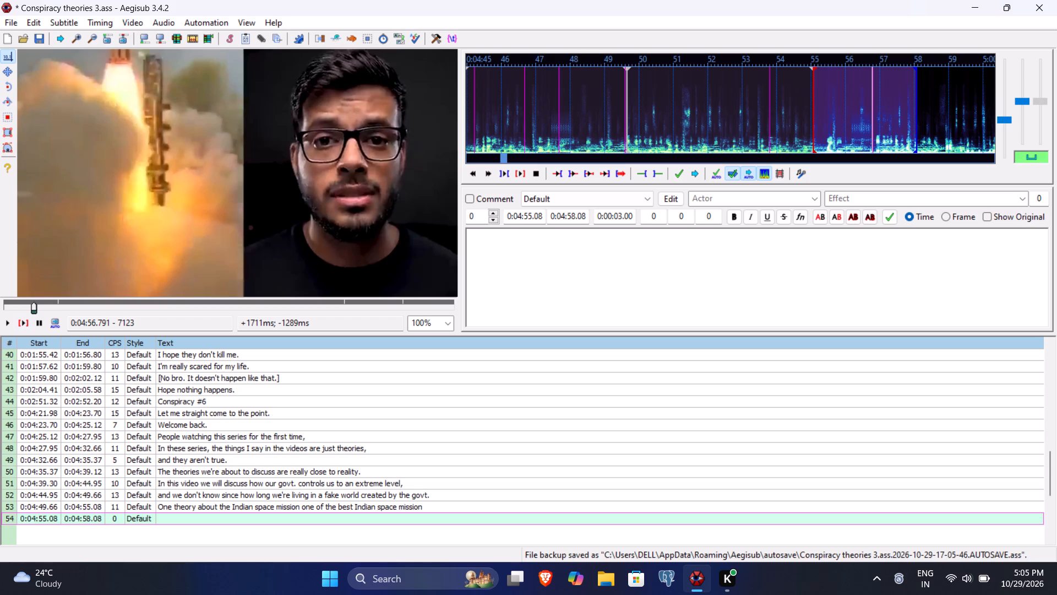
{"action": "left_click", "coordinate": [571, 216]}
{"action": "key", "text": "6"}
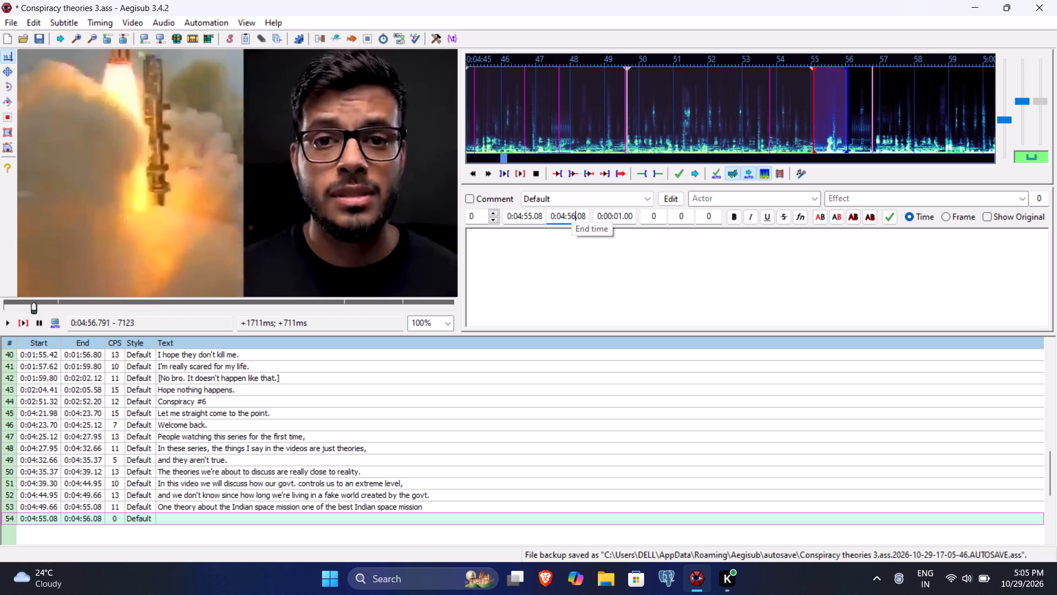
{"action": "type", "text": "79"}
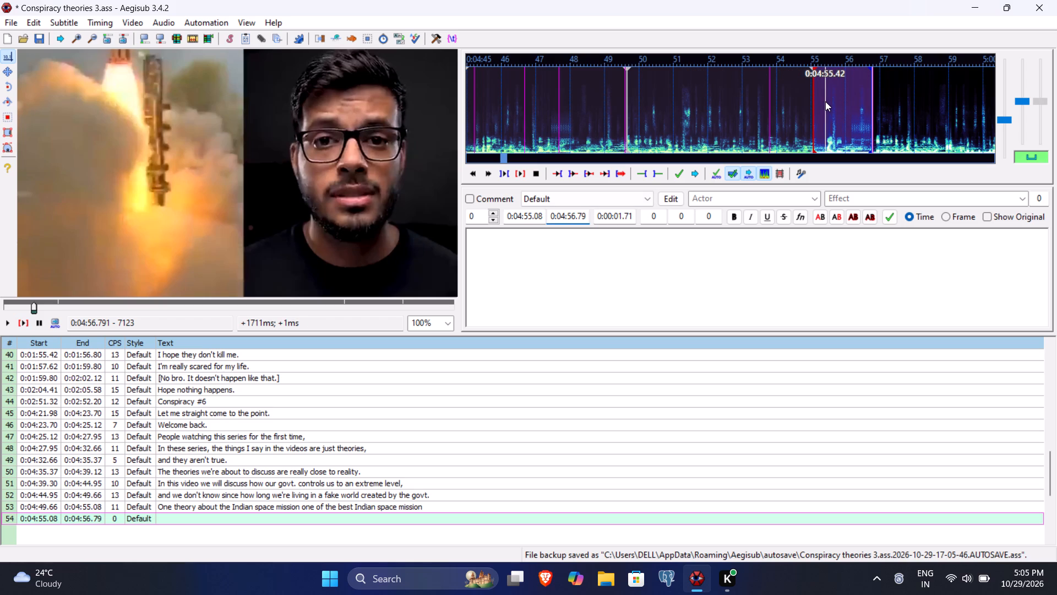
{"action": "left_click", "coordinate": [533, 218]}
{"action": "type", "text": "42"}
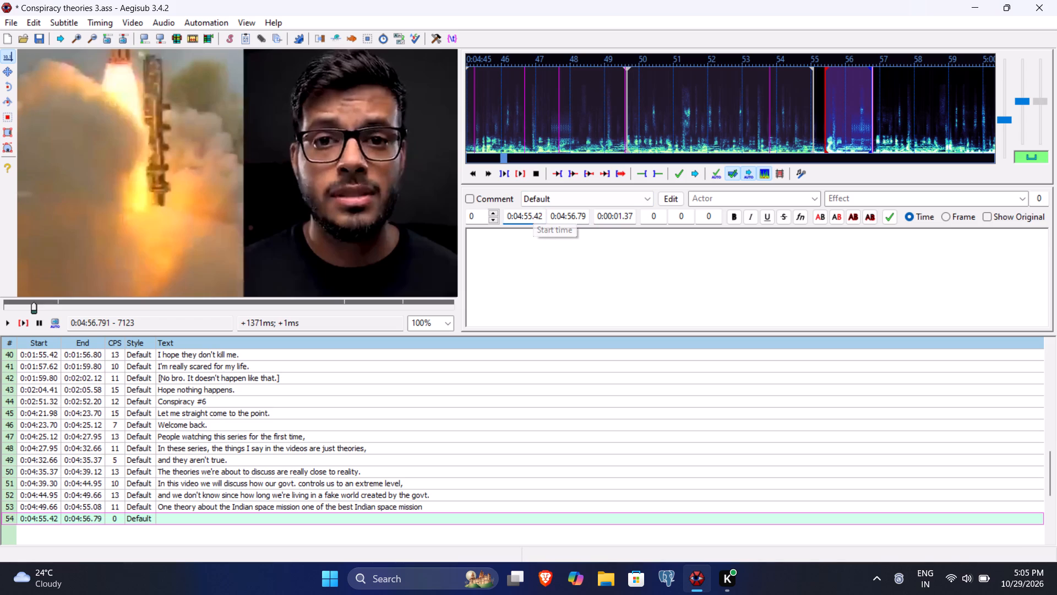
Enter "might be hoax." as line 54's text, save the file and commit the line.
{"action": "left_click", "coordinate": [524, 306]}
{"action": "type", "text": "might be hoax"}
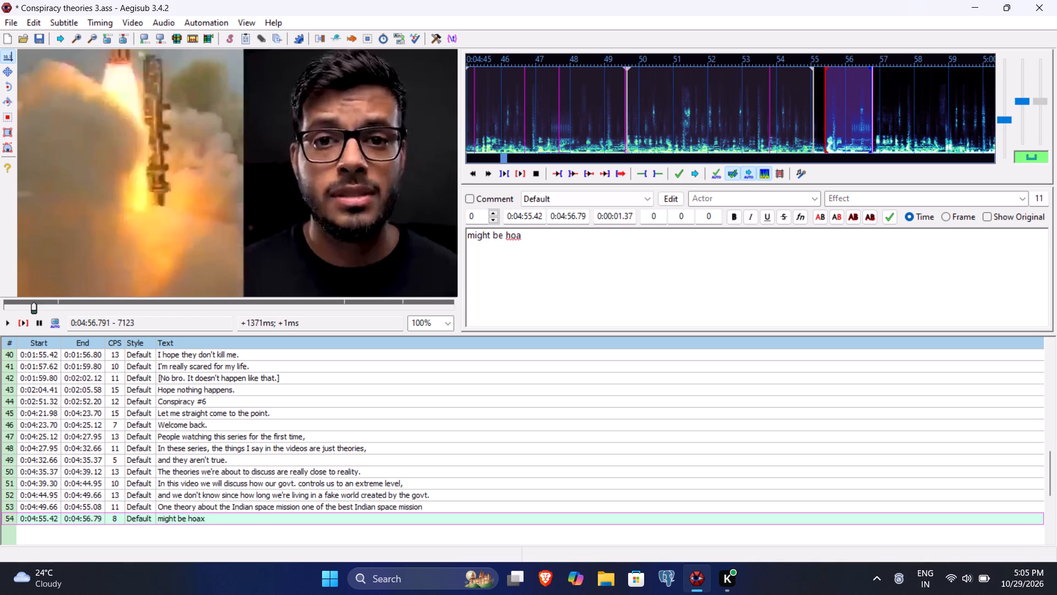
{"action": "key", "text": "period"}
{"action": "key", "text": "ctrl+s"}
{"action": "key", "text": "Return"}
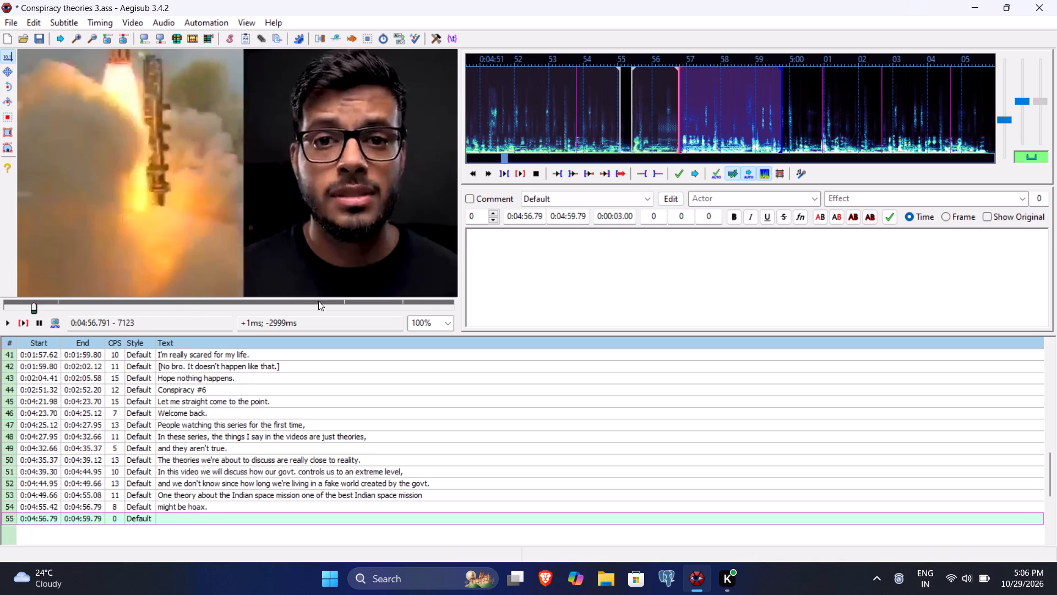
Play the speech for line 55 and set its end time to 0:05:02.62.
{"action": "left_click", "coordinate": [24, 323]}
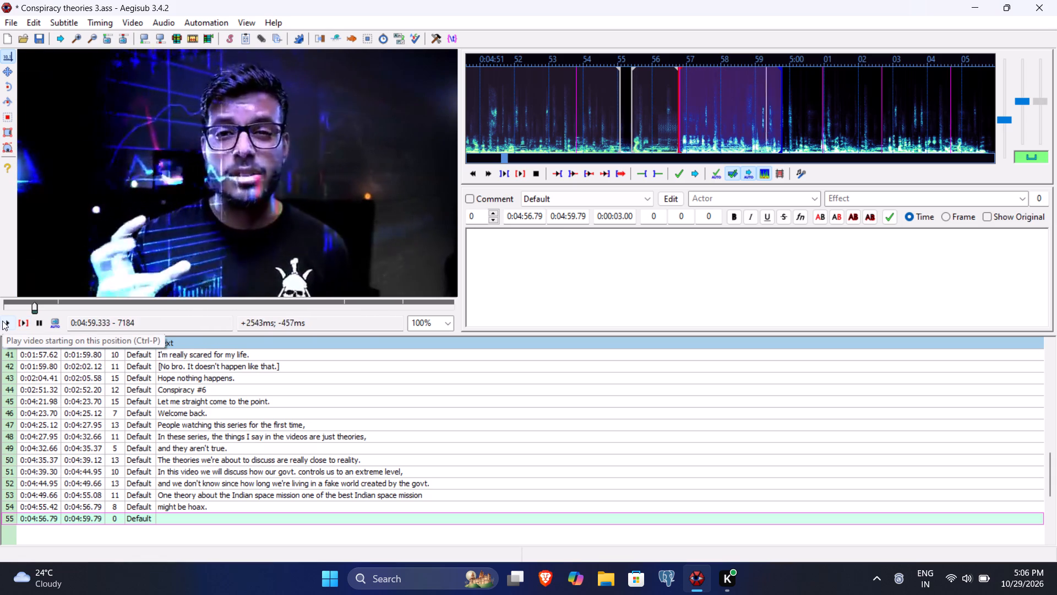
{"action": "left_click", "coordinate": [2, 321]}
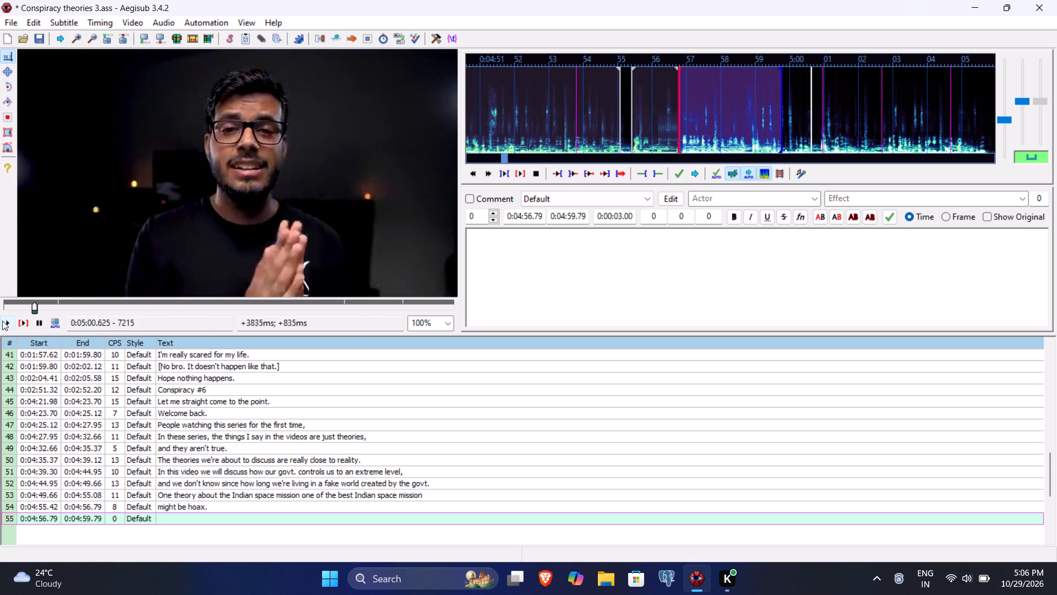
{"action": "left_click", "coordinate": [2, 321]}
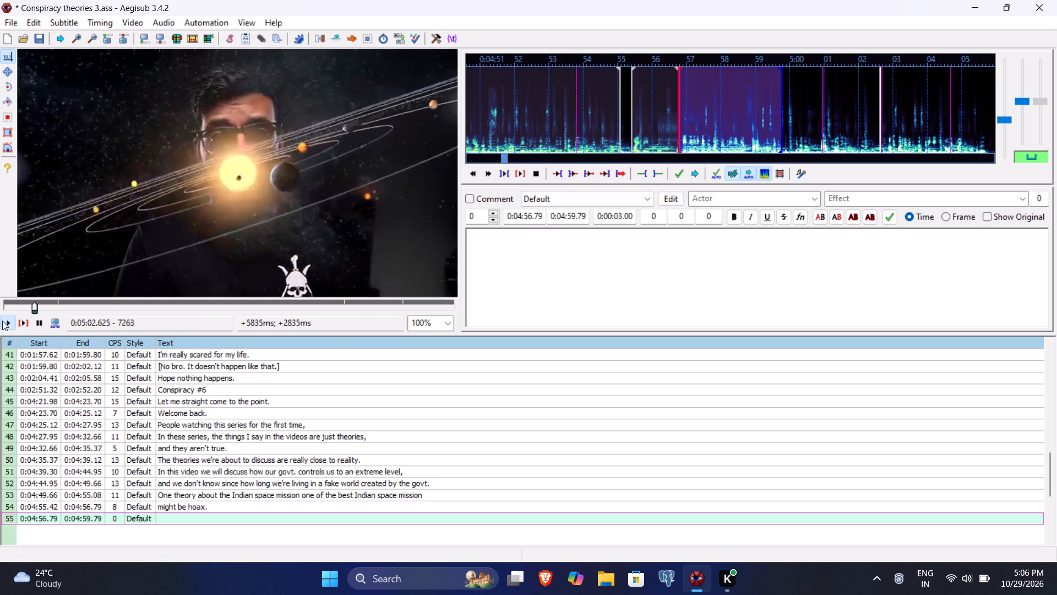
{"action": "left_click", "coordinate": [561, 218]}
{"action": "type", "text": "502"}
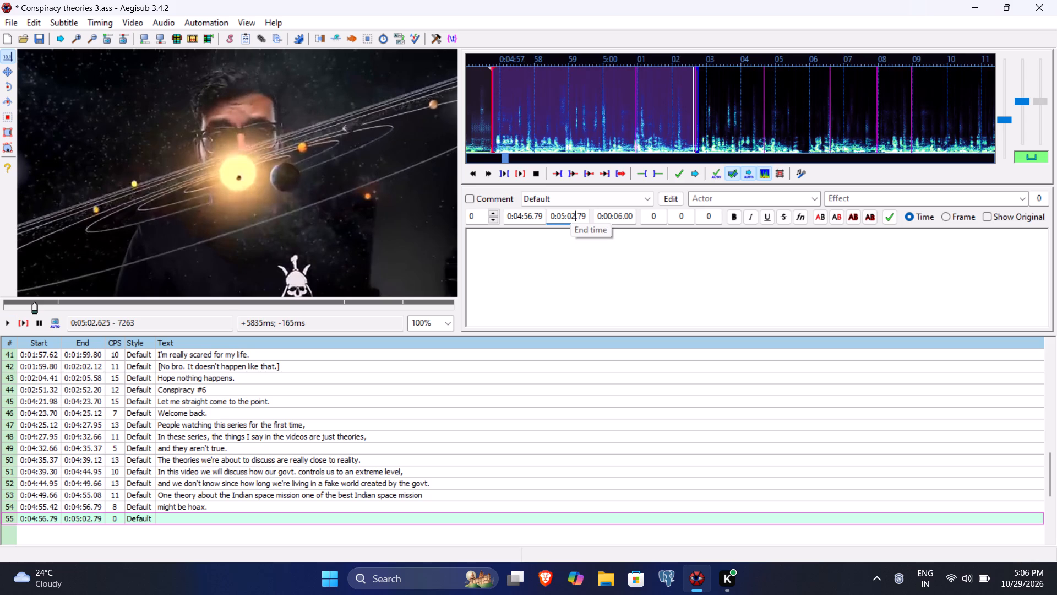
{"action": "type", "text": "62"}
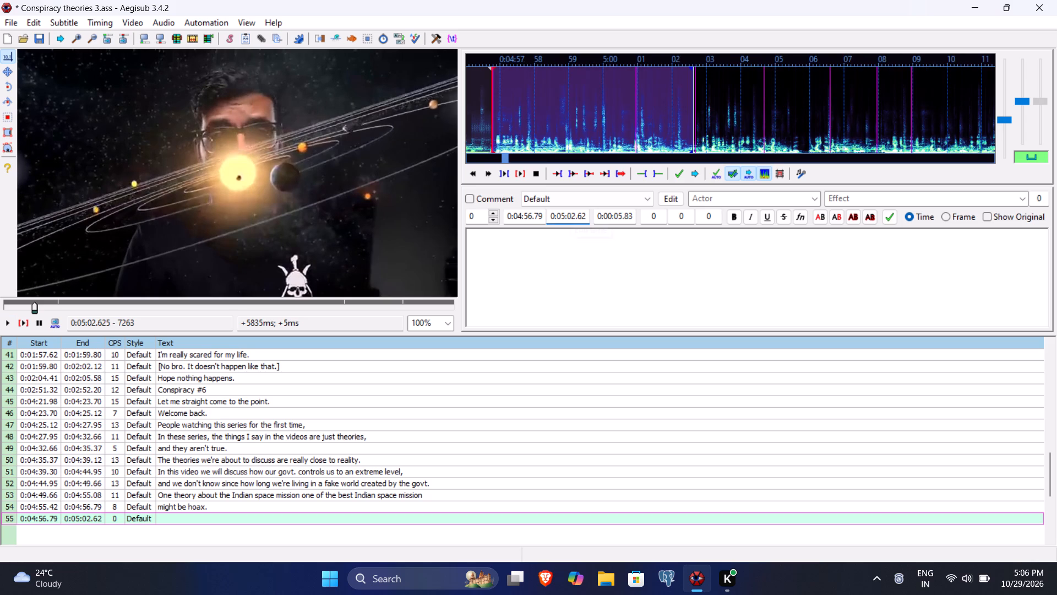
Enter "One about how our country is not running on facts and statistics but rather on astrology." as line 55's text and commit the line.
{"action": "left_click", "coordinate": [546, 276]}
{"action": "type", "text": "On e"}
{"action": "key", "text": "BackSpace"}
{"action": "key", "text": "BackSpace"}
{"action": "type", "text": "e about how our cont"}
{"action": "key", "text": "BackSpace"}
{"action": "type", "text": "utry"}
{"action": "key", "text": "BackSpace"}
{"action": "key", "text": "BackSpace"}
{"action": "key", "text": "BackSpace"}
{"action": "key", "text": "BackSpace"}
{"action": "key", "text": "BackSpace"}
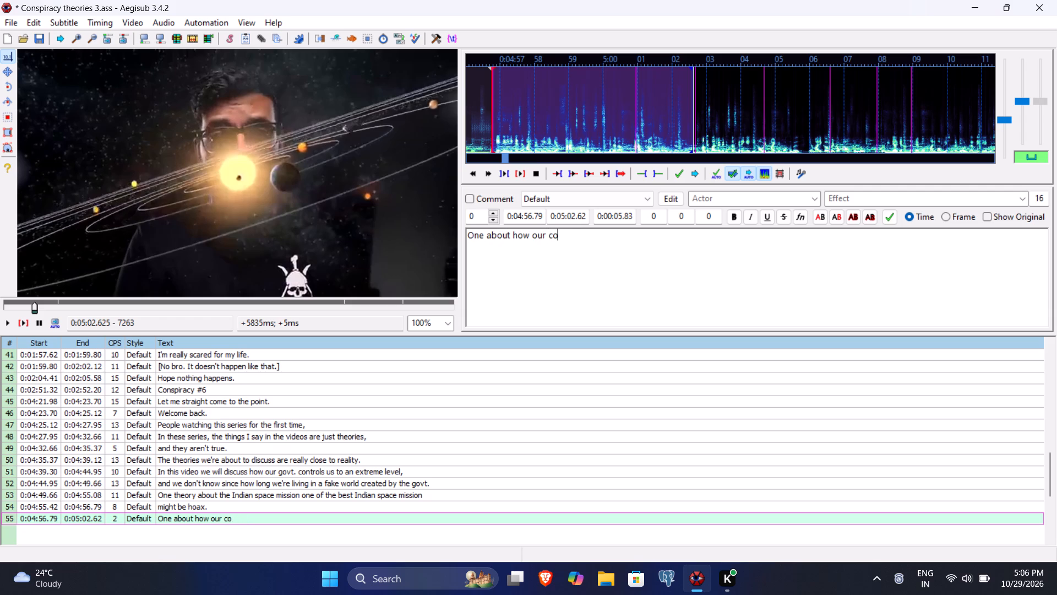
{"action": "type", "text": "utry i"}
{"action": "key", "text": "BackSpace"}
{"action": "key", "text": "BackSpace"}
{"action": "key", "text": "BackSpace"}
{"action": "key", "text": "BackSpace"}
{"action": "key", "text": "BackSpace"}
{"action": "type", "text": "ntry is not running n"}
{"action": "key", "text": "BackSpace"}
{"action": "type", "text": "on facts and statistics but rather"}
{"action": "key", "text": "space"}
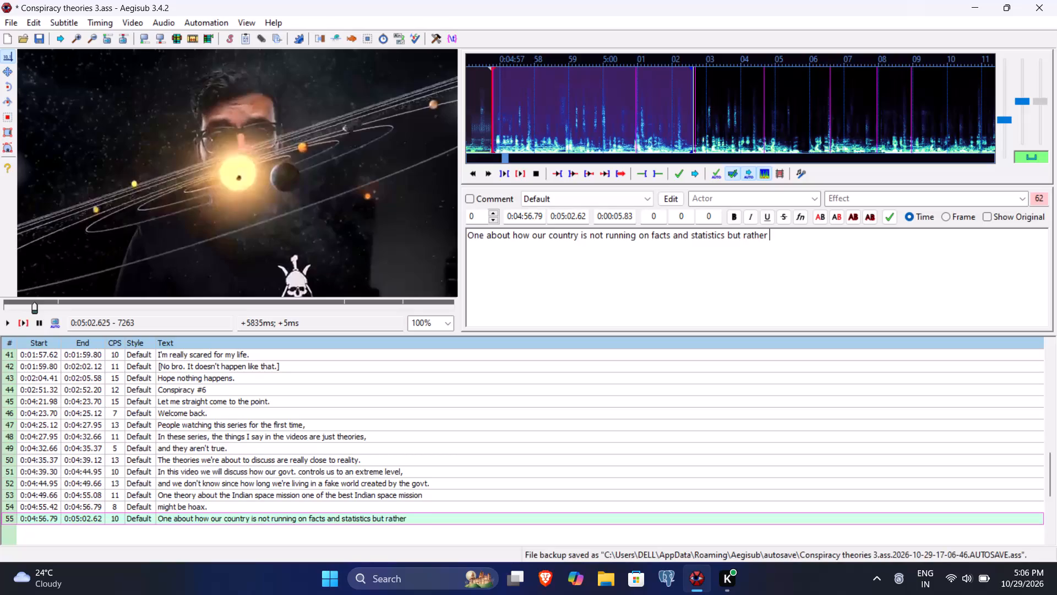
{"action": "type", "text": "on"}
{"action": "key", "text": "space"}
{"action": "type", "text": "astrology"}
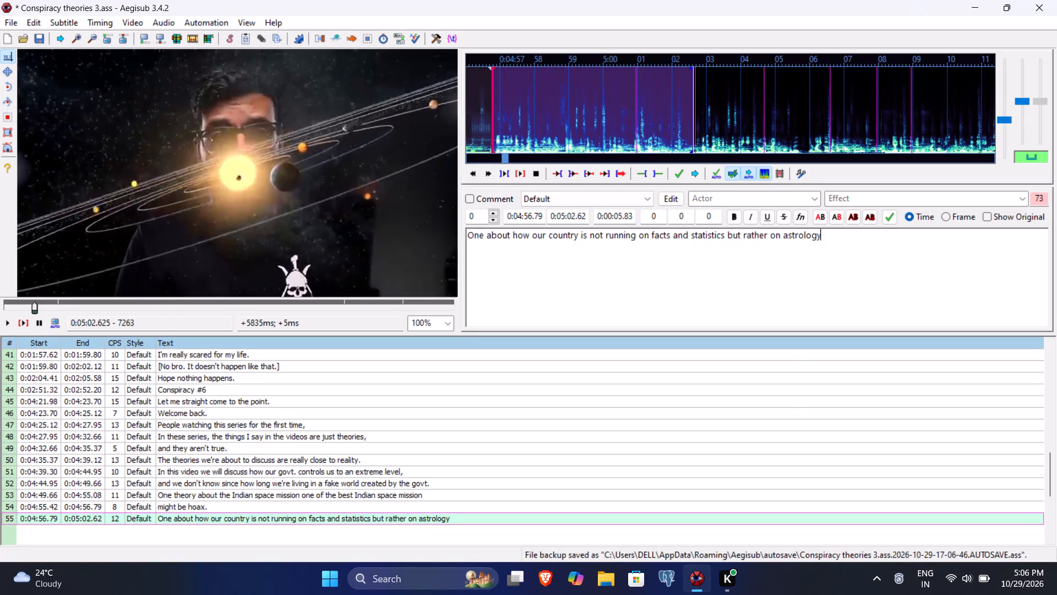
{"action": "key", "text": "period"}
{"action": "key", "text": "Return"}
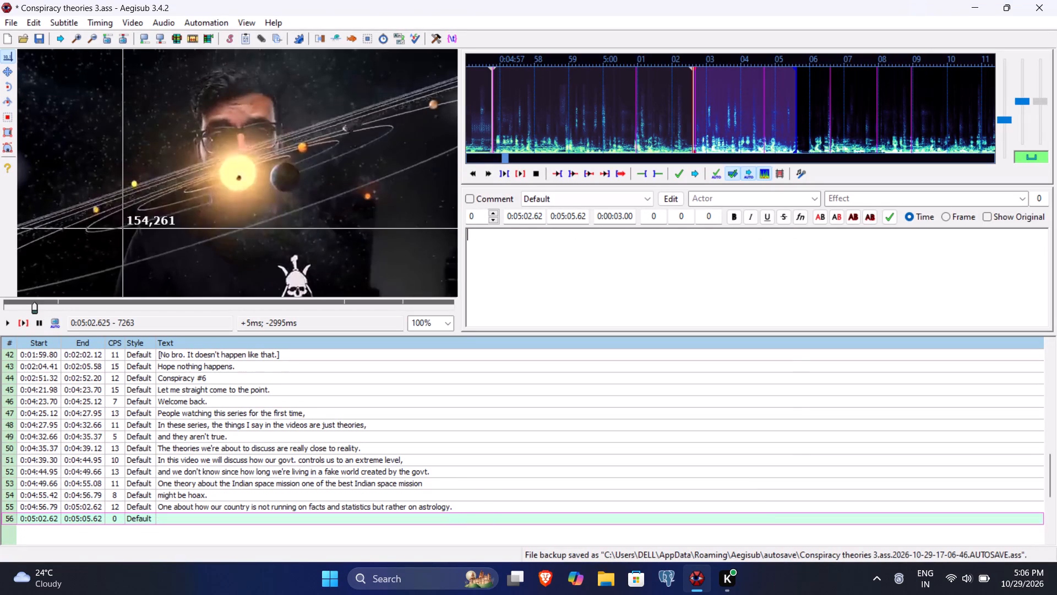
Play the speech for line 56 and set its end time to 0:05:13.08.
{"action": "left_click", "coordinate": [24, 323]}
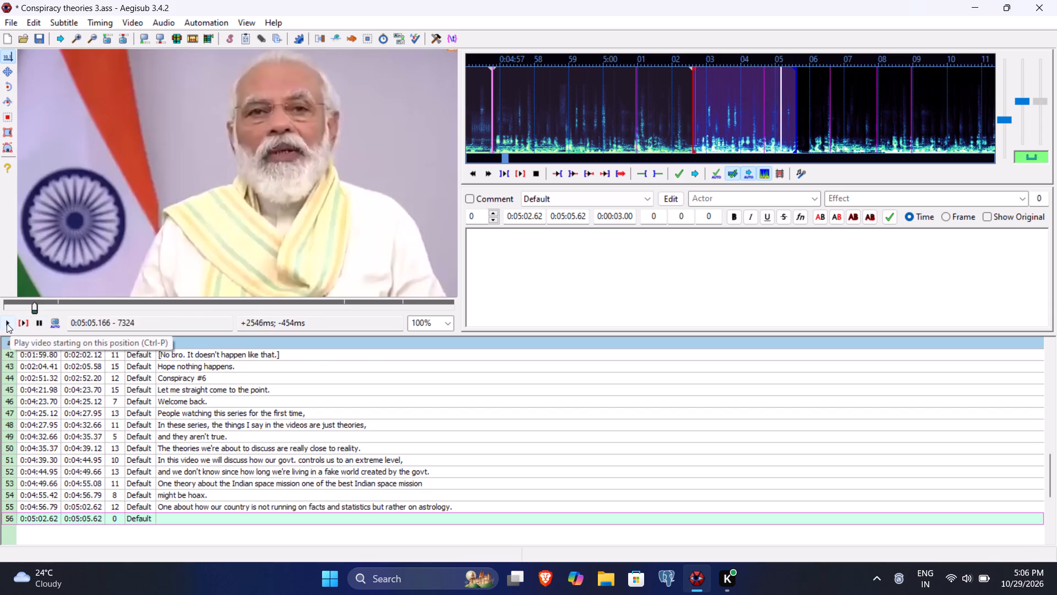
{"action": "left_click", "coordinate": [7, 323]}
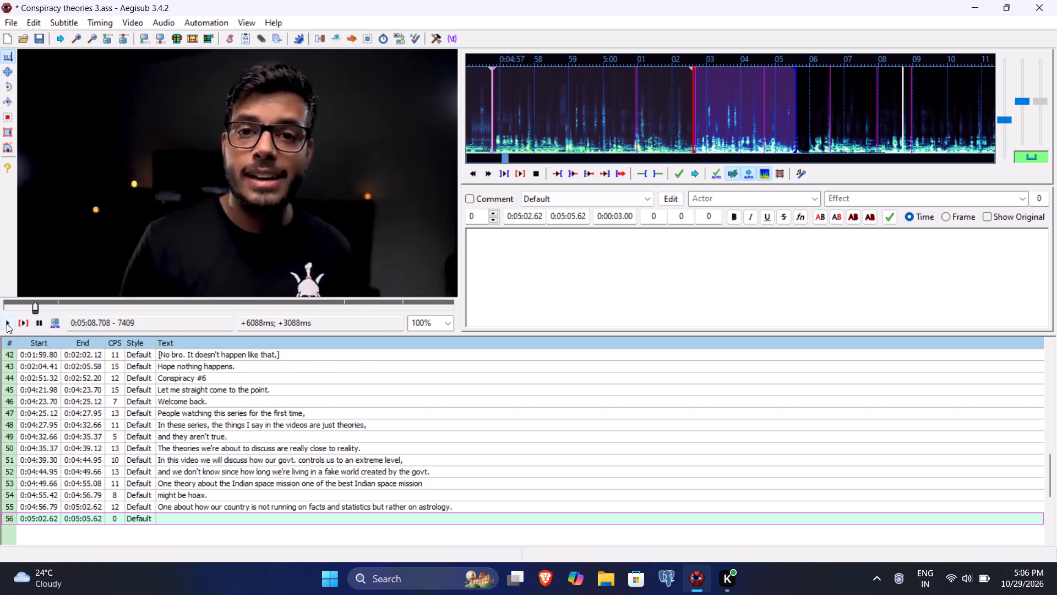
{"action": "left_click", "coordinate": [7, 323]}
{"action": "left_click", "coordinate": [7, 323]}
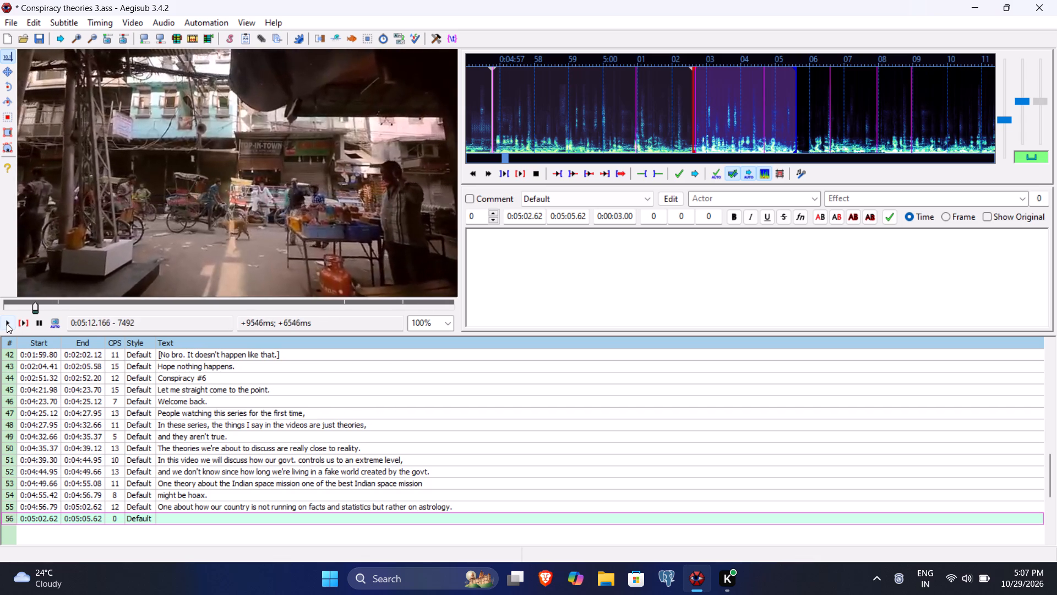
{"action": "left_click", "coordinate": [7, 323]}
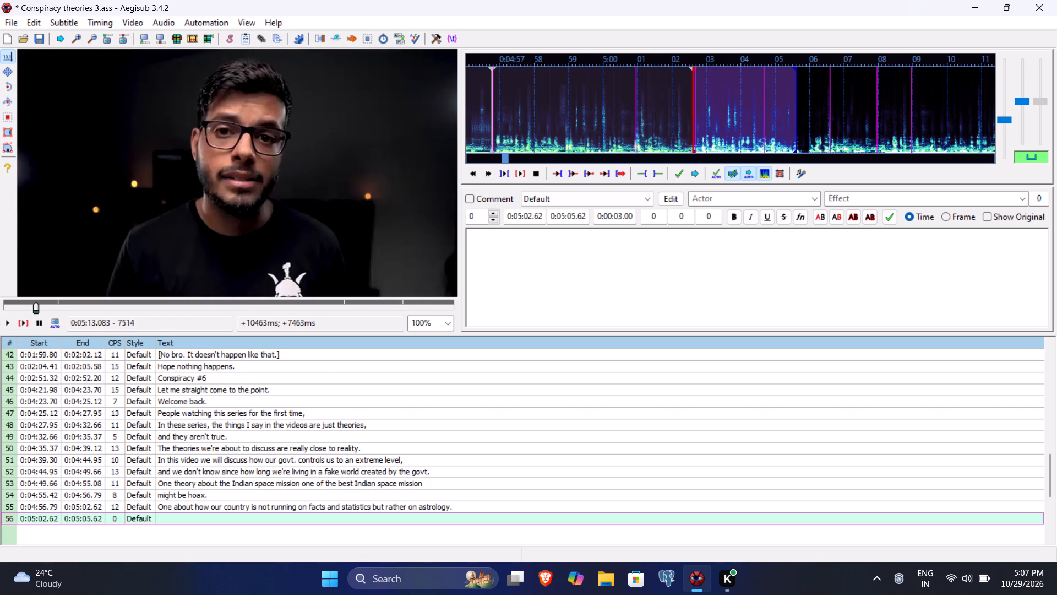
{"action": "left_click", "coordinate": [568, 216]}
{"action": "key", "text": "1"}
{"action": "type", "text": "308"}
Enter and commit line 56's text: "Another theory about how our government and some rich people are using some hidden tricks to control the population of India.".
{"action": "left_click", "coordinate": [558, 258]}
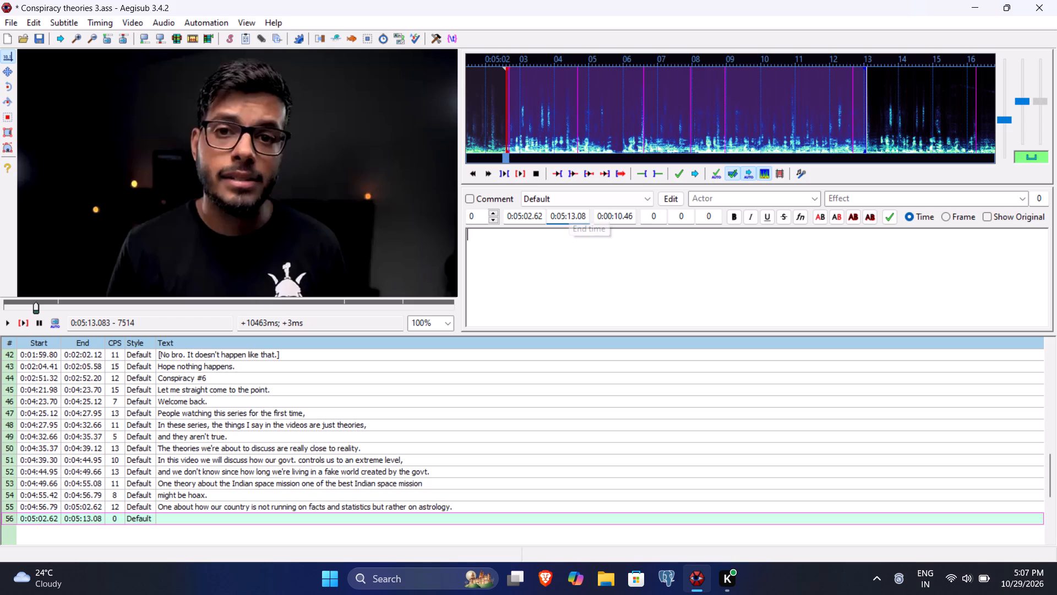
{"action": "type", "text": "Another theory about how our government"}
{"action": "key", "text": "space"}
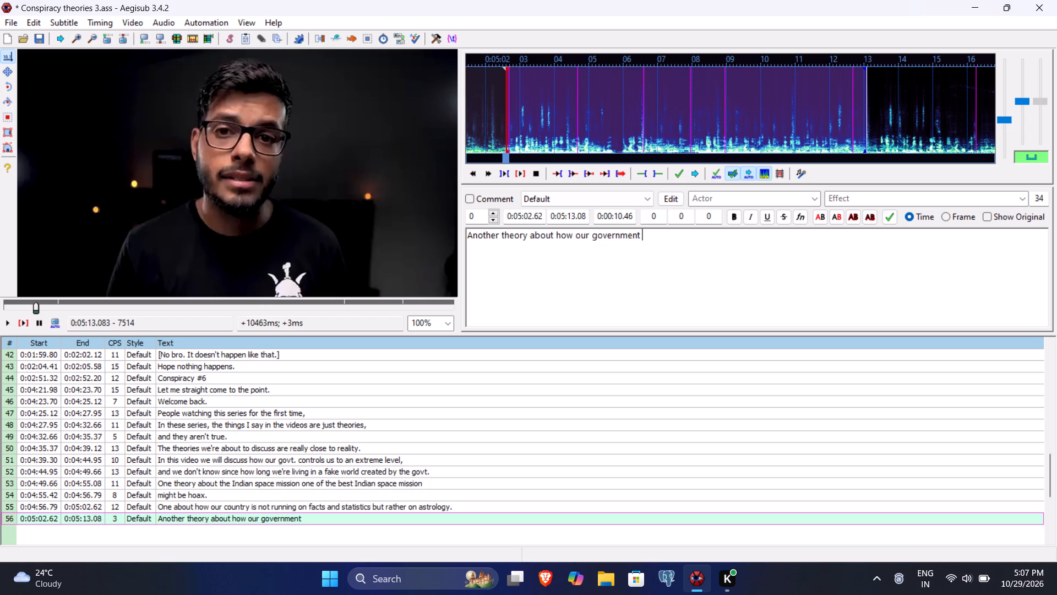
{"action": "type", "text": "and soe"}
{"action": "key", "text": "space"}
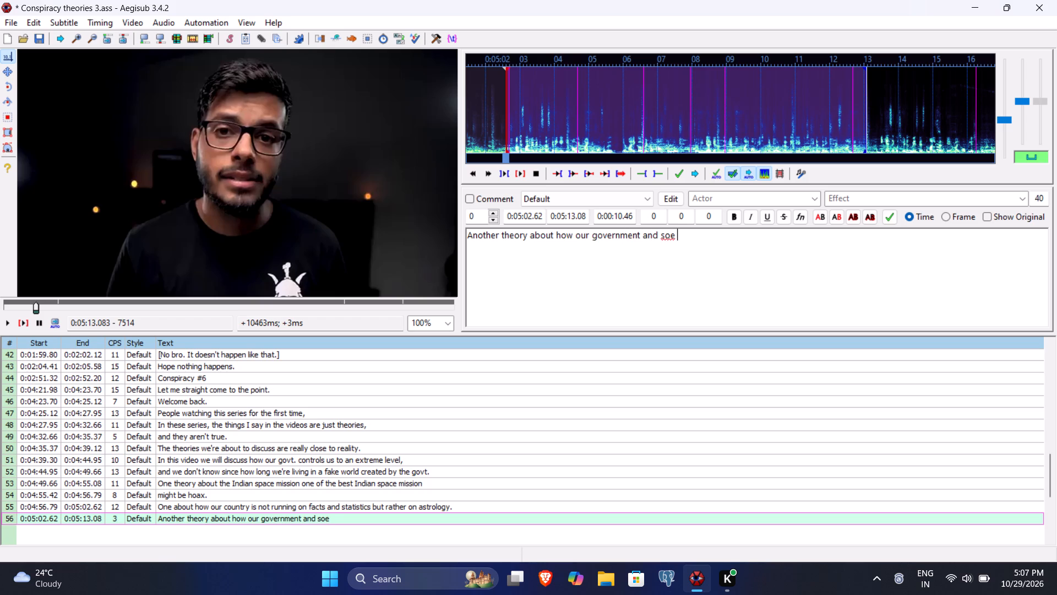
{"action": "key", "text": "BackSpace"}
{"action": "key", "text": "BackSpace"}
{"action": "type", "text": "me rich people are using some hidde"}
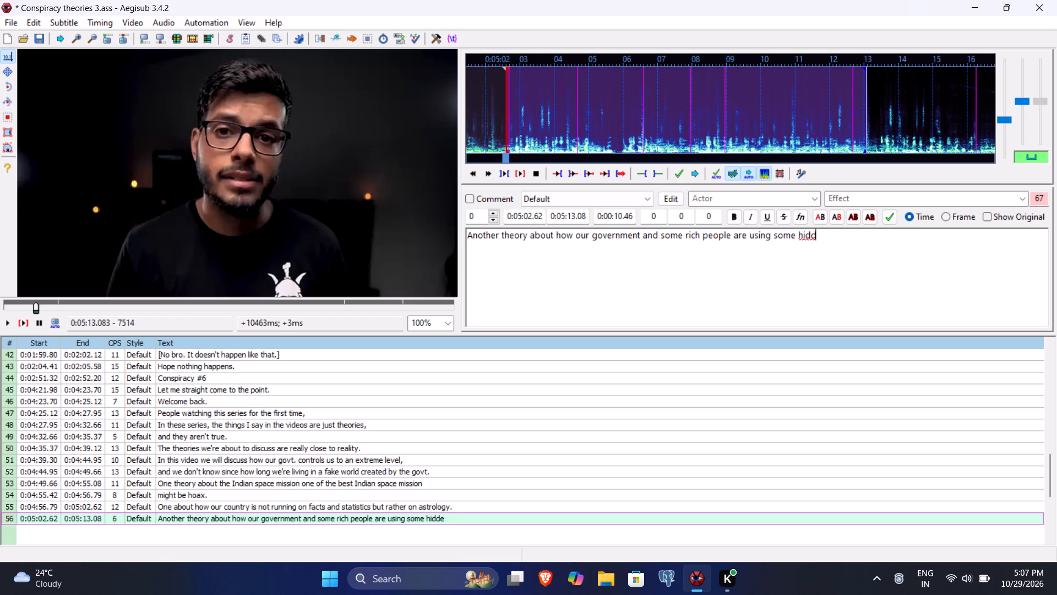
{"action": "type", "text": "n"}
{"action": "key", "text": "space"}
{"action": "type", "text": "tricks"}
{"action": "key", "text": "space"}
{"action": "type", "text": "to control"}
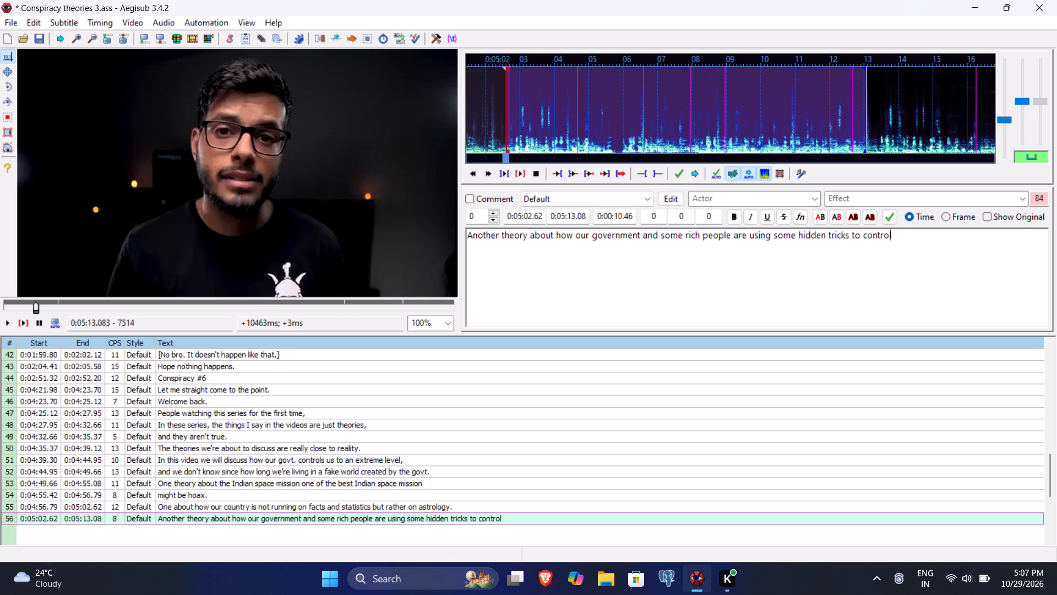
{"action": "key", "text": "space"}
{"action": "type", "text": "the"}
{"action": "key", "text": "space"}
{"action": "type", "text": "po"}
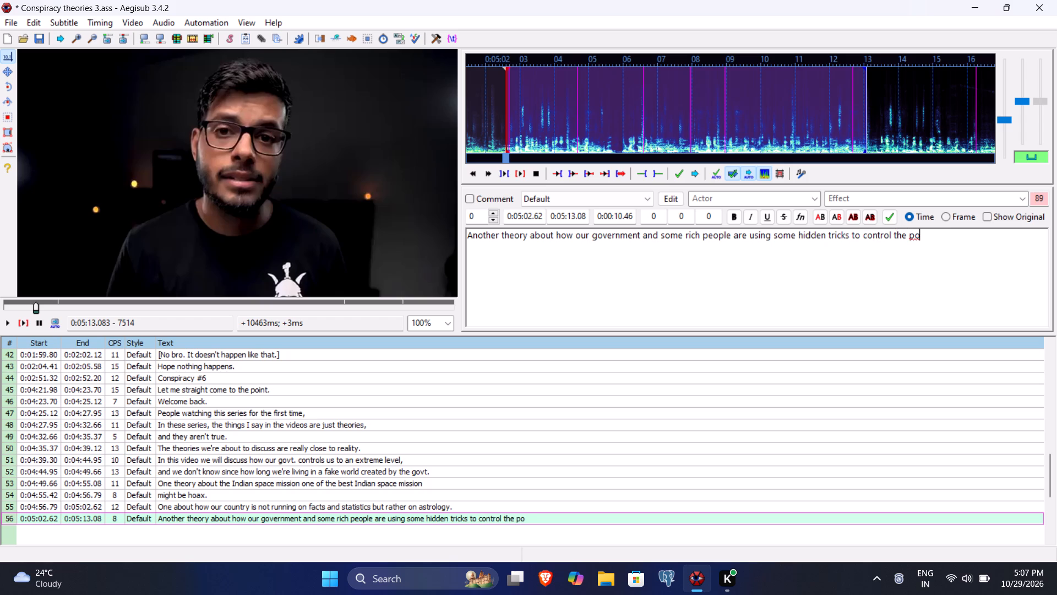
{"action": "type", "text": "pi"}
{"action": "key", "text": "BackSpace"}
{"action": "type", "text": "ulation of i"}
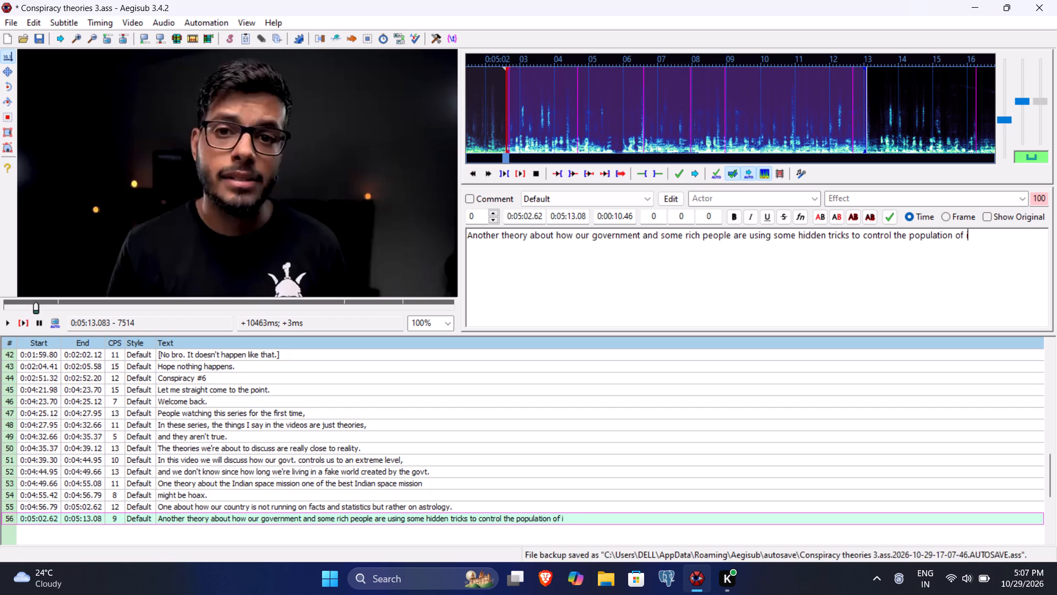
{"action": "key", "text": "BackSpace"}
{"action": "type", "text": "Indina"}
{"action": "key", "text": "BackSpace"}
{"action": "key", "text": "BackSpace"}
{"action": "type", "text": "a."}
{"action": "key", "text": "Return"}
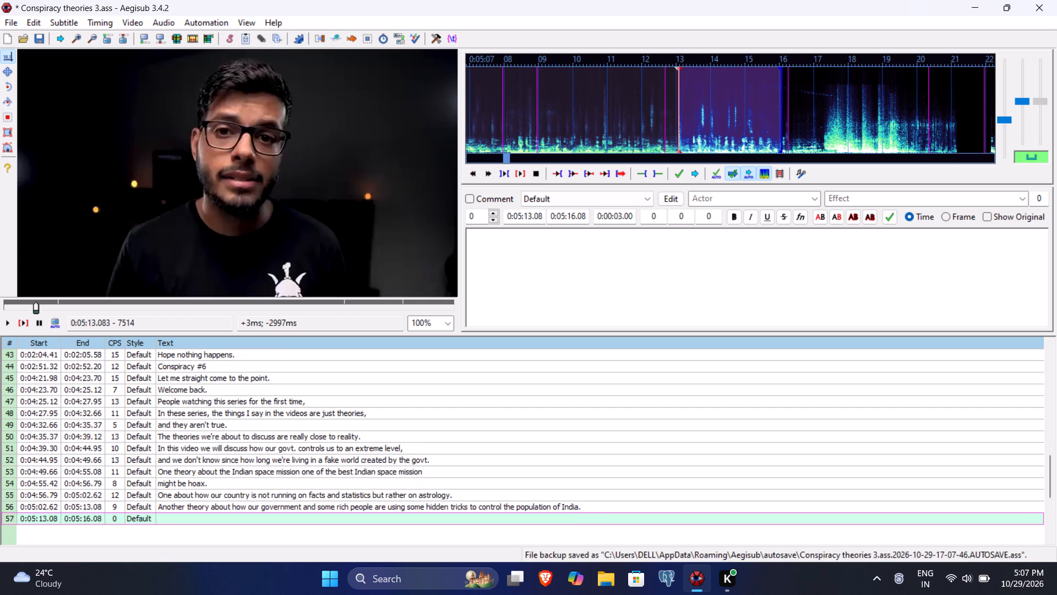
Play the speech for line 57 and set its end time to 0:05:17.70.
{"action": "left_click", "coordinate": [24, 324]}
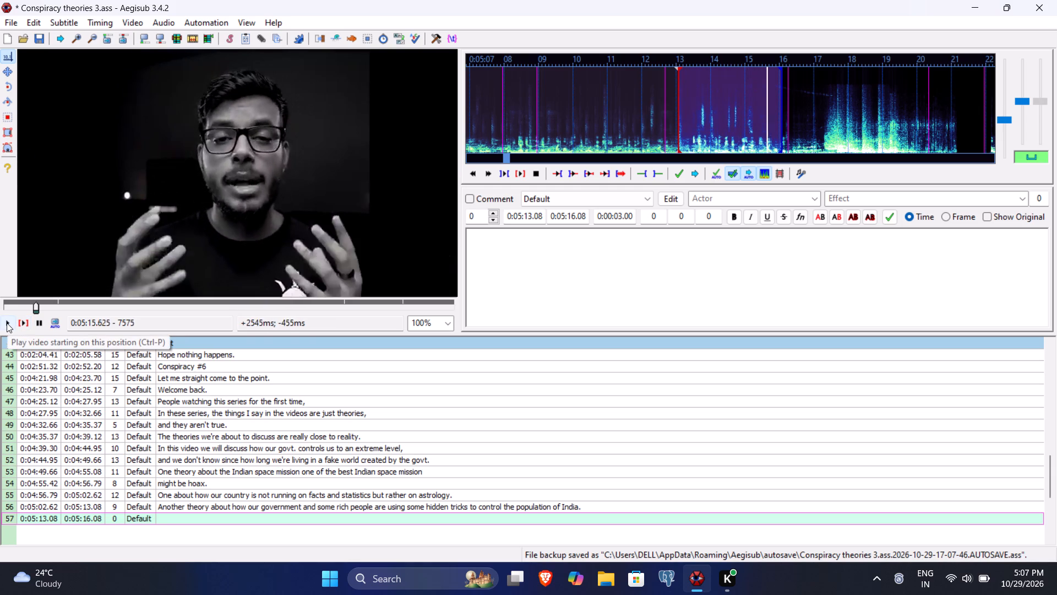
{"action": "left_click", "coordinate": [7, 323]}
{"action": "left_click", "coordinate": [7, 323]}
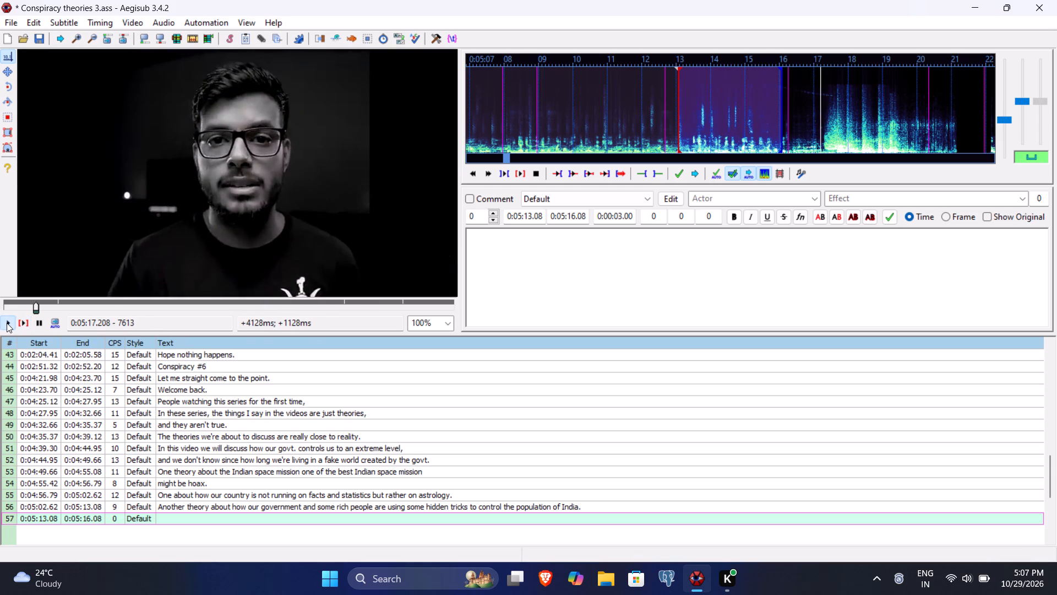
{"action": "left_click", "coordinate": [7, 323]}
{"action": "left_click", "coordinate": [7, 323]}
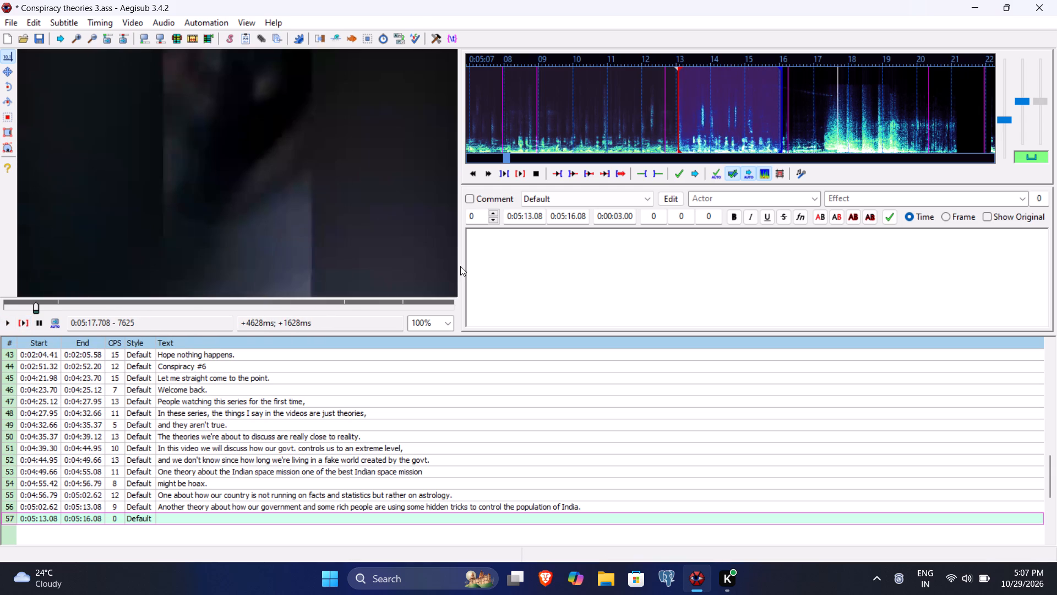
{"action": "left_click", "coordinate": [573, 214]}
{"action": "key", "text": "BackSpace"}
{"action": "key", "text": "7"}
{"action": "type", "text": "70"}
Enter "About how they are using hidden tricks to control the population." as line 57's text and commit the line.
{"action": "left_click", "coordinate": [546, 258]}
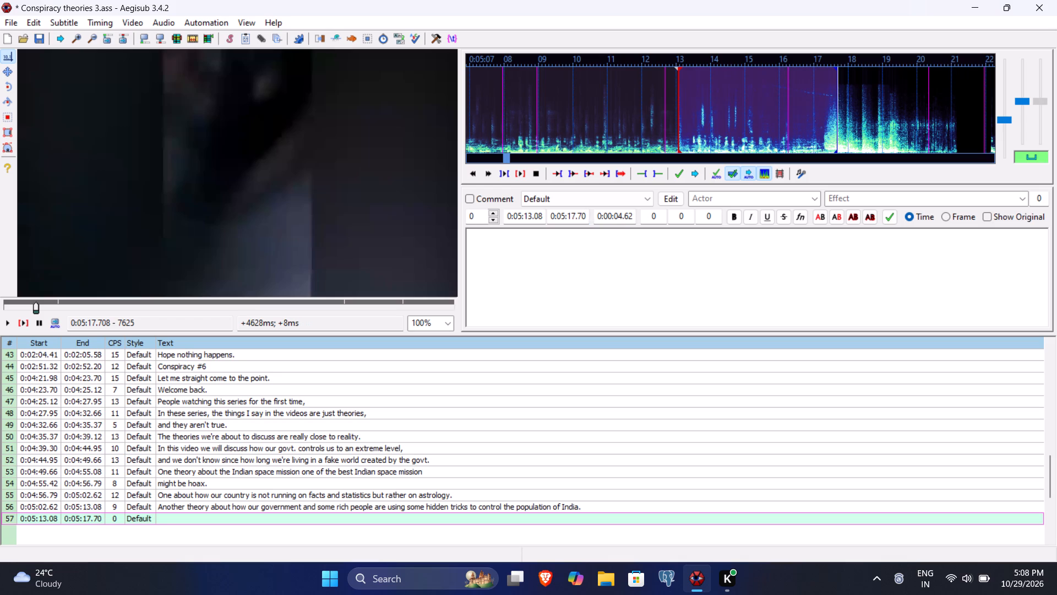
{"action": "type", "text": "About how they are using hidden tricks to cco"}
{"action": "key", "text": "BackSpace"}
{"action": "key", "text": "BackSpace"}
{"action": "type", "text": "ontrol the polul"}
{"action": "key", "text": "BackSpace"}
{"action": "key", "text": "BackSpace"}
{"action": "key", "text": "BackSpace"}
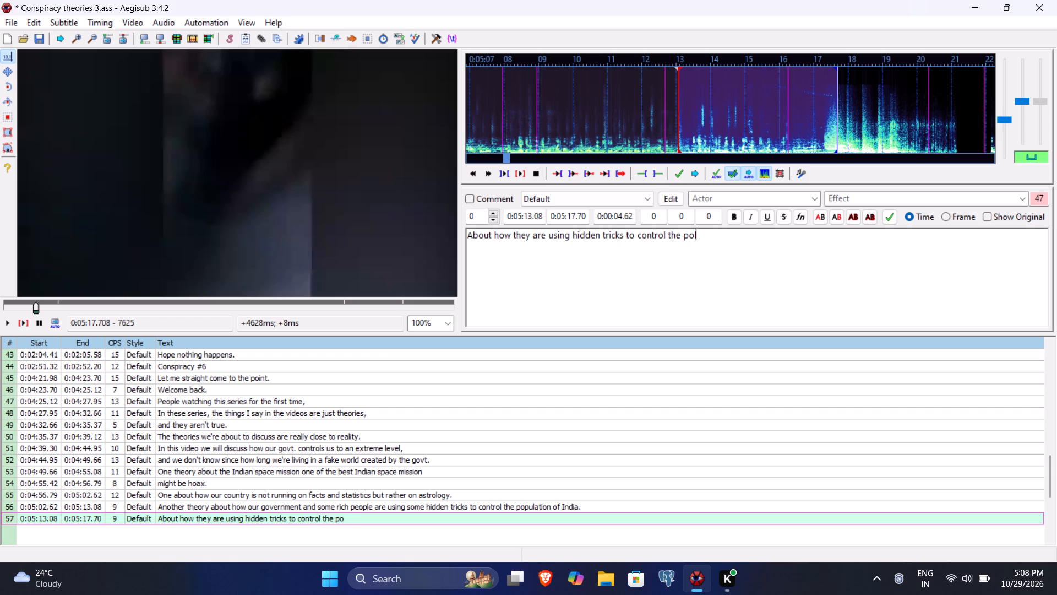
{"action": "type", "text": "pulation."}
{"action": "key", "text": "Return"}
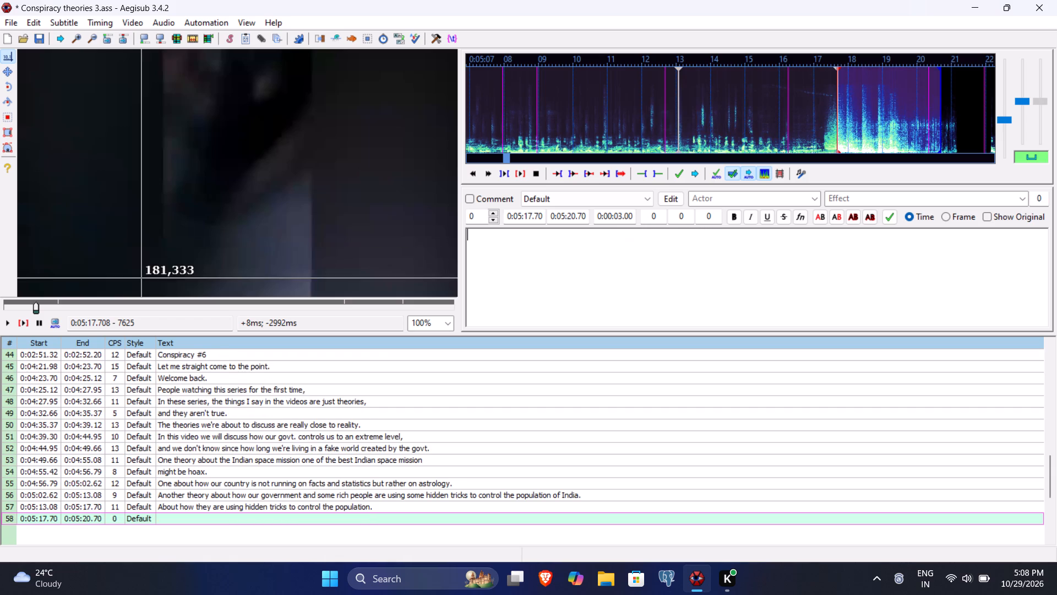
Play the video on to where the next speech begins and set line 58's start time to 0:05:22.15.
{"action": "left_click", "coordinate": [21, 324]}
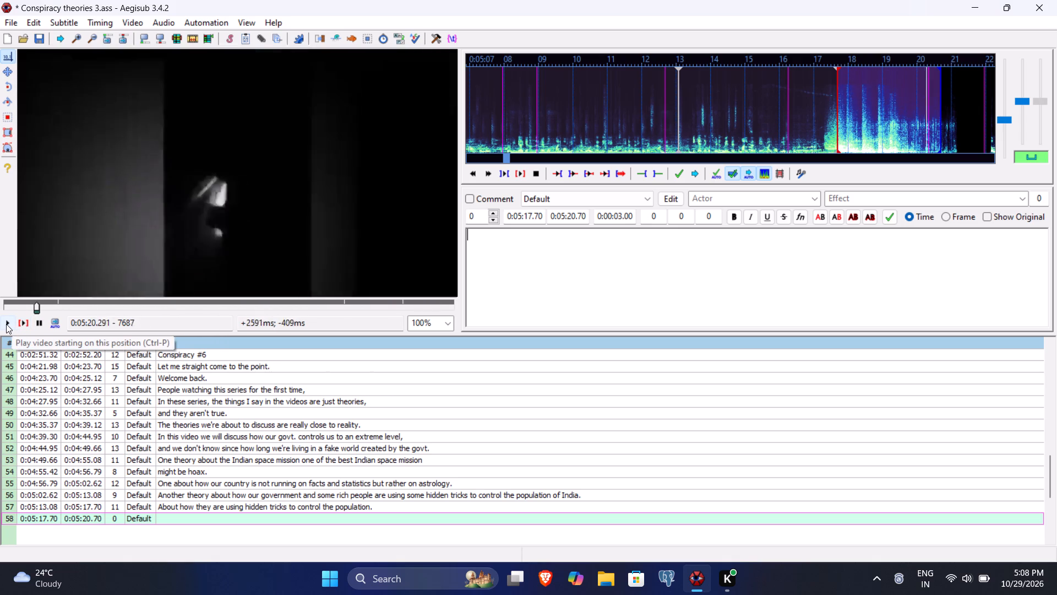
{"action": "left_click", "coordinate": [6, 324]}
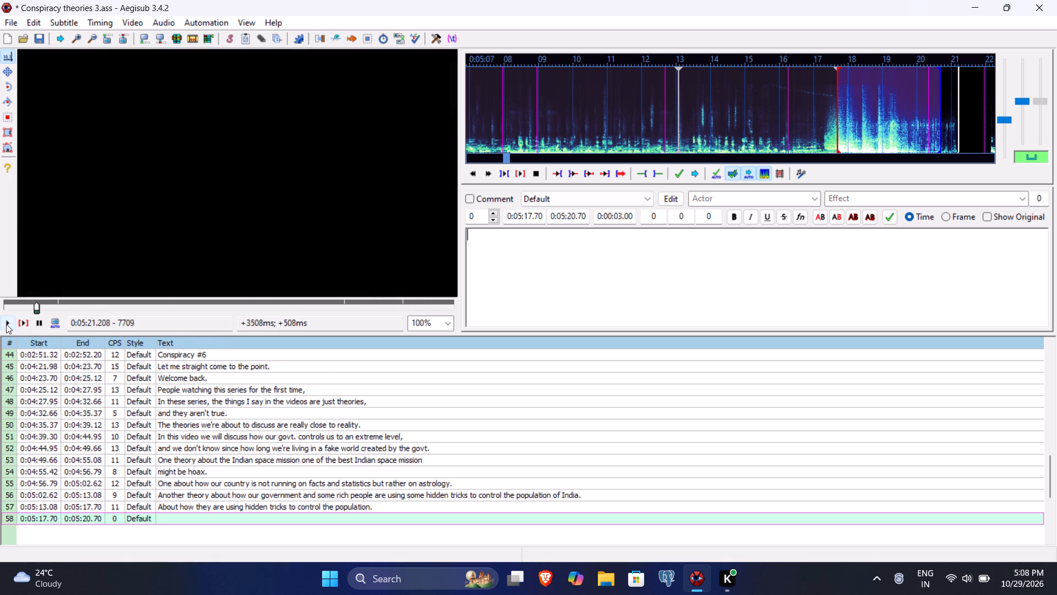
{"action": "left_click", "coordinate": [6, 324]}
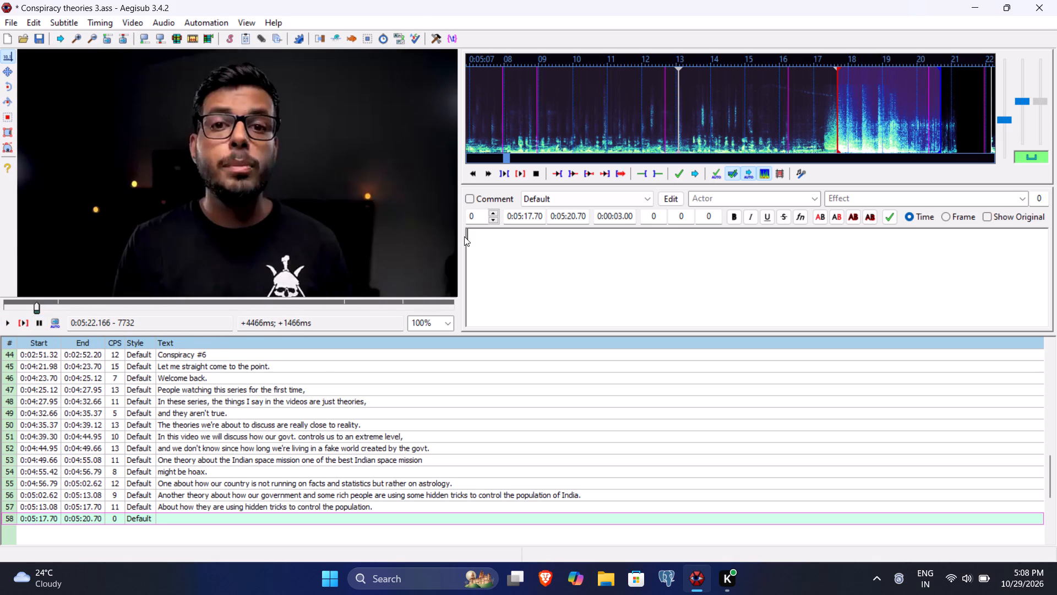
{"action": "left_click", "coordinate": [527, 213]}
{"action": "key", "text": "BackSpace"}
{"action": "key", "text": "2"}
{"action": "key", "text": "2"}
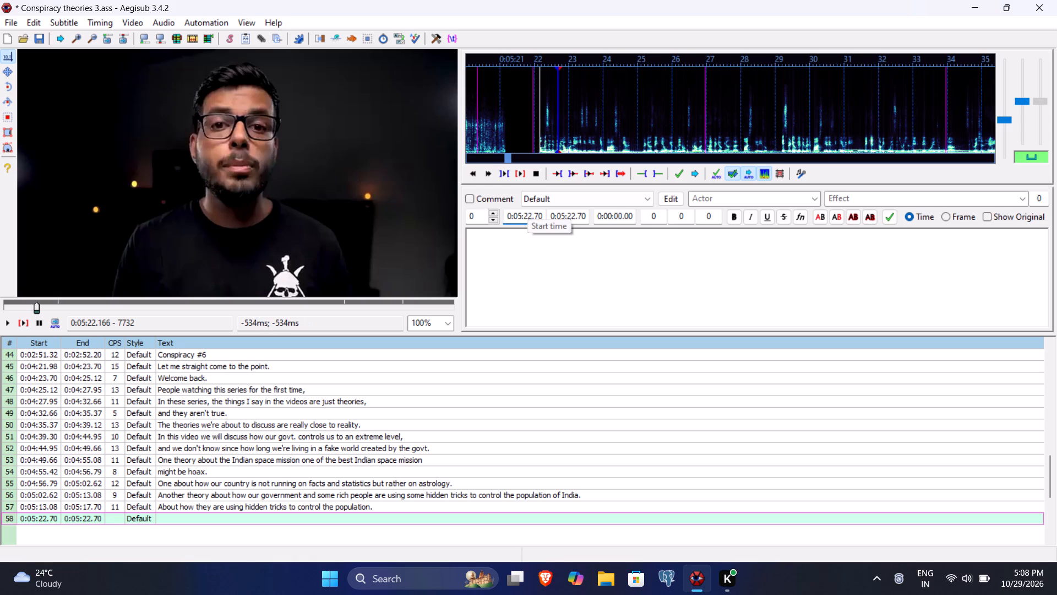
{"action": "key", "text": "BackSpace"}
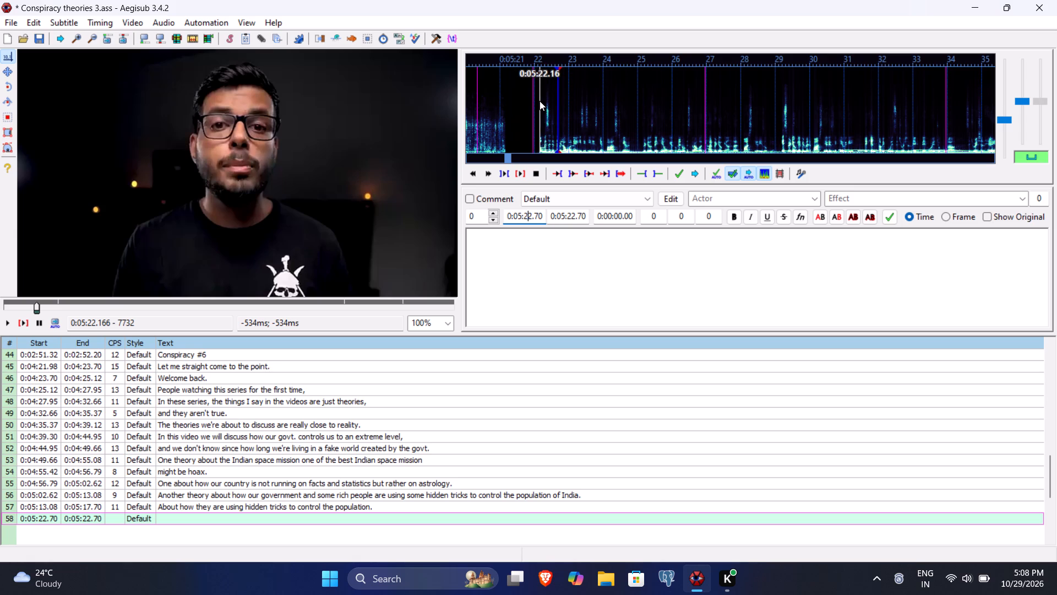
{"action": "left_click", "coordinate": [535, 218]}
{"action": "type", "text": "15"}
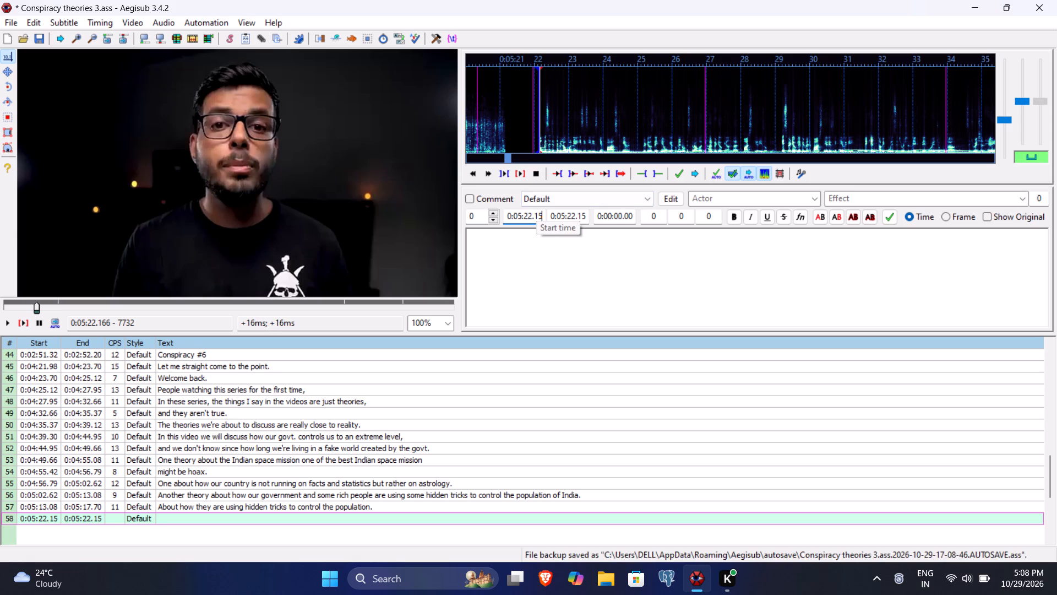
Play the speech for line 58 and set its end time to 0:05:27.04.
{"action": "left_click", "coordinate": [19, 323]}
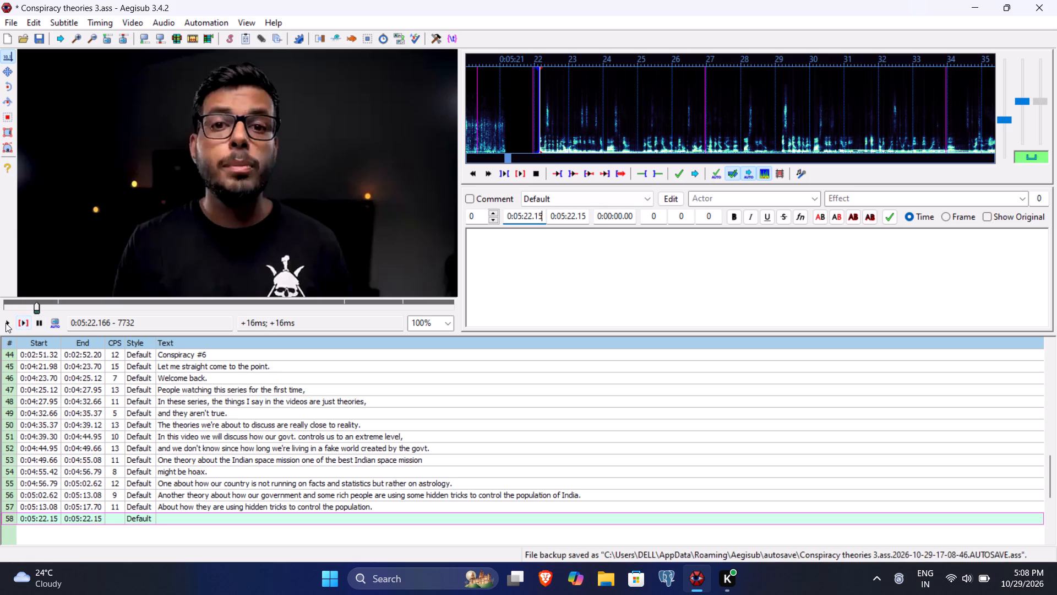
{"action": "left_click", "coordinate": [4, 322]}
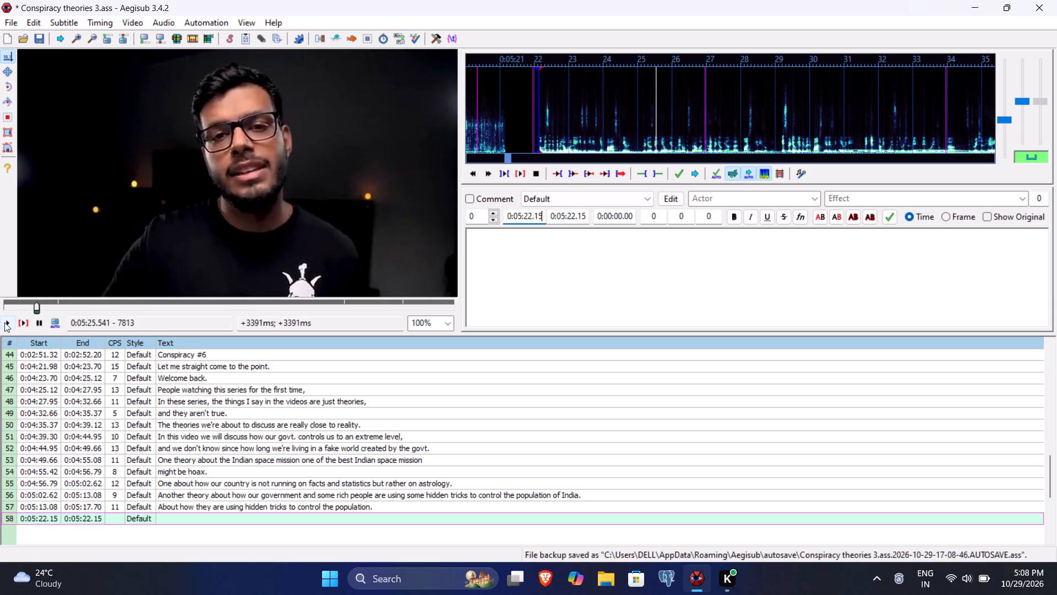
{"action": "left_click", "coordinate": [4, 322]}
{"action": "left_click", "coordinate": [4, 322]}
{"action": "left_click", "coordinate": [4, 322]}
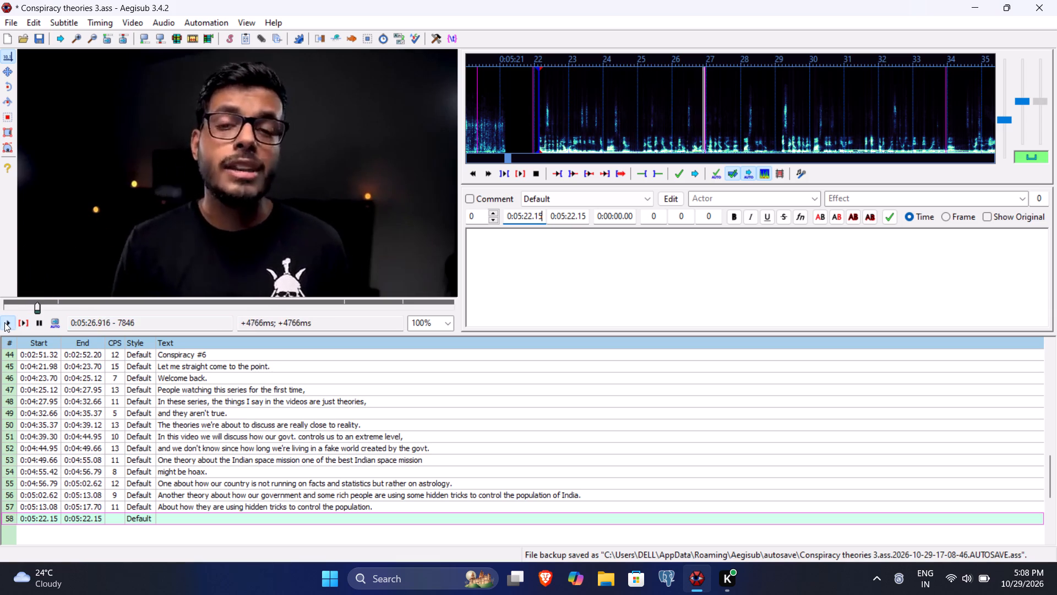
{"action": "left_click", "coordinate": [570, 217]}
{"action": "key", "text": "7"}
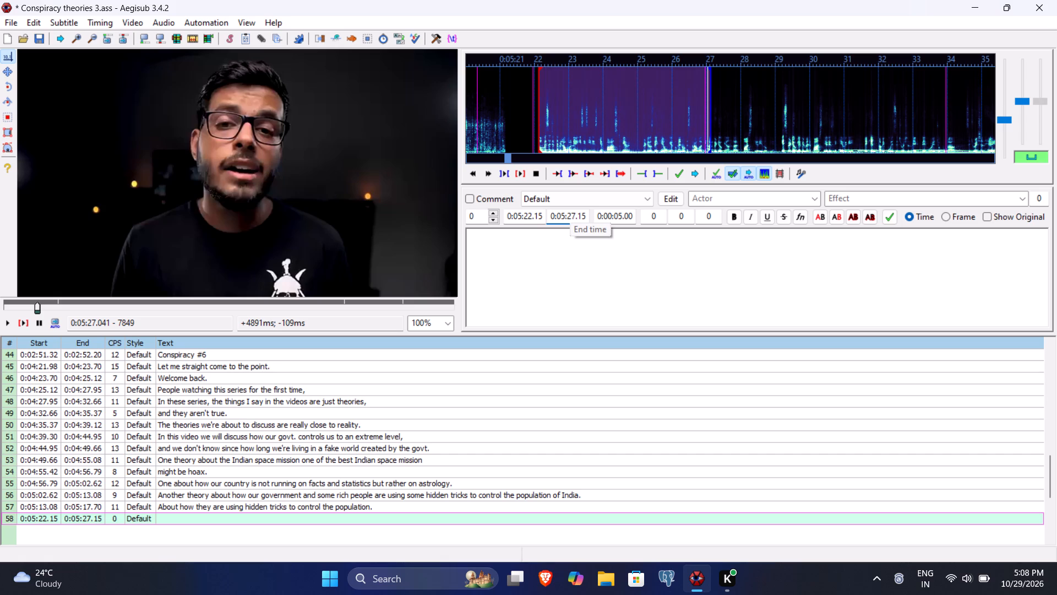
{"action": "type", "text": "04"}
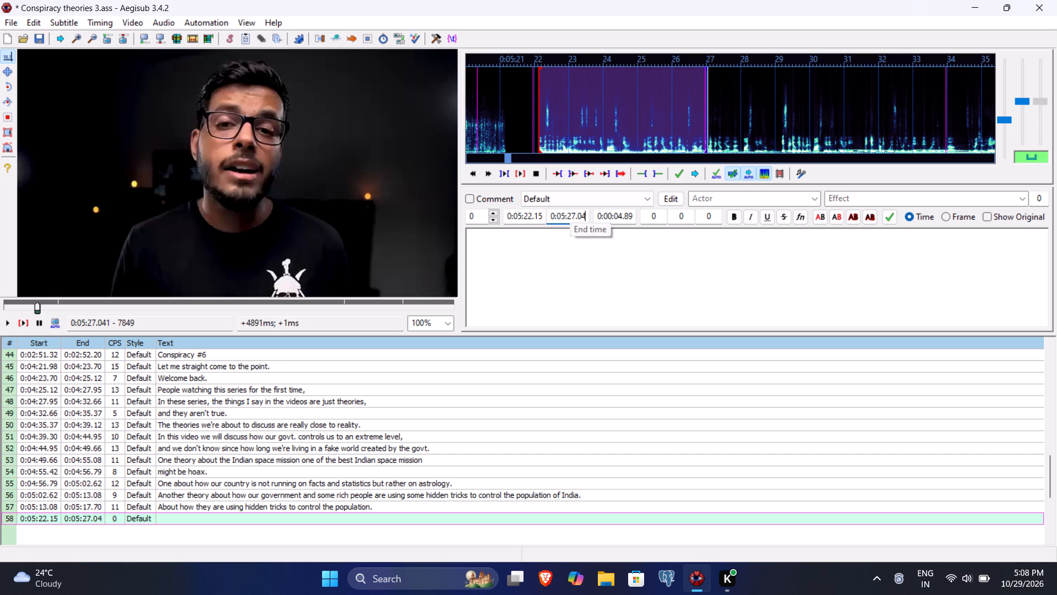
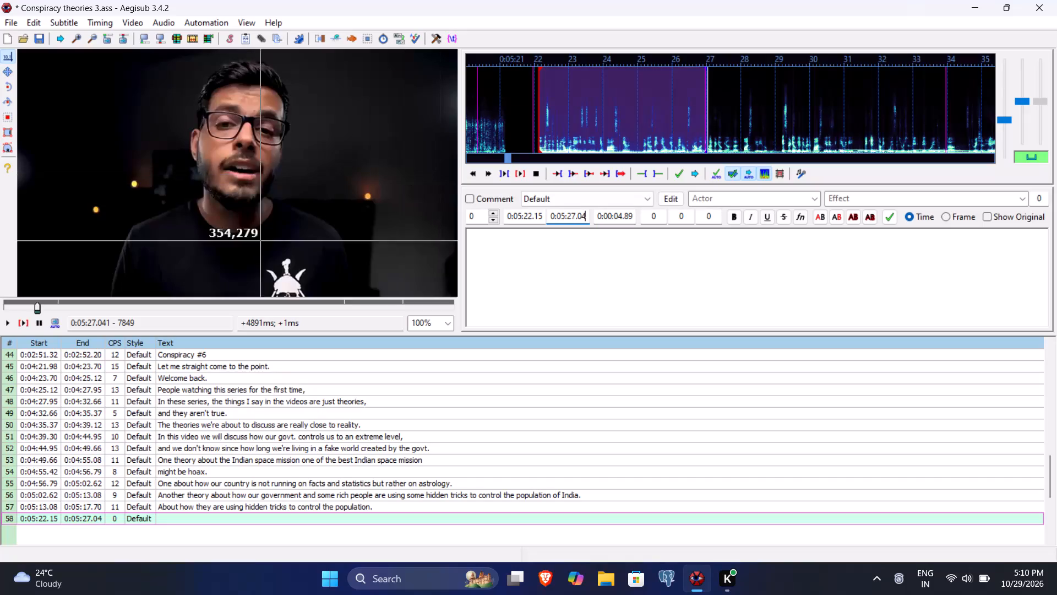
Replay line 58's speech and enter "The people among you who have watched the previous videos might have notices," as its text.
{"action": "left_click", "coordinate": [23, 323]}
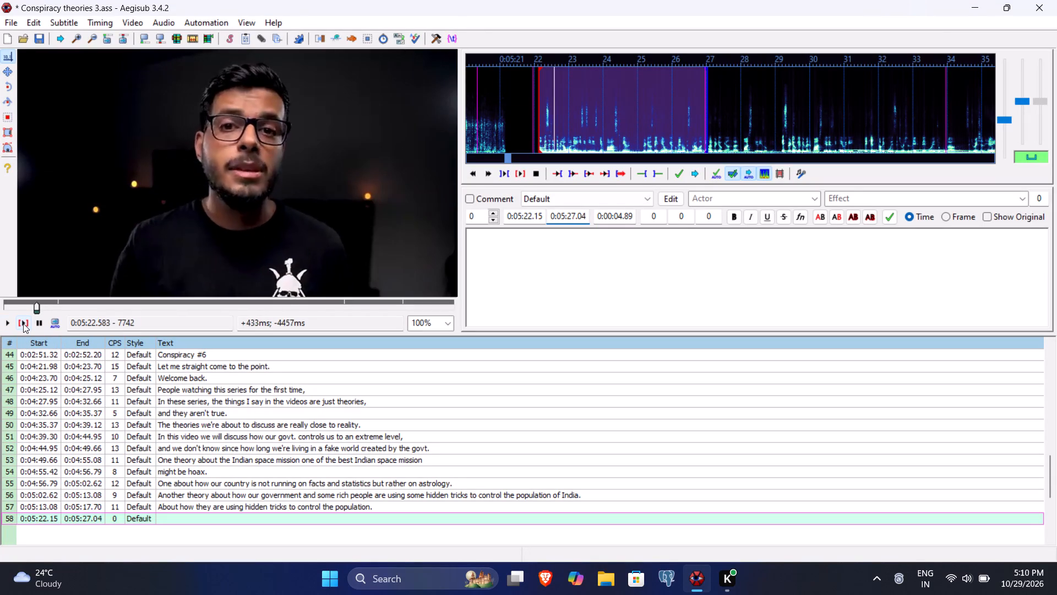
{"action": "left_click", "coordinate": [0, 321]}
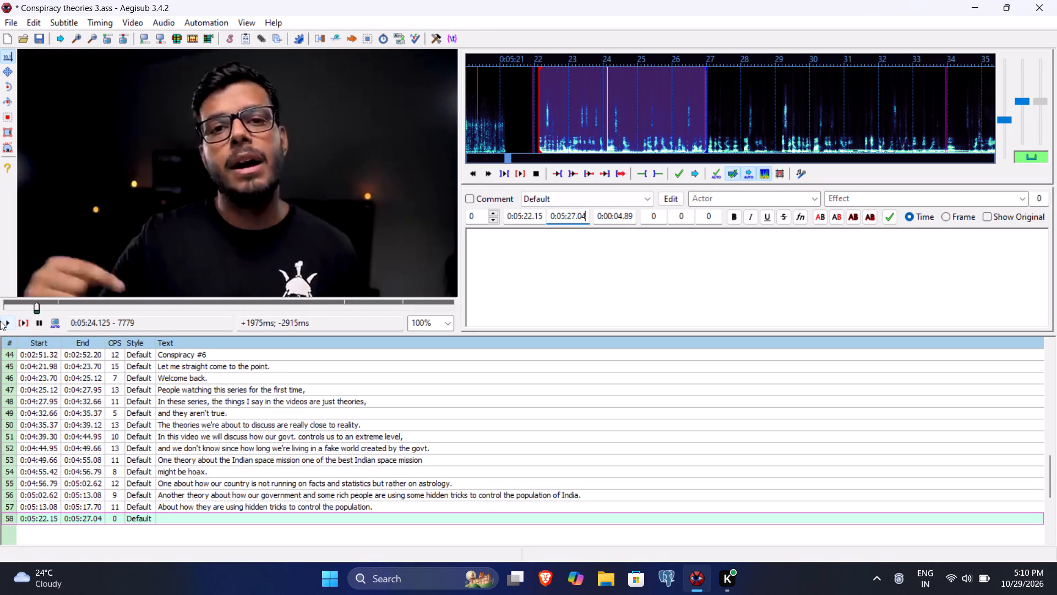
{"action": "type", "text": "The"}
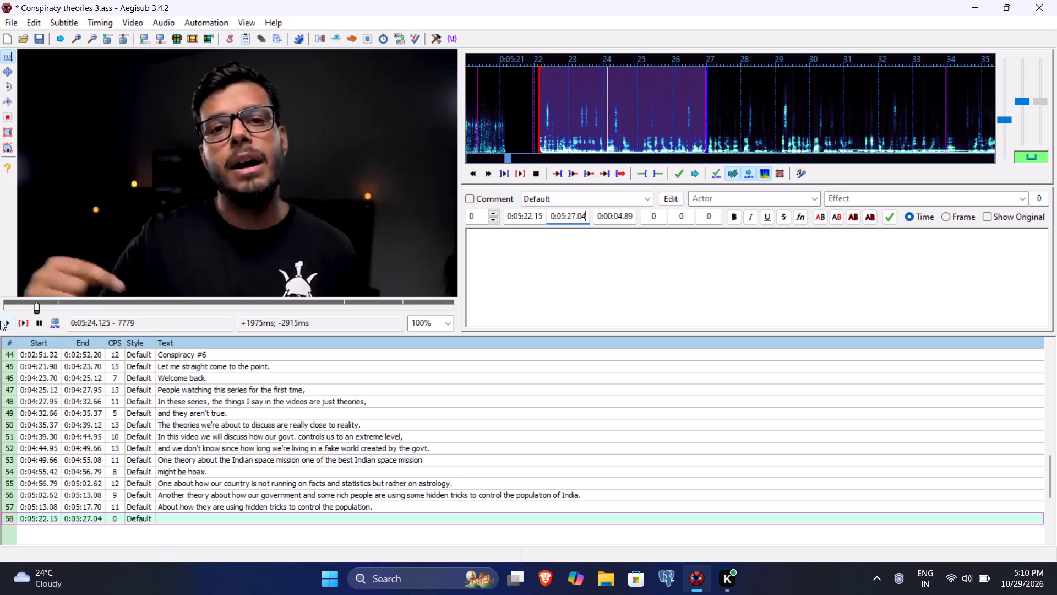
{"action": "left_click", "coordinate": [580, 263]}
{"action": "type", "text": "The people among"}
{"action": "key", "text": "space"}
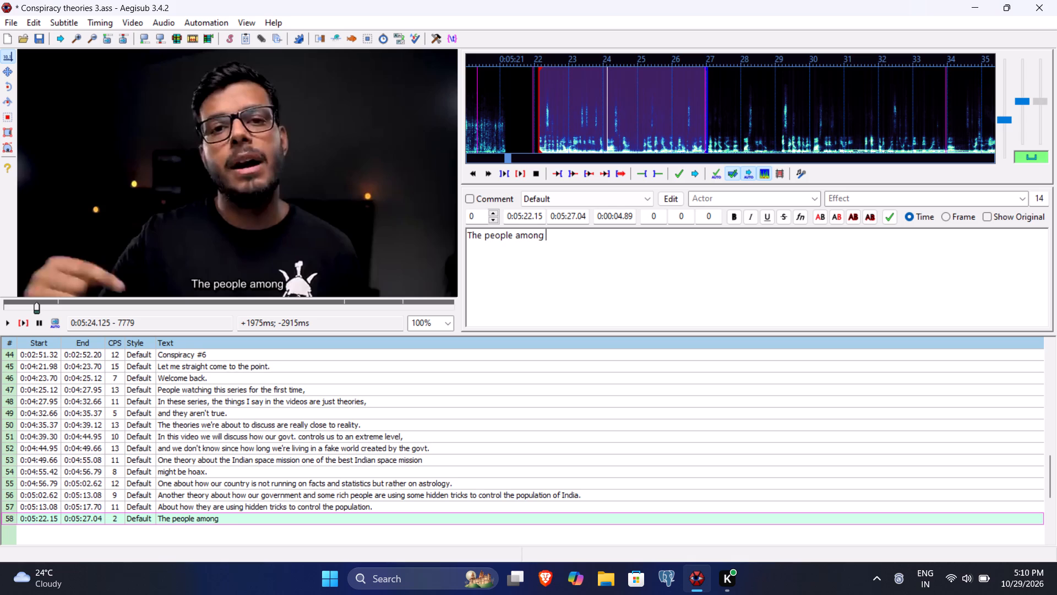
{"action": "type", "text": "you"}
{"action": "key", "text": "space"}
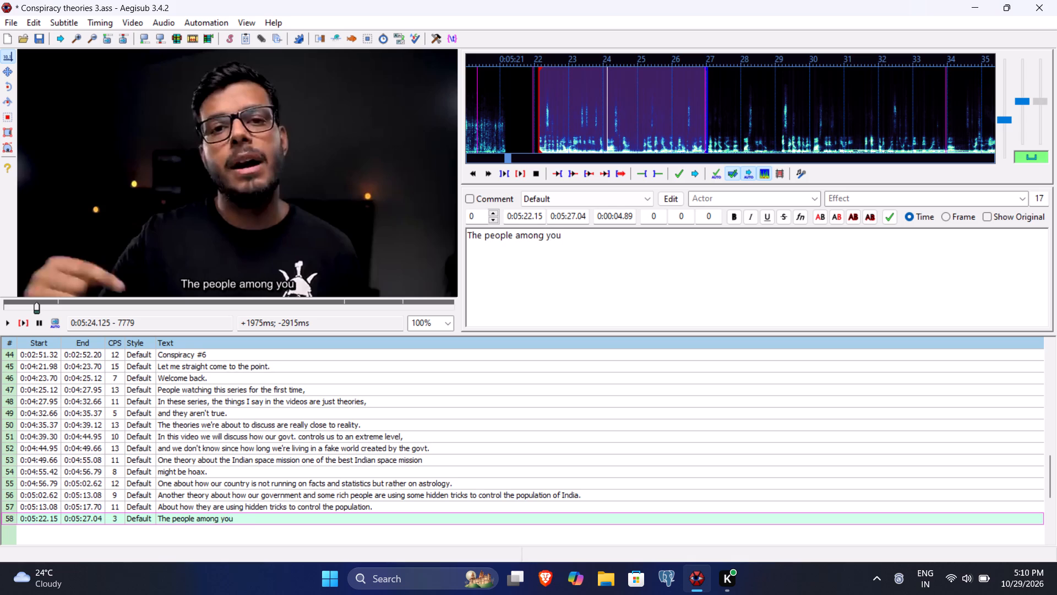
{"action": "type", "text": "who have"}
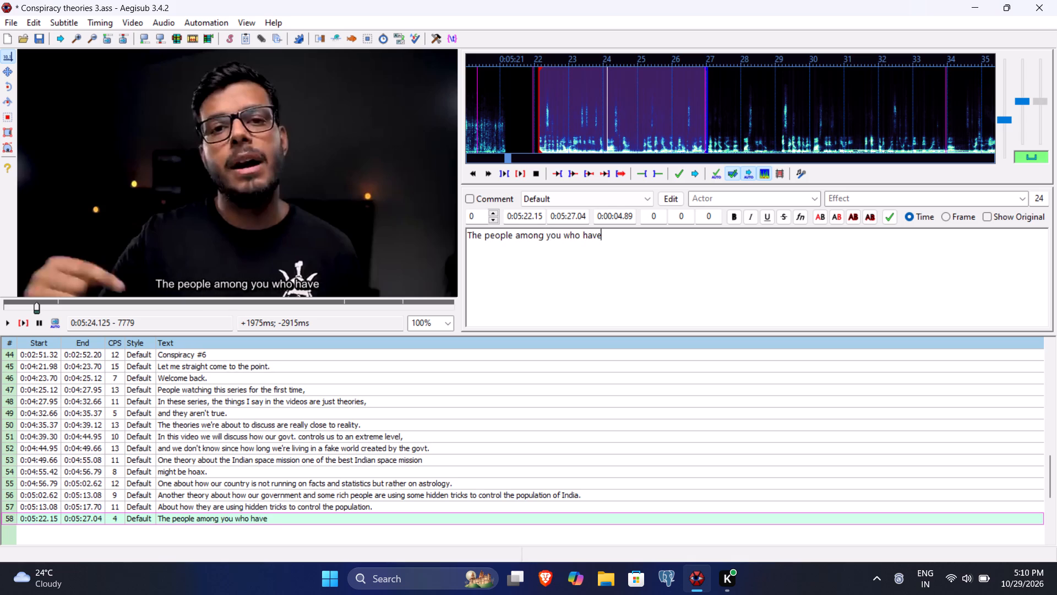
{"action": "key", "text": "space"}
{"action": "type", "text": "watched th e"}
{"action": "key", "text": "space"}
{"action": "key", "text": "BackSpace"}
{"action": "key", "text": "BackSpace"}
{"action": "key", "text": "e"}
{"action": "key", "text": "BackSpace"}
{"action": "key", "text": "e"}
{"action": "key", "text": "BackSpace"}
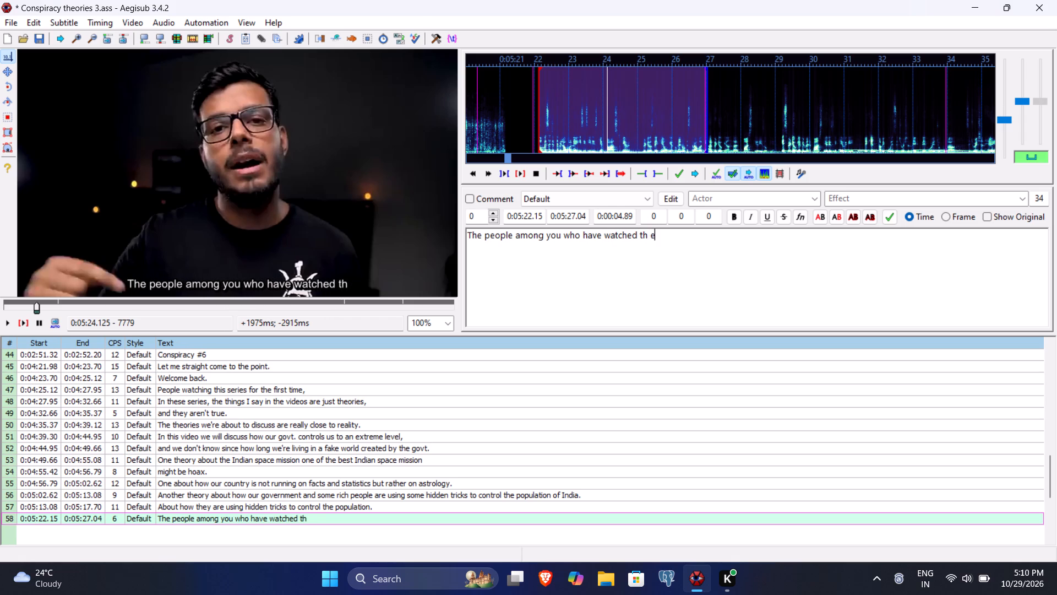
{"action": "key", "text": "BackSpace"}
{"action": "type", "text": "e previous"}
{"action": "key", "text": "space"}
{"action": "type", "text": "videos"}
{"action": "key", "text": "space"}
{"action": "type", "text": "might have notices"}
{"action": "key", "text": "comma"}
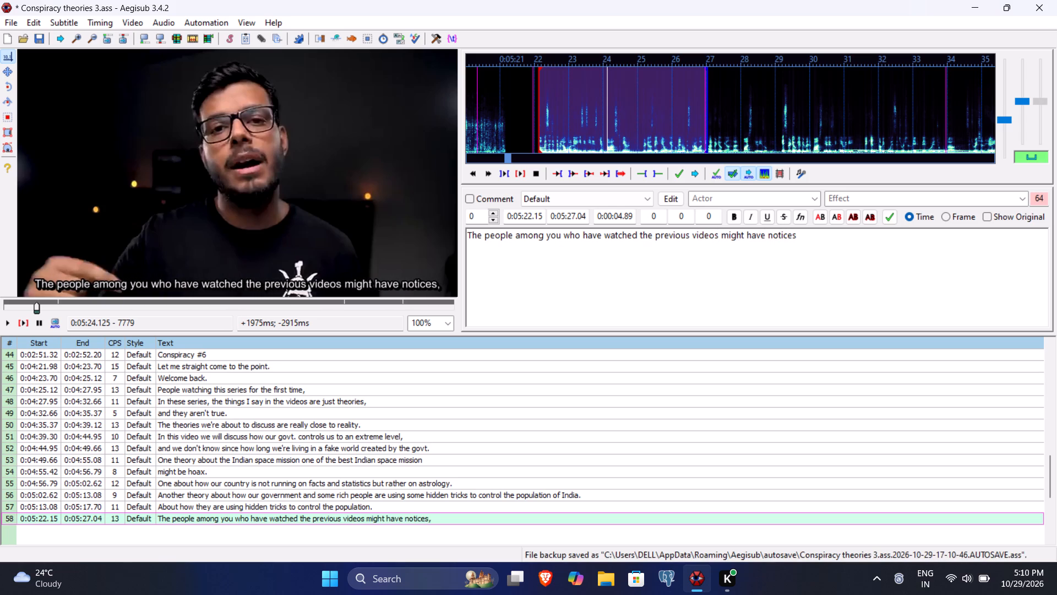
Save the subtitle file, replay line 58 to check it, and commit the line.
{"action": "key", "text": "ctrl+s"}
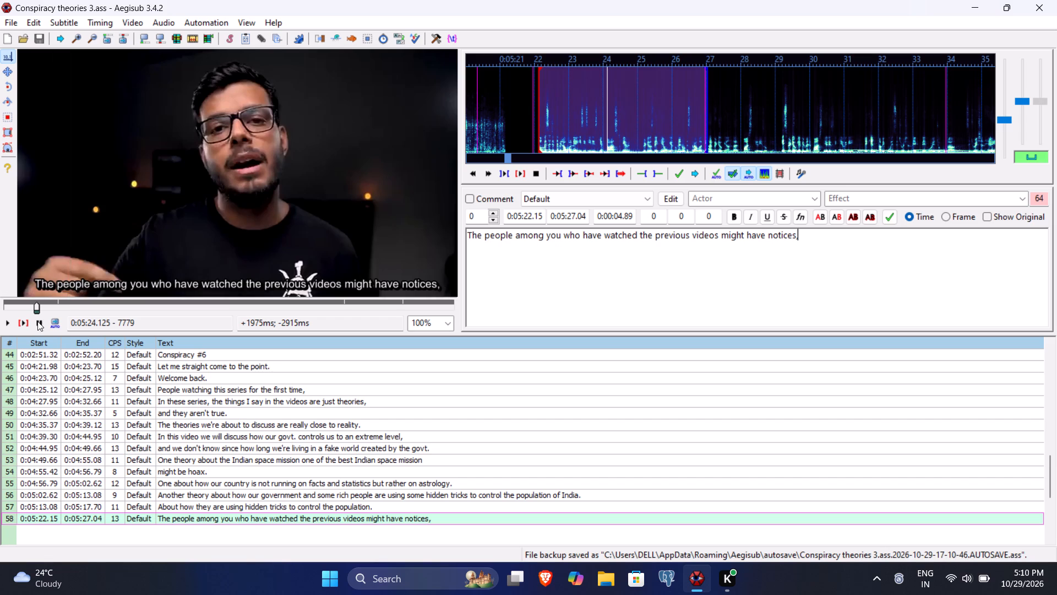
{"action": "left_click", "coordinate": [20, 323]}
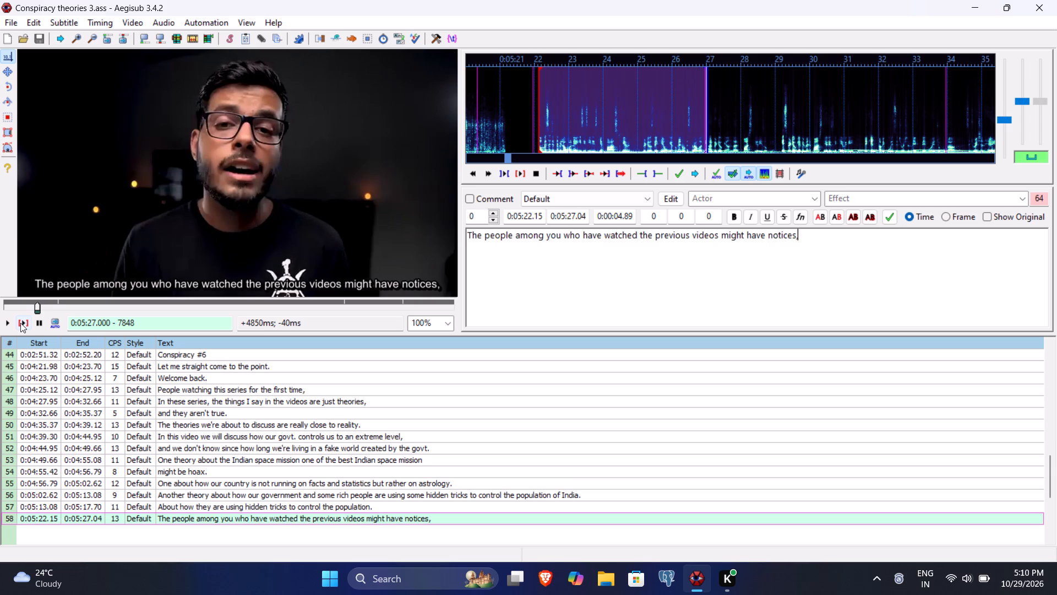
{"action": "key", "text": "Return"}
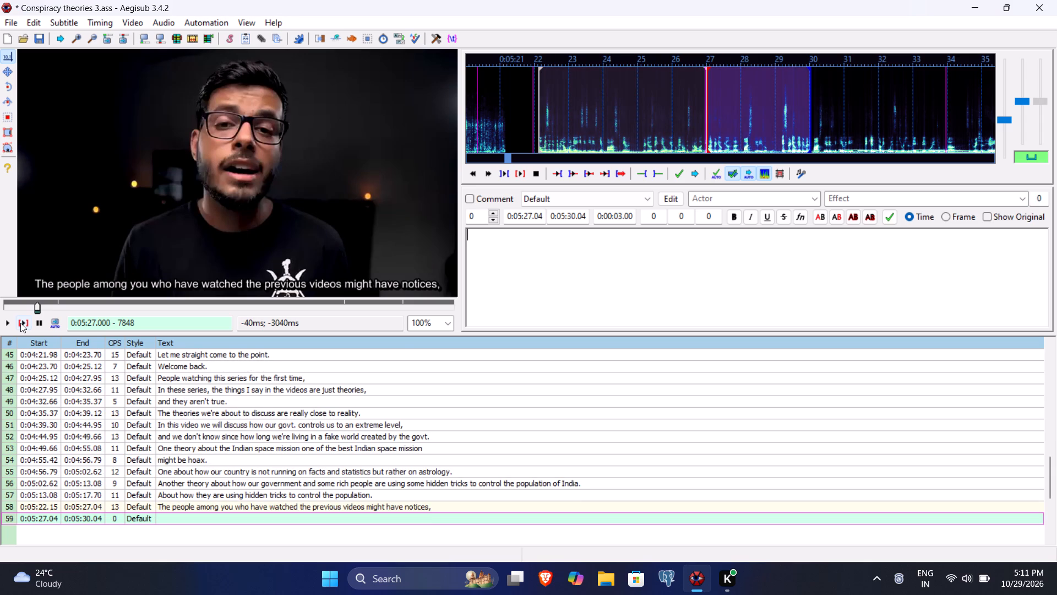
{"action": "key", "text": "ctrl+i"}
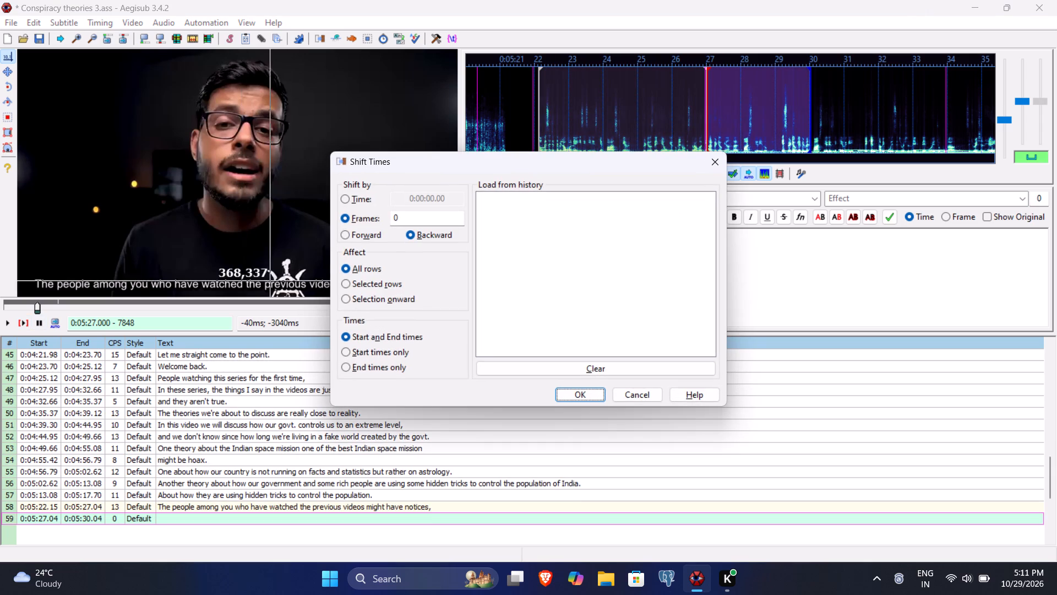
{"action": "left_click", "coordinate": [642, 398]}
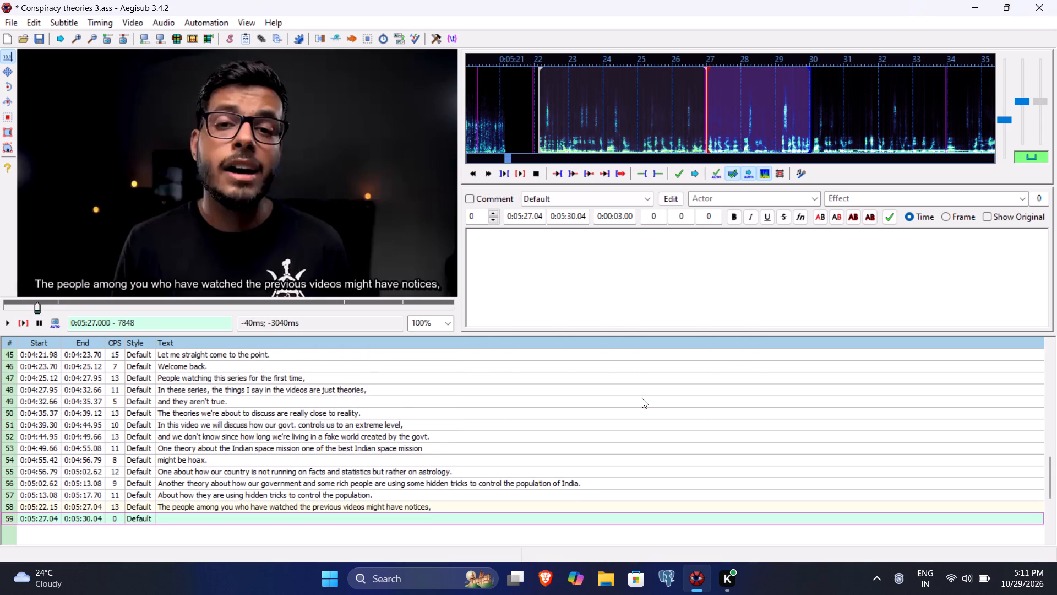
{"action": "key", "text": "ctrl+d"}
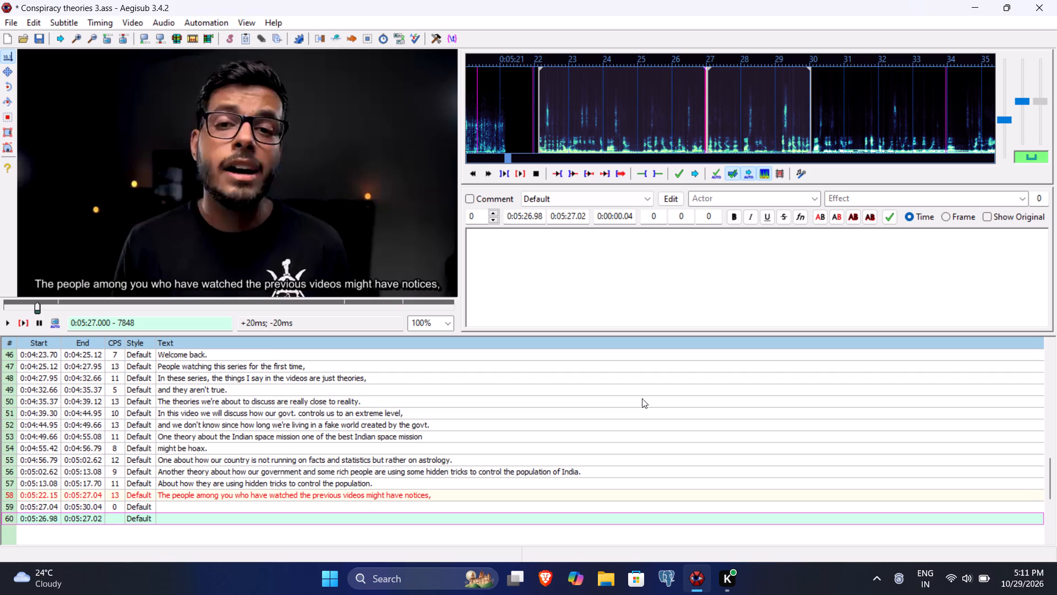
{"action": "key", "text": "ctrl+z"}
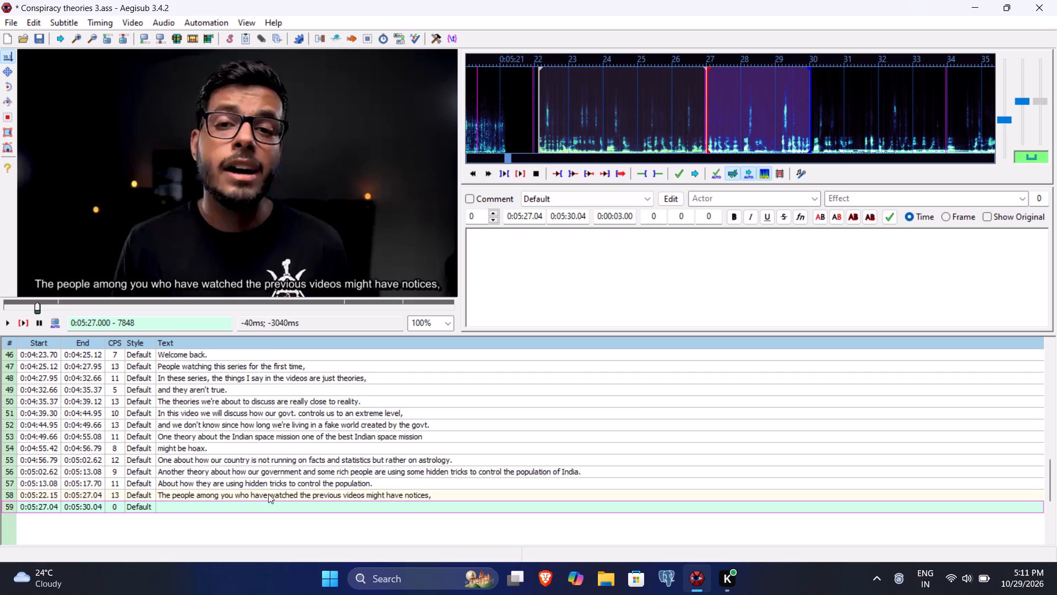
Play the speech for line 59 and set its end time to 0:05:29.08.
{"action": "left_click", "coordinate": [21, 318]}
{"action": "left_click", "coordinate": [0, 321]}
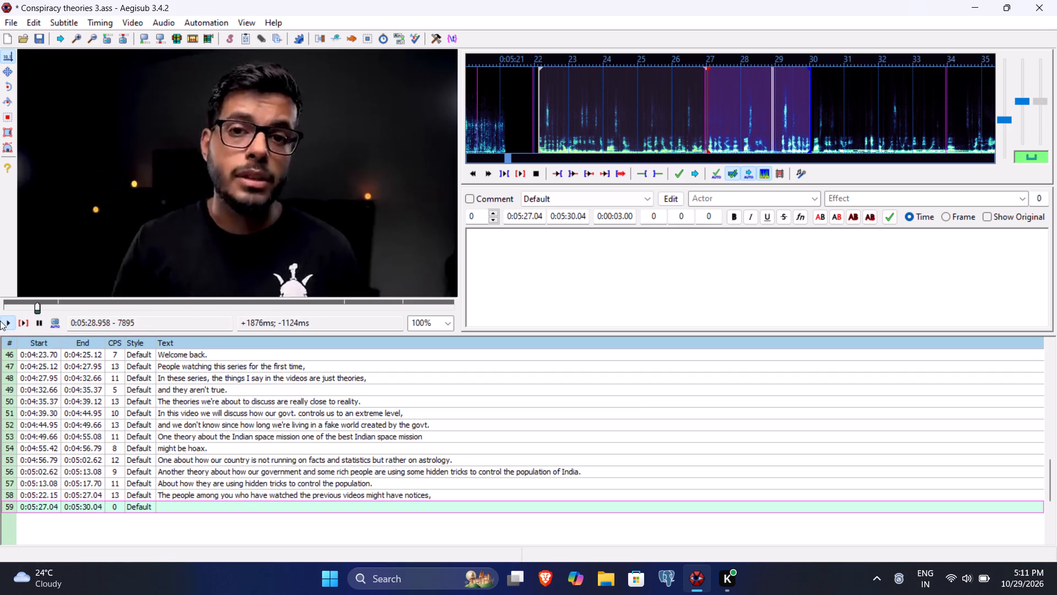
{"action": "left_click", "coordinate": [570, 218]}
{"action": "key", "text": "BackSpace"}
{"action": "type", "text": "29"}
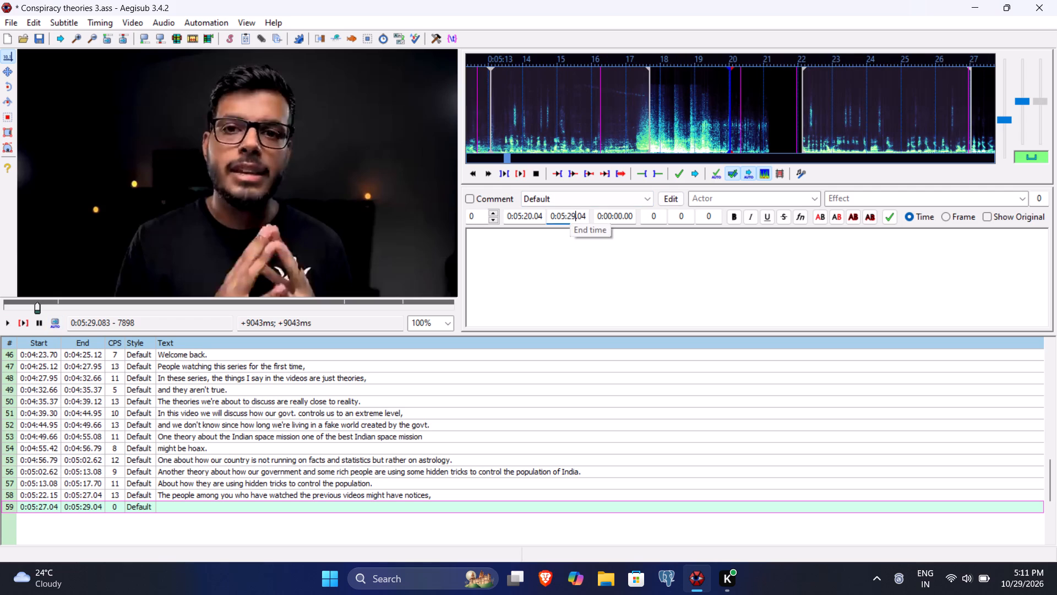
{"action": "type", "text": "08"}
Enter "every video has five theories." as line 59's text.
{"action": "left_click", "coordinate": [558, 288]}
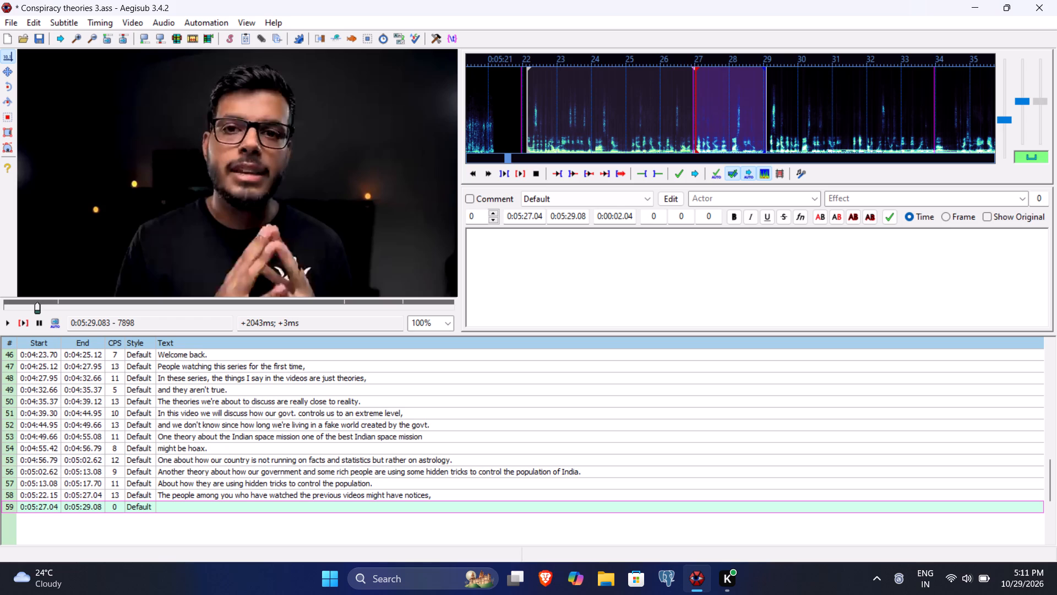
{"action": "type", "text": "every v"}
{"action": "type", "text": "ideo has fice th"}
{"action": "key", "text": "BackSpace"}
{"action": "key", "text": "BackSpace"}
{"action": "key", "text": "BackSpace"}
{"action": "key", "text": "BackSpace"}
{"action": "key", "text": "BackSpace"}
{"action": "type", "text": "ve theories"}
{"action": "key", "text": "period"}
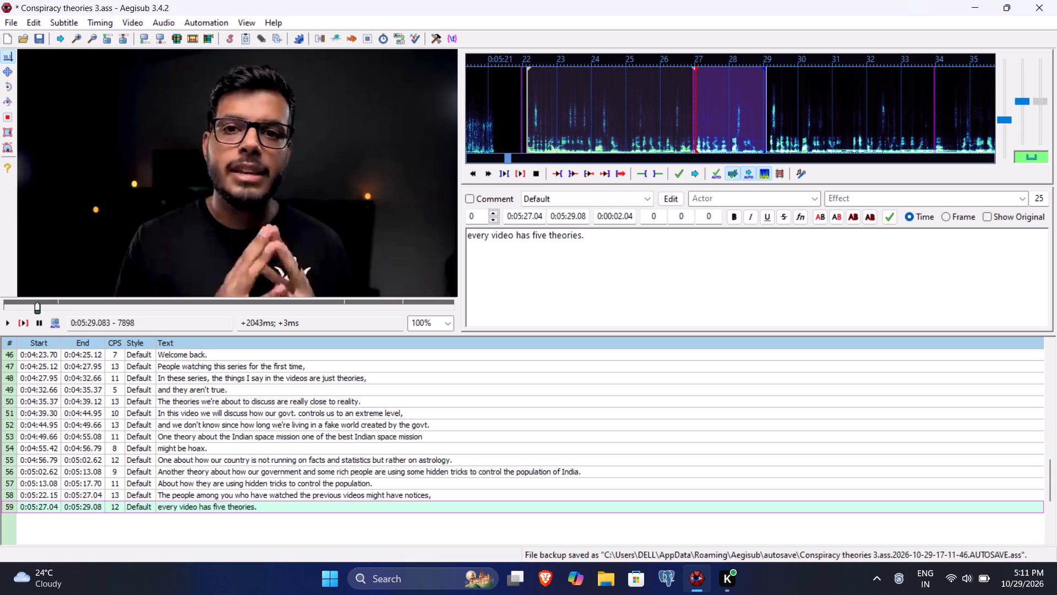
Save the subtitle file, replay line 59 to check it, and commit the line.
{"action": "key", "text": "ctrl+s"}
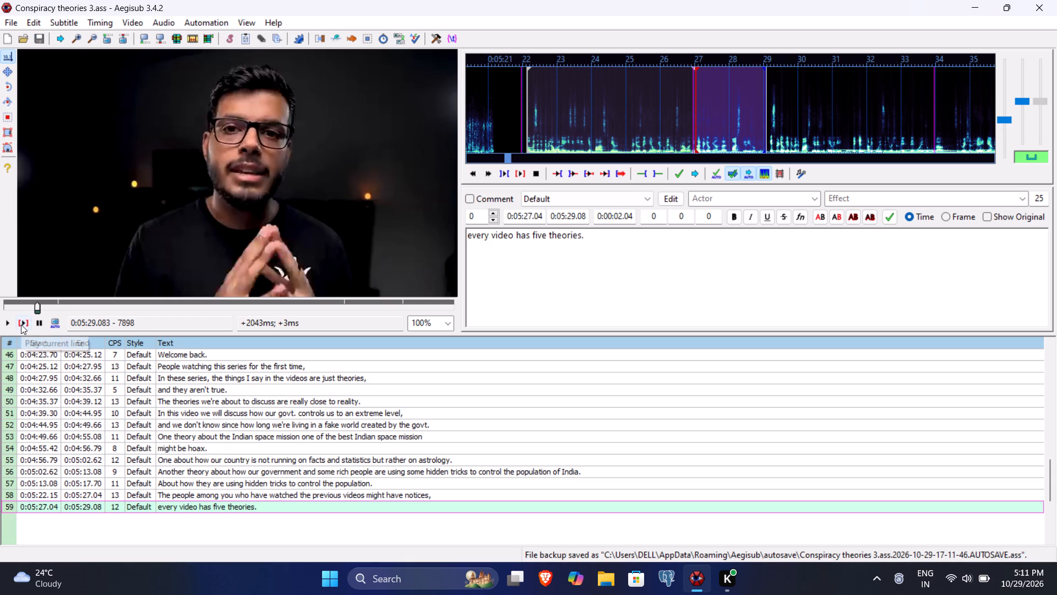
{"action": "left_click", "coordinate": [21, 324]}
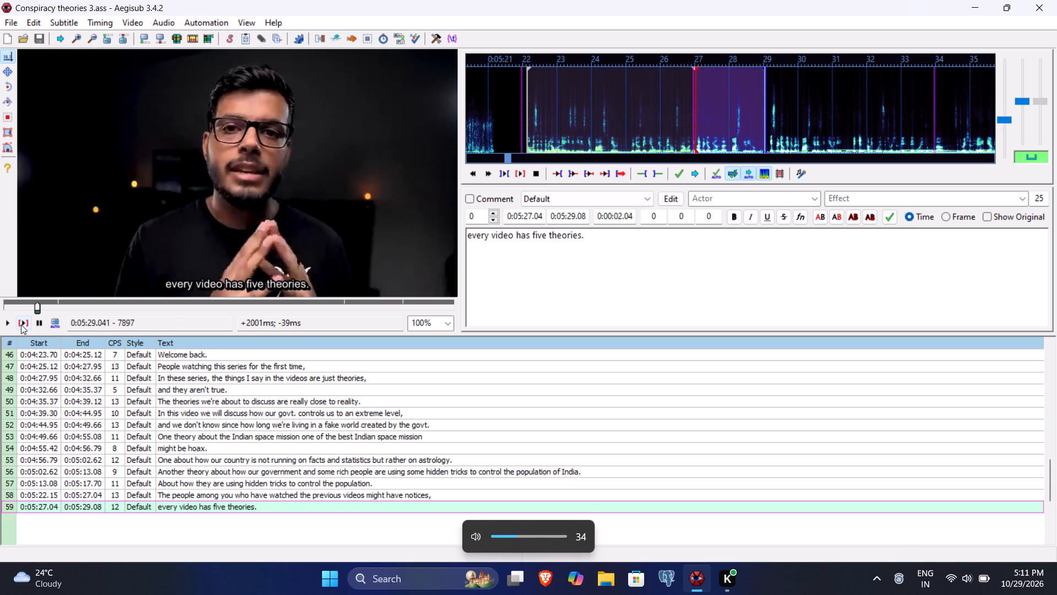
{"action": "key", "text": "Return"}
Play the speech for line 60 and set its end time to 0:05:31.29.
{"action": "left_click", "coordinate": [21, 324]}
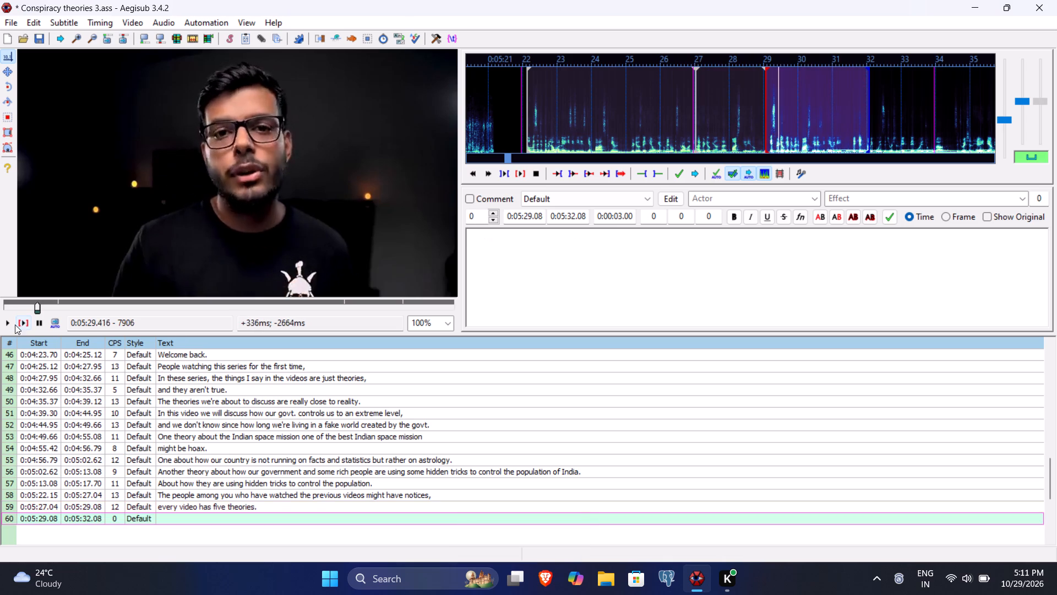
{"action": "left_click", "coordinate": [10, 324]}
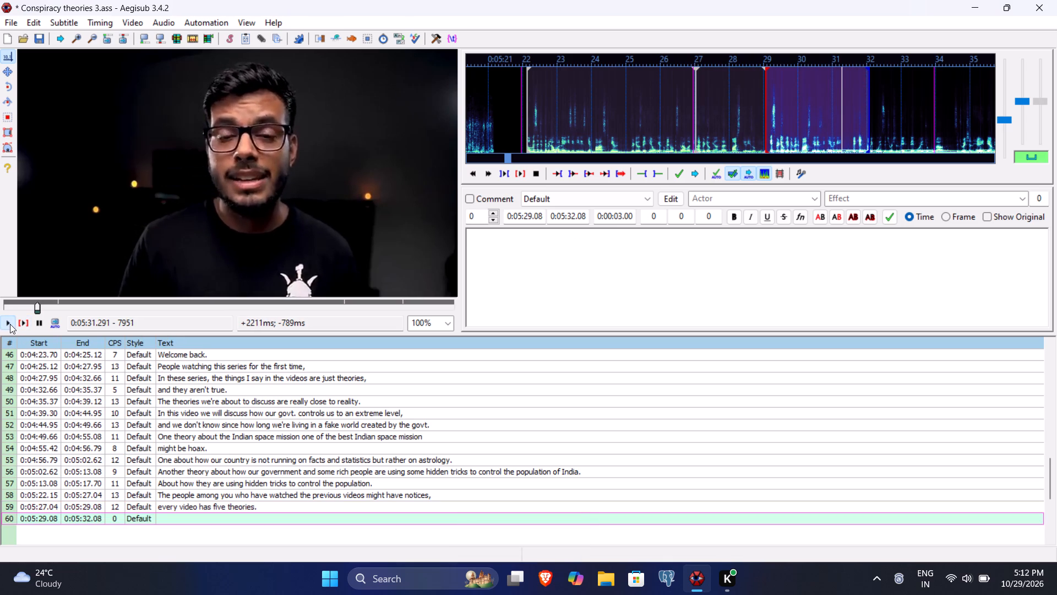
{"action": "left_click", "coordinate": [570, 214]}
{"action": "key", "text": "1"}
{"action": "type", "text": "29"}
Enter "Even for this video I wrote five theories" as line 60's text and commit the line.
{"action": "left_click", "coordinate": [562, 256]}
{"action": "type", "text": "Even for this video"}
{"action": "key", "text": "space"}
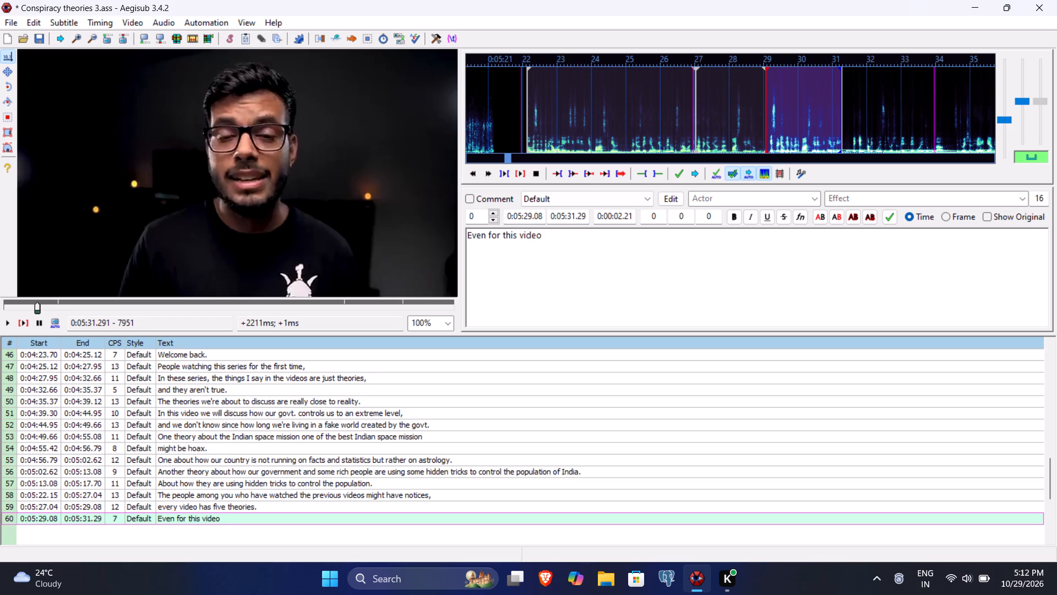
{"action": "type", "text": "I wrote five theories"}
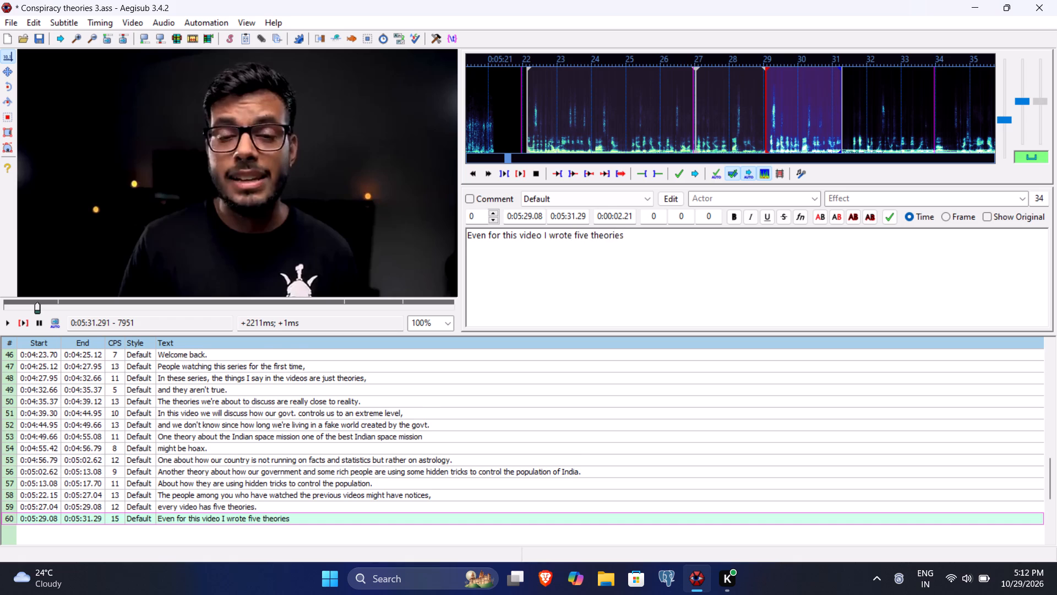
{"action": "key", "text": "Return"}
Play the speech for line 61 and set its end time to 0:05:35.79.
{"action": "left_click", "coordinate": [24, 317]}
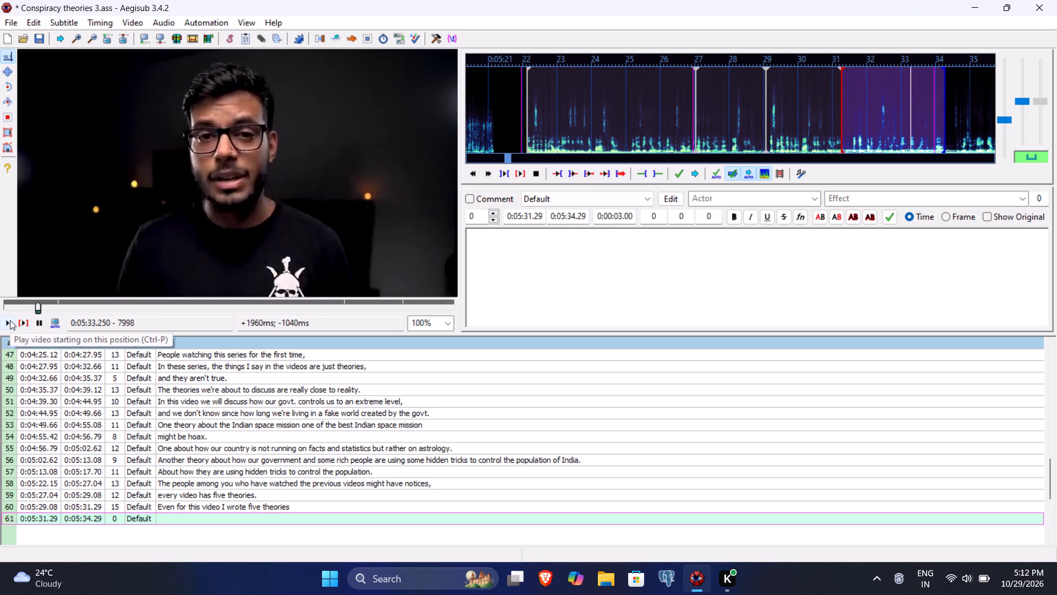
{"action": "left_click", "coordinate": [10, 320]}
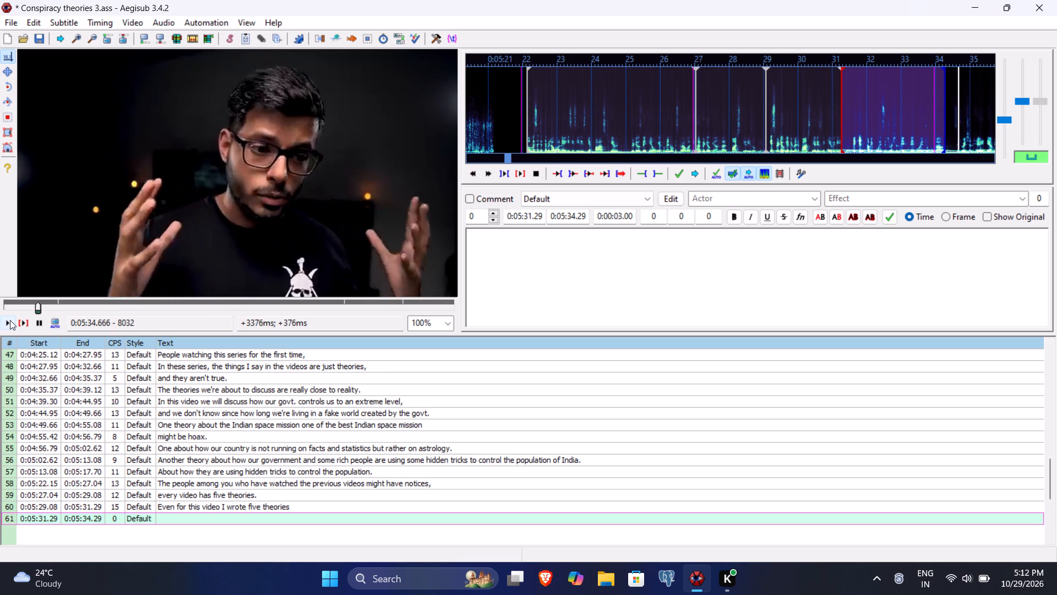
{"action": "left_click", "coordinate": [10, 320]}
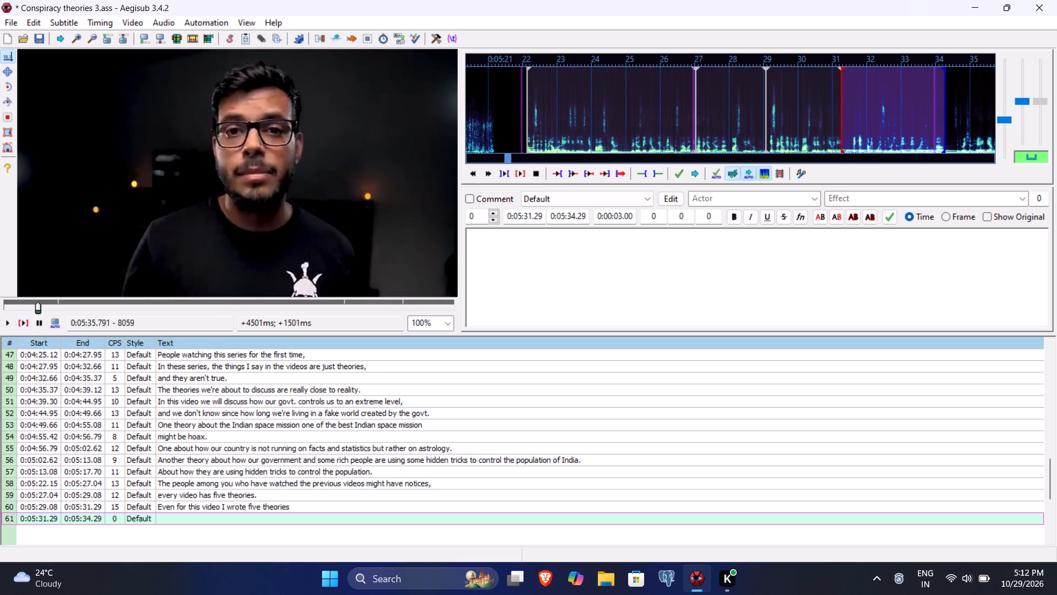
{"action": "left_click", "coordinate": [571, 218]}
{"action": "key", "text": "5"}
{"action": "type", "text": "79"}
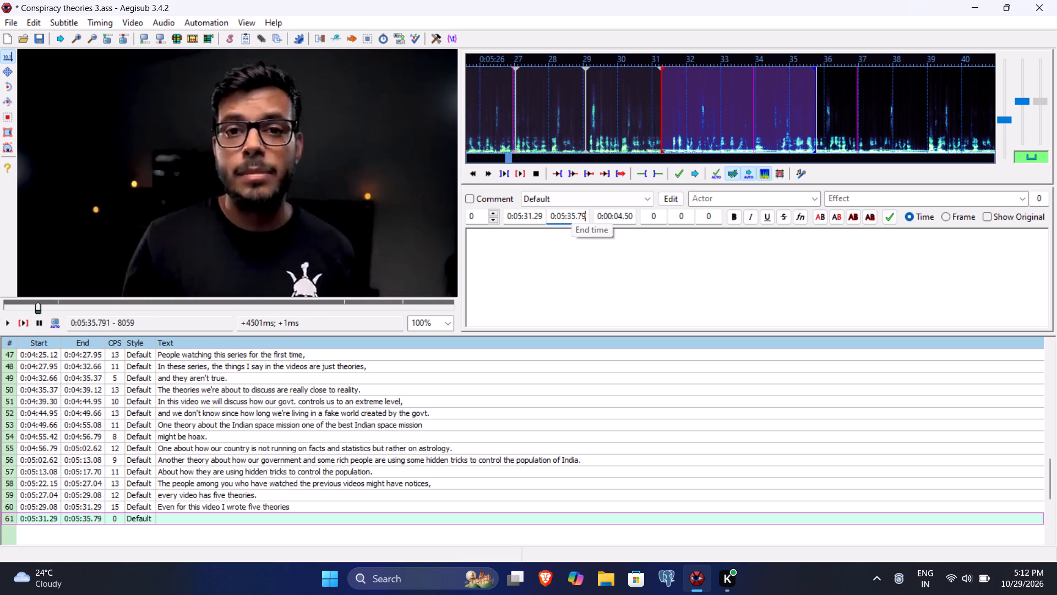
Enter "but considering the situation in India and the circumstances," as line 61's text and commit the line.
{"action": "left_click", "coordinate": [548, 278]}
{"action": "type", "text": "but considering the situation in Inda"}
{"action": "key", "text": "BackSpace"}
{"action": "type", "text": "ia and the circums"}
{"action": "type", "text": "tances"}
{"action": "key", "text": "comma"}
{"action": "key", "text": "Return"}
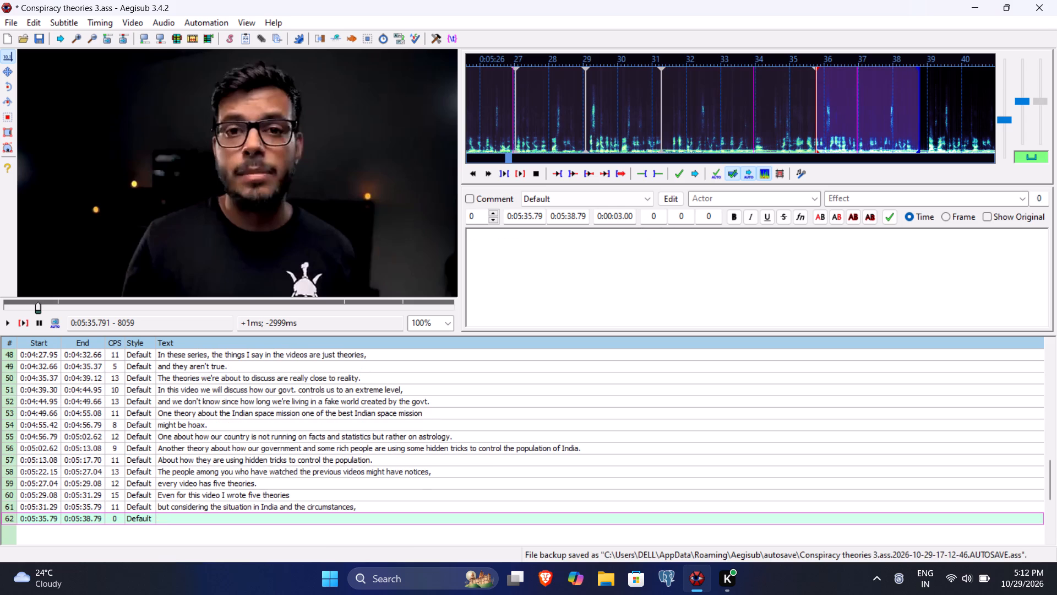
Play line 62, enter "I didn't feel like including the fifth theory in the video." as its text, save the file and commit the line.
{"action": "left_click", "coordinate": [21, 319]}
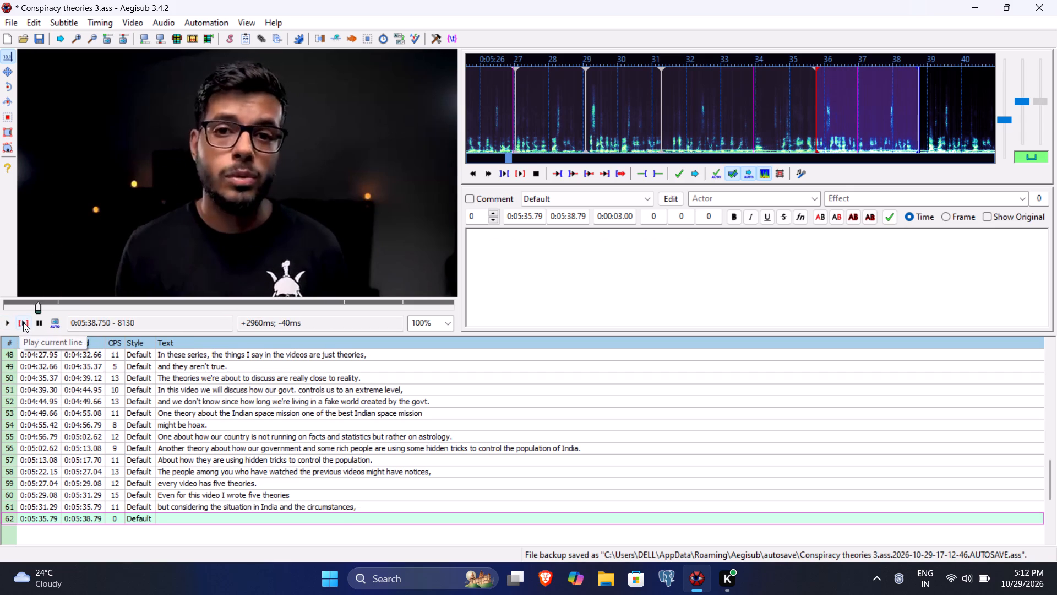
{"action": "left_click", "coordinate": [23, 322]}
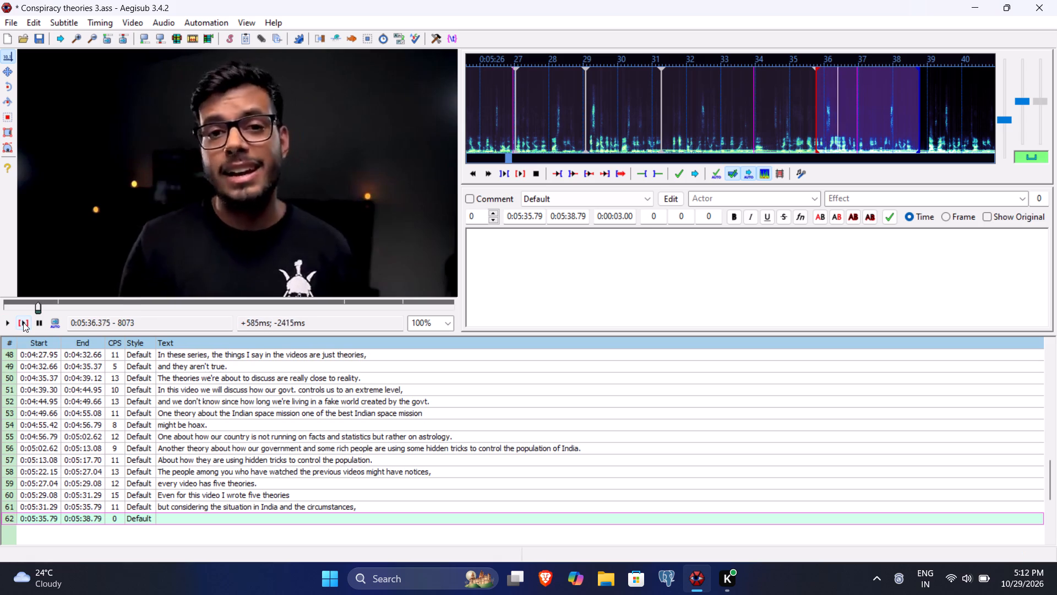
{"action": "key", "text": "shift+i"}
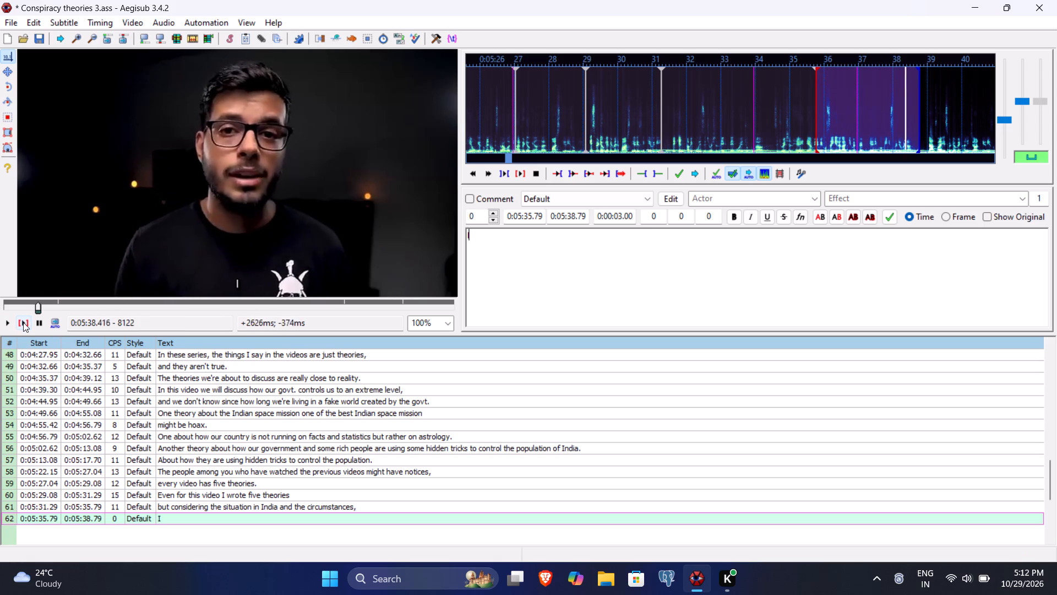
{"action": "key", "text": "space"}
{"action": "type", "text": "di"}
{"action": "key", "text": "d"}
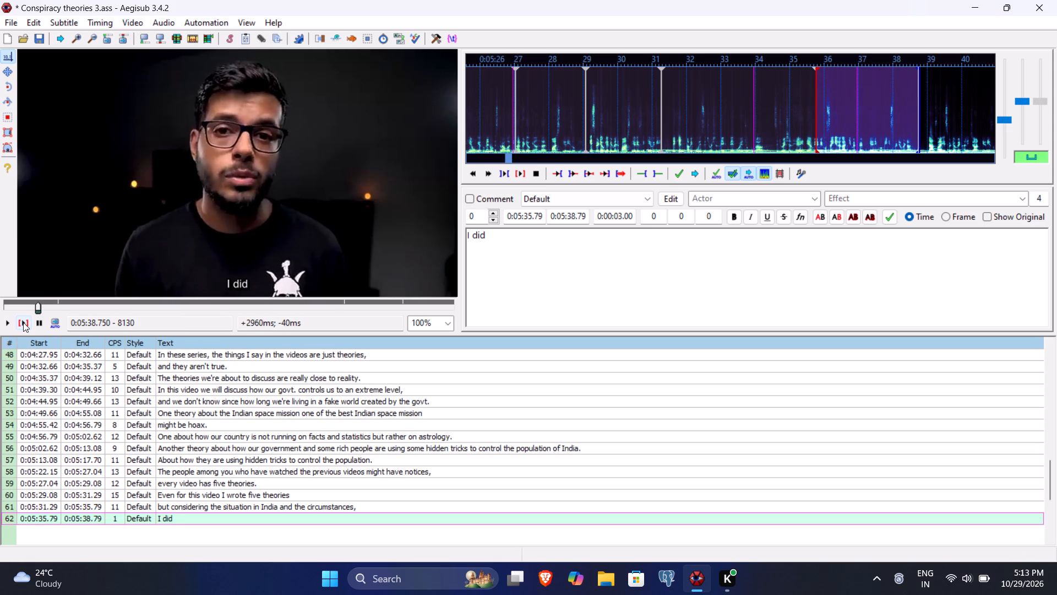
{"action": "type", "text": "n't feel like including the fifth"}
{"action": "key", "text": "space"}
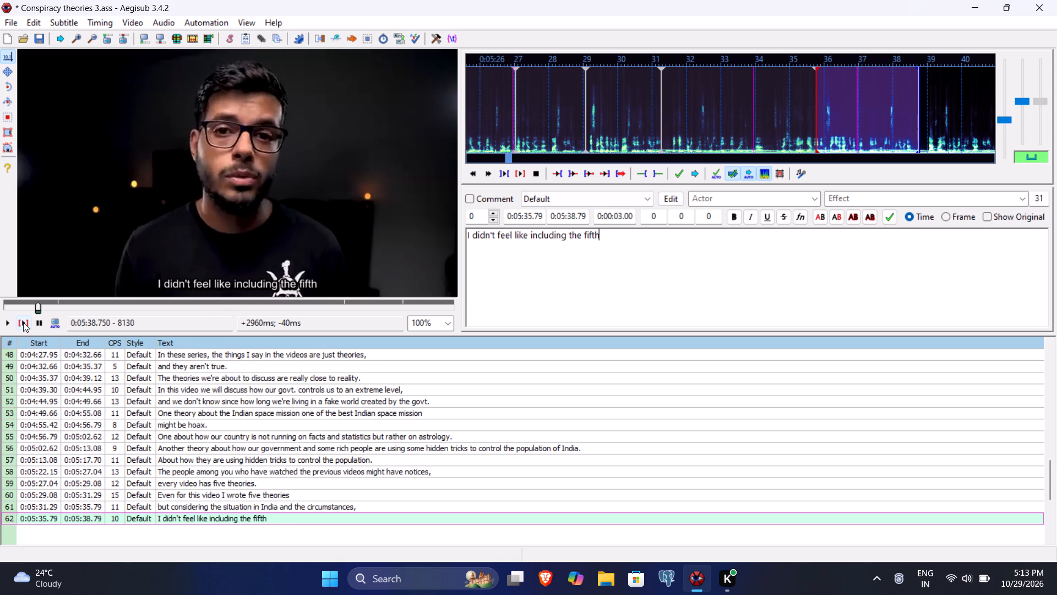
{"action": "type", "text": "theory in ths"}
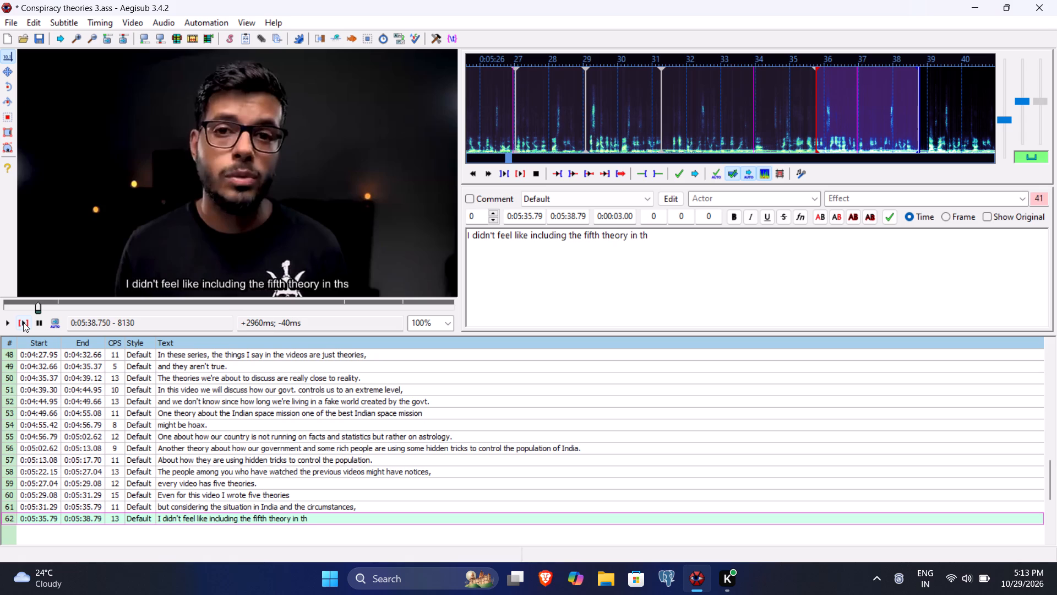
{"action": "key", "text": "BackSpace"}
{"action": "type", "text": "e video"}
{"action": "key", "text": "period"}
{"action": "key", "text": "ctrl+s"}
{"action": "key", "text": "Return"}
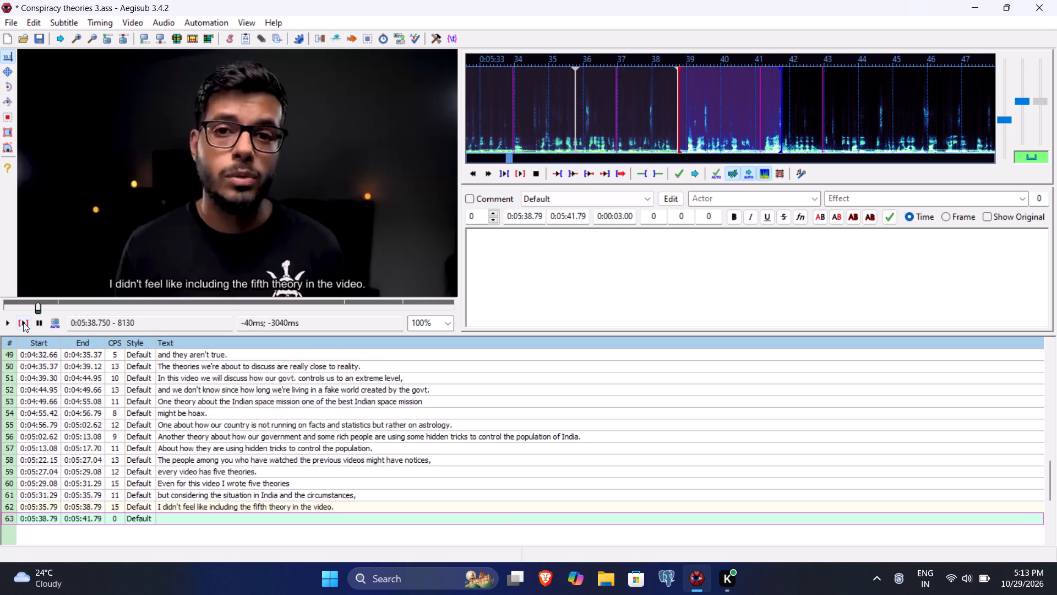
Play the speech for line 63 and set its end time to 0:05:41.04.
{"action": "left_click", "coordinate": [23, 322]}
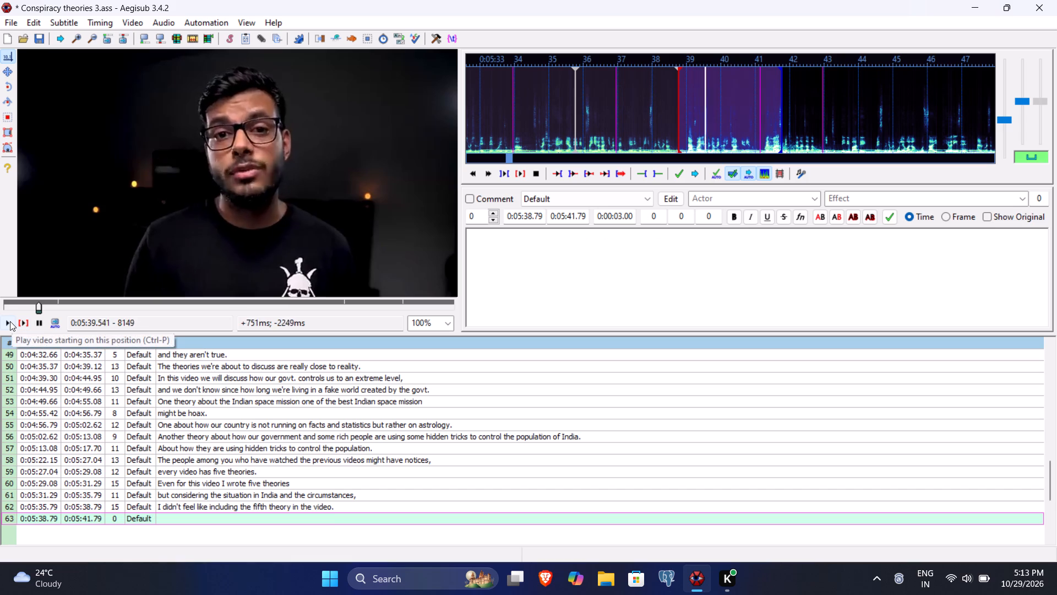
{"action": "left_click", "coordinate": [10, 321]}
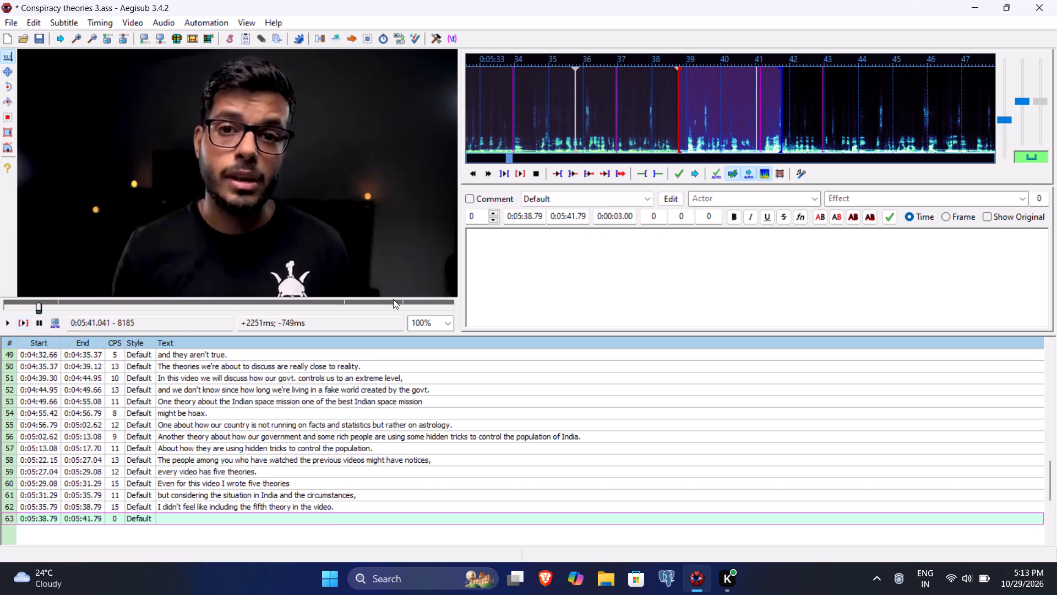
{"action": "left_click", "coordinate": [576, 219]}
{"action": "type", "text": "04"}
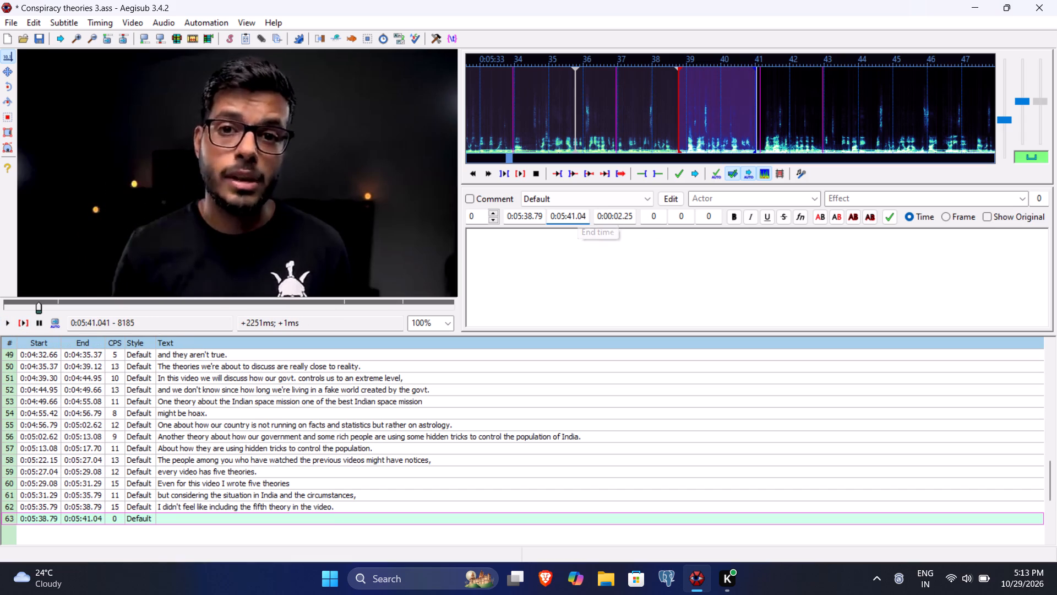
Enter "That's why this video will only contain four theories." as line 63's text and commit the line.
{"action": "left_click", "coordinate": [573, 269]}
{"action": "type", "text": "That's why this video will onl"}
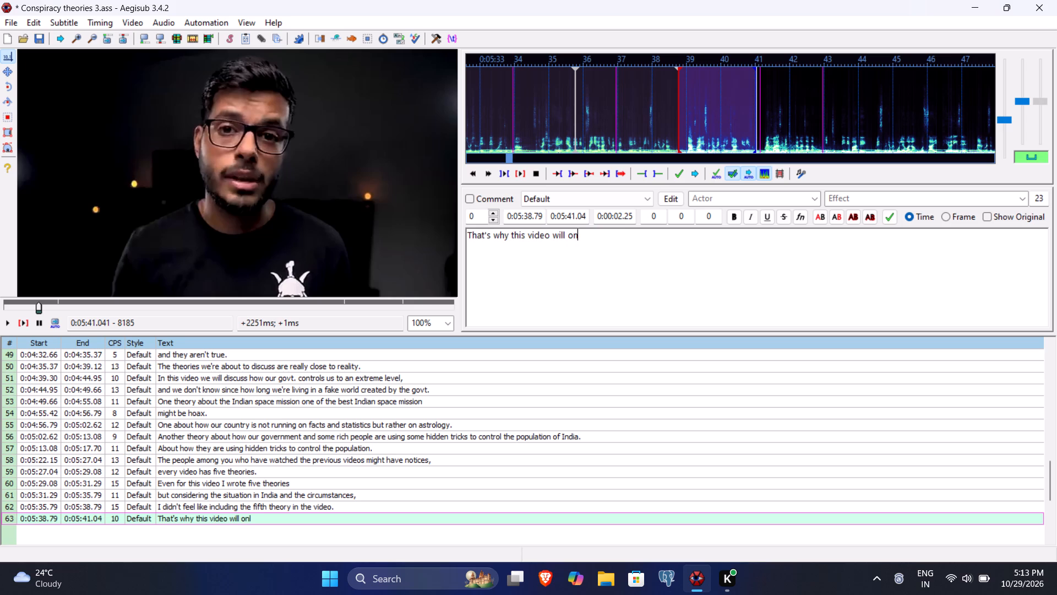
{"action": "type", "text": "y contain four theories"}
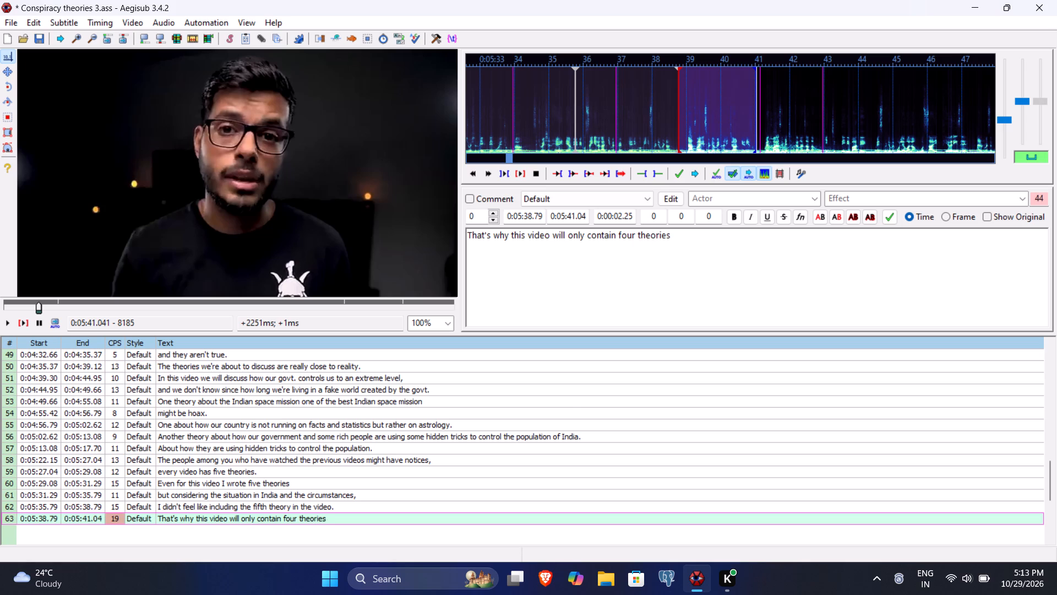
{"action": "key", "text": "period"}
{"action": "key", "text": "Return"}
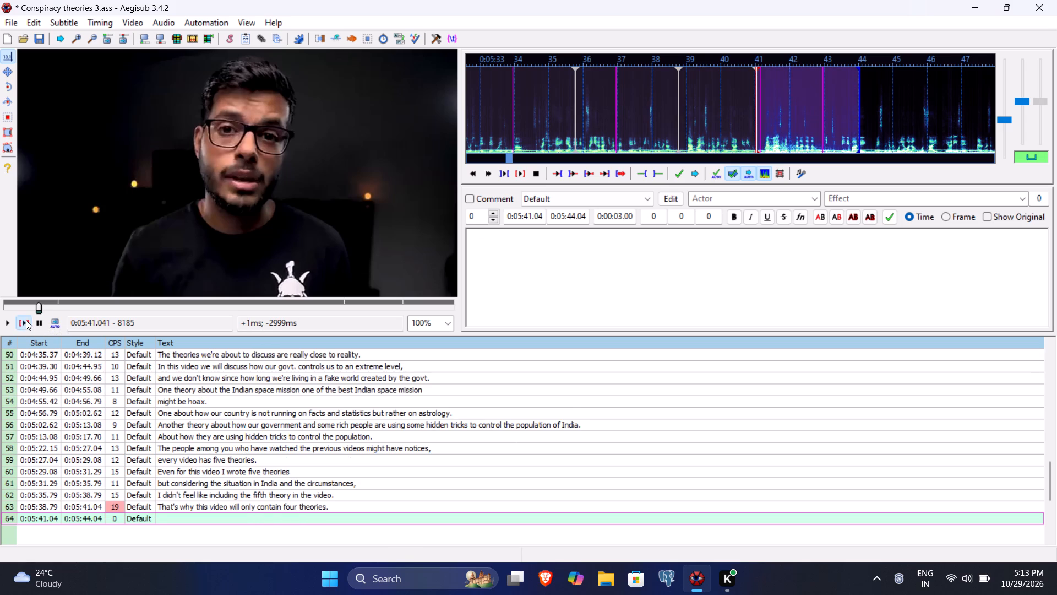
Play the speech for line 64 and set its end time to 0:05:42.95.
{"action": "left_click", "coordinate": [26, 320]}
{"action": "left_click", "coordinate": [8, 322]}
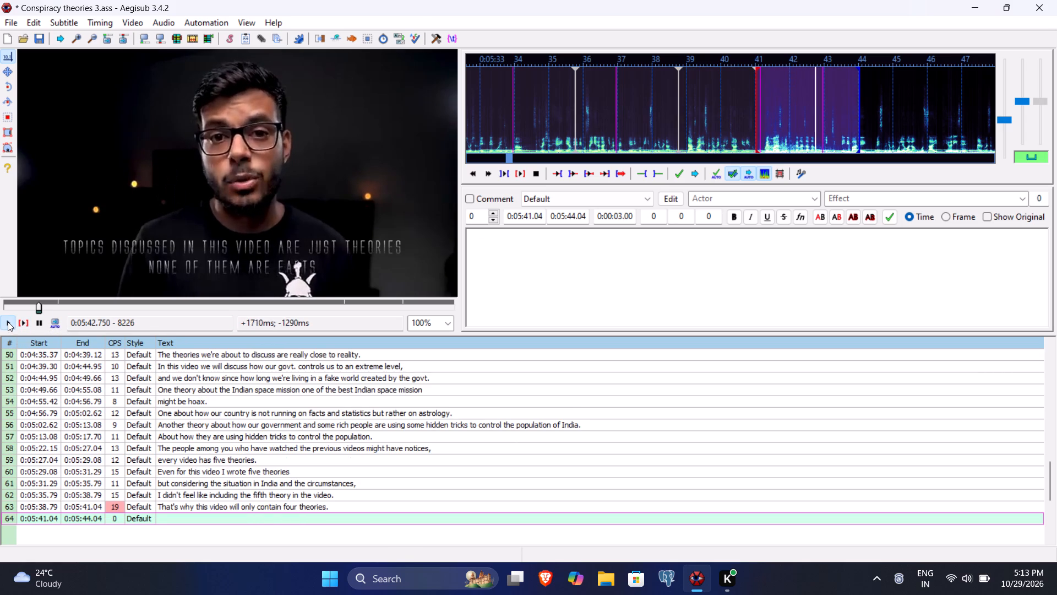
{"action": "double_click", "coordinate": [8, 322]}
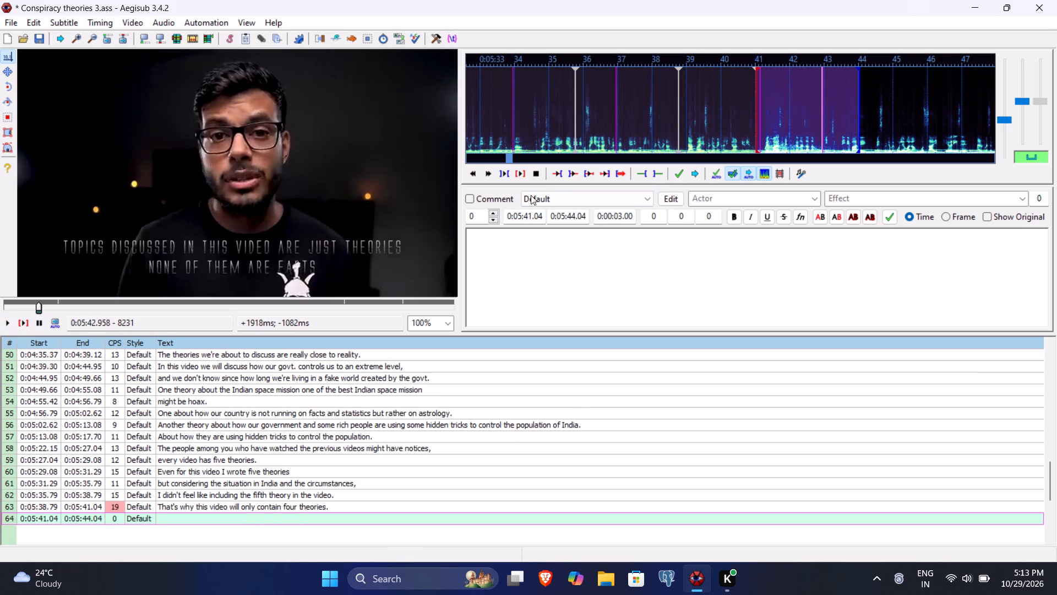
{"action": "left_click", "coordinate": [572, 219]}
{"action": "key", "text": "2"}
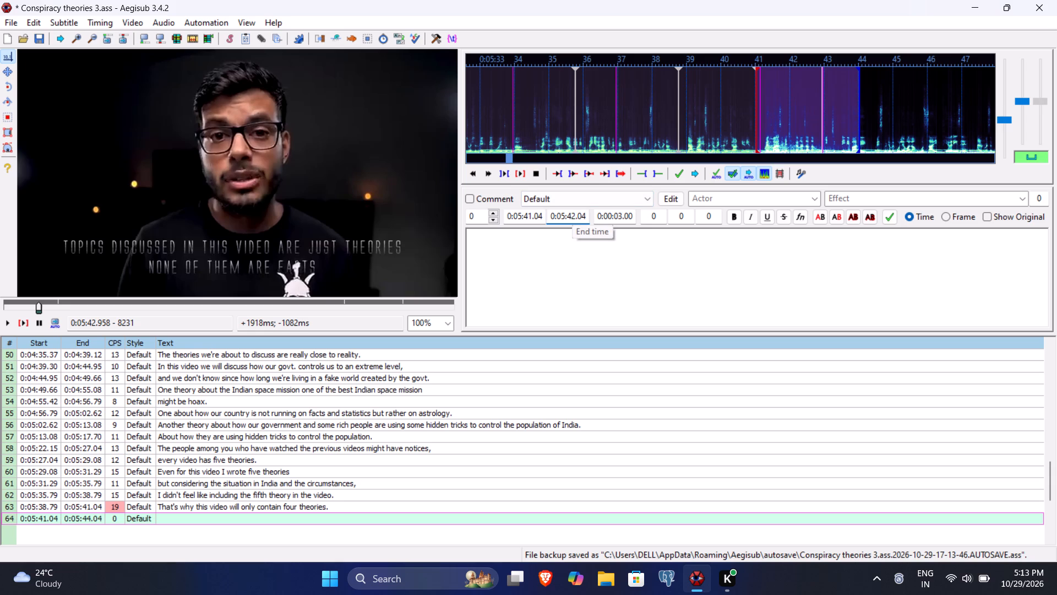
{"action": "type", "text": "95"}
Enter "I would like to mention again" as line 64's text, replay the line to check it and commit it.
{"action": "left_click", "coordinate": [568, 267]}
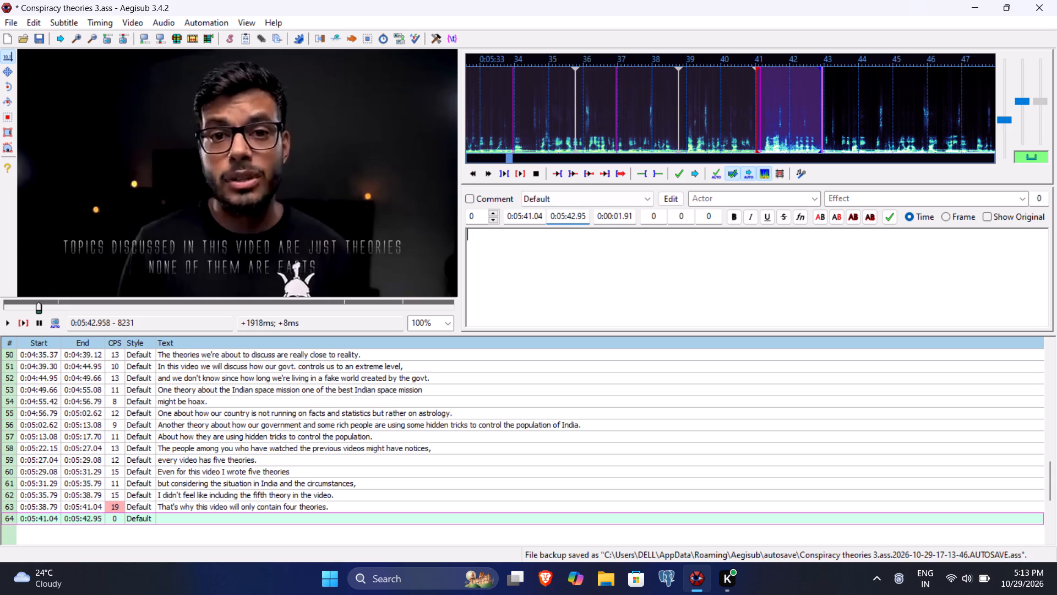
{"action": "type", "text": "I would"}
{"action": "key", "text": "space"}
{"action": "type", "text": "like to"}
{"action": "key", "text": "space"}
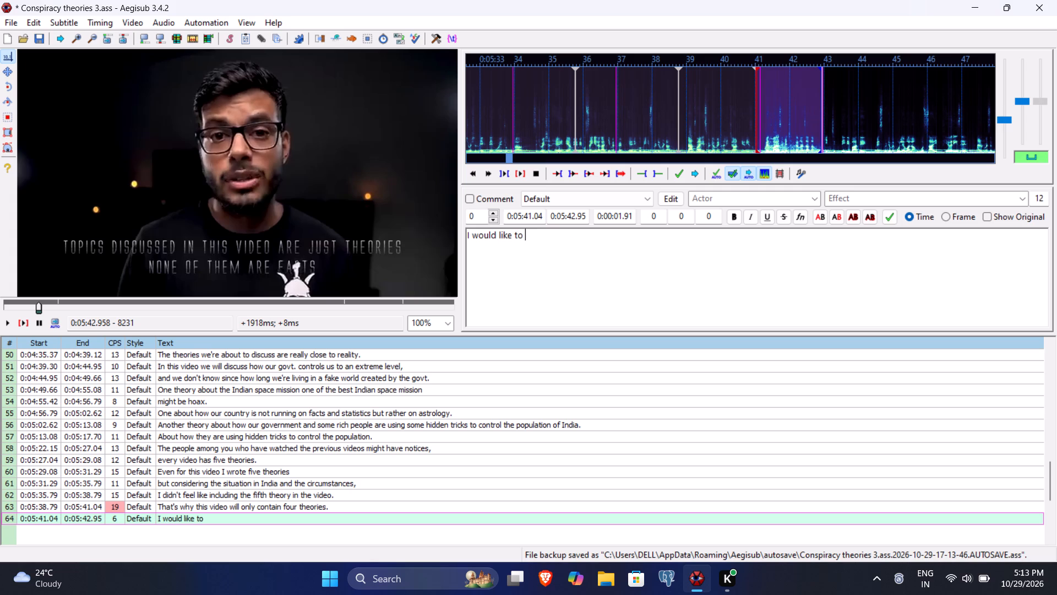
{"action": "type", "text": "me"}
{"action": "type", "text": "ntione"}
{"action": "key", "text": "BackSpace"}
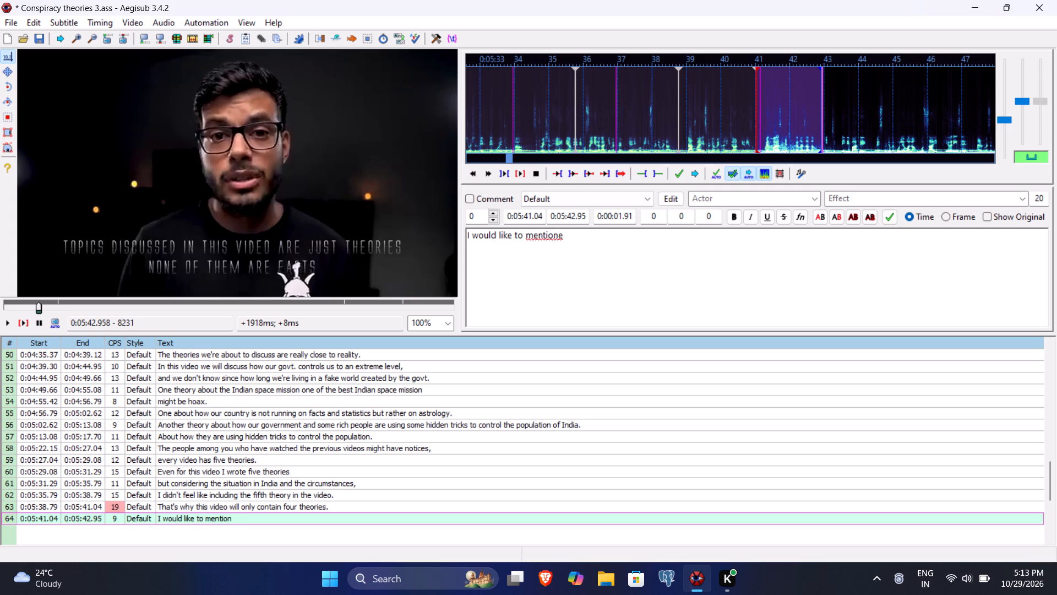
{"action": "key", "text": "space"}
{"action": "type", "text": "again"}
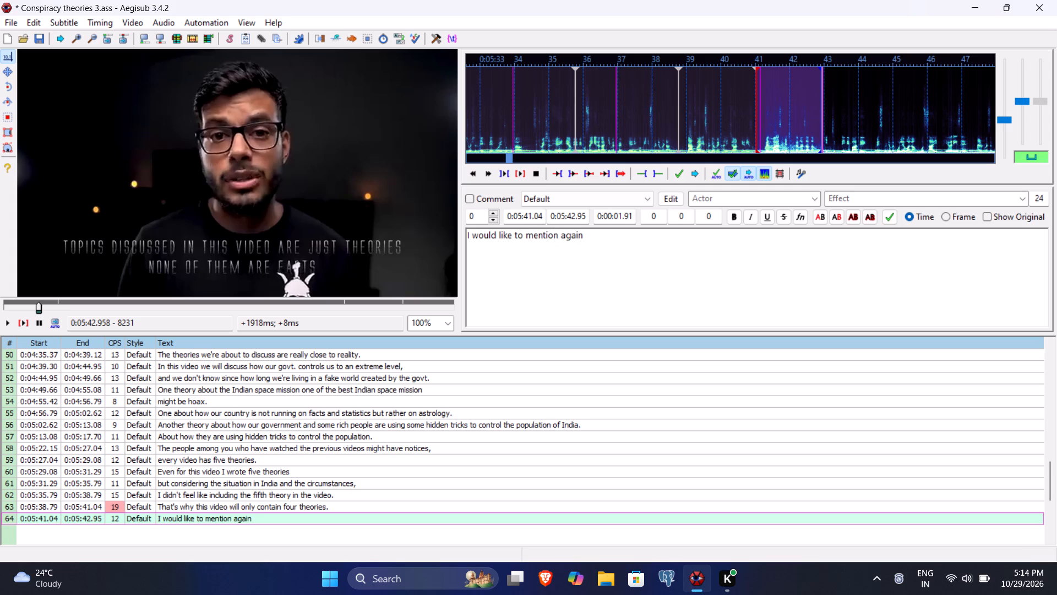
{"action": "left_click", "coordinate": [24, 318]}
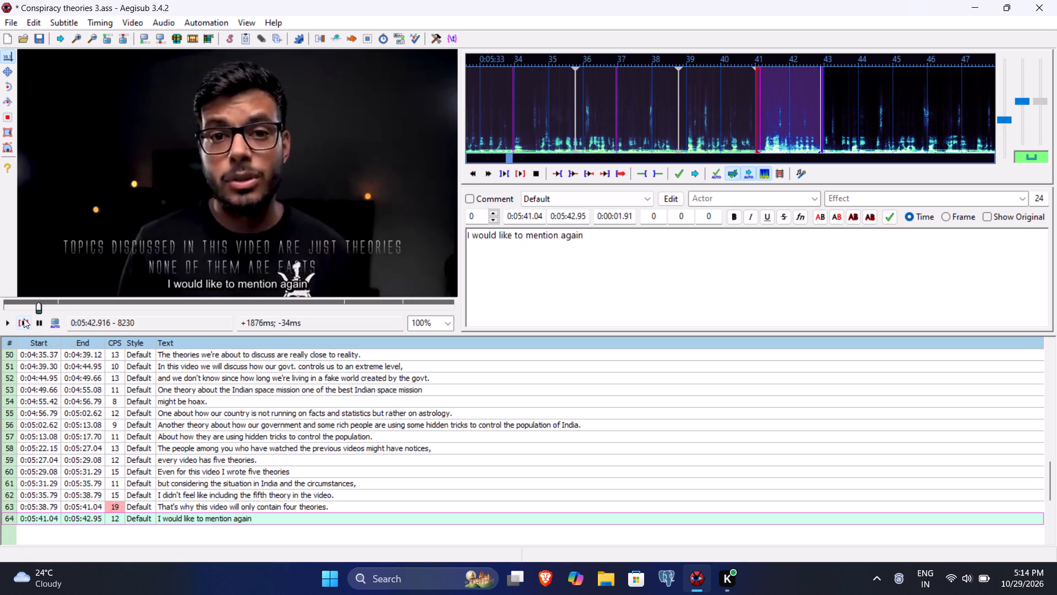
{"action": "key", "text": "Return"}
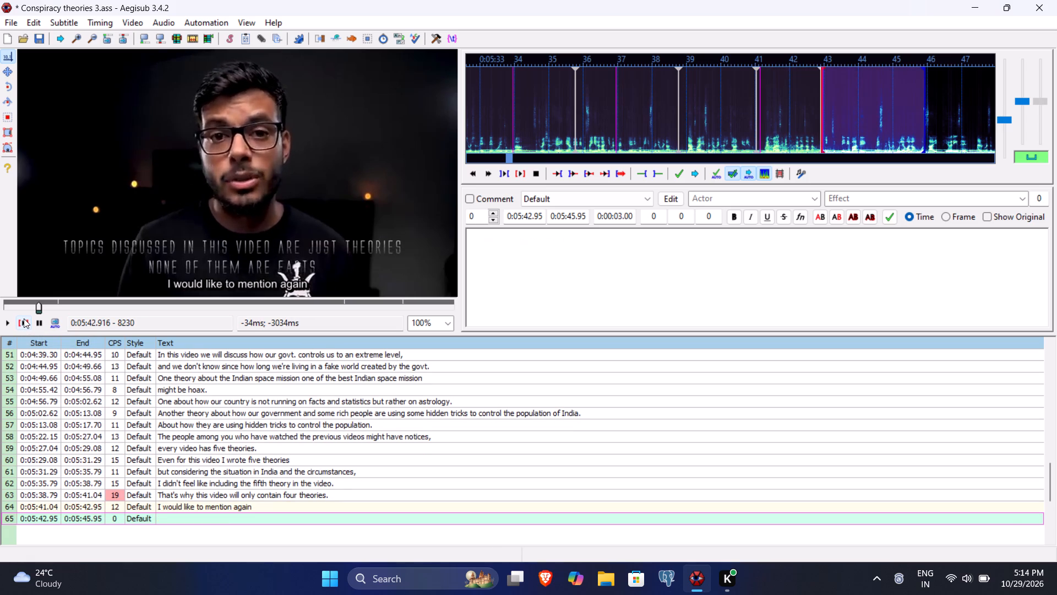
Play the speech for line 65, enter "all the things I'm about to say in this video" as its text and commit the line.
{"action": "left_click", "coordinate": [24, 318]}
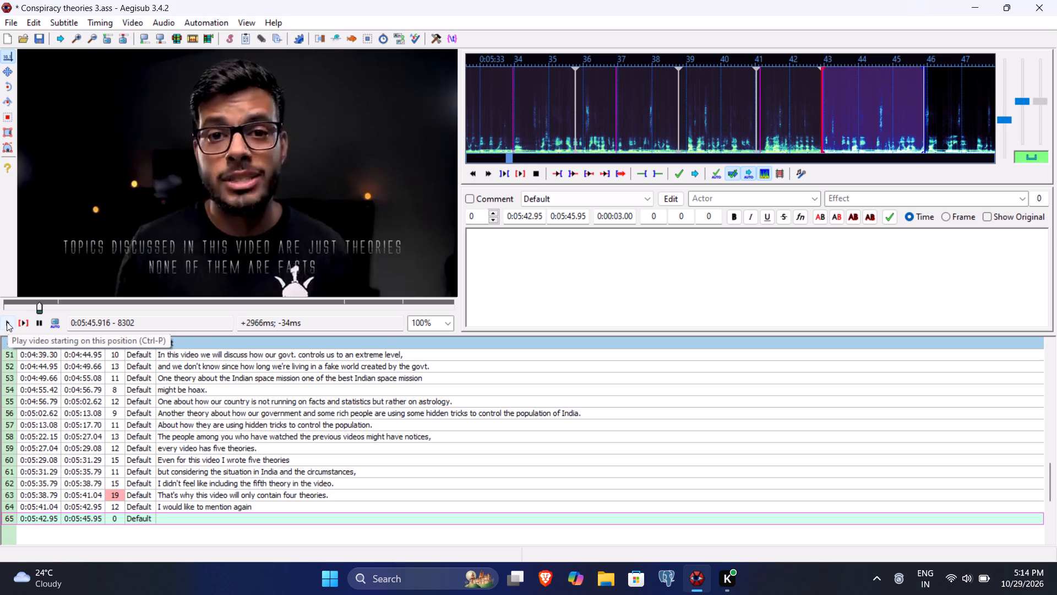
{"action": "type", "text": "the"}
{"action": "key", "text": "BackSpace"}
{"action": "key", "text": "BackSpace"}
{"action": "key", "text": "BackSpace"}
{"action": "type", "text": "all the thoi"}
{"action": "key", "text": "BackSpace"}
{"action": "key", "text": "BackSpace"}
{"action": "type", "text": "ing"}
{"action": "key", "text": "space"}
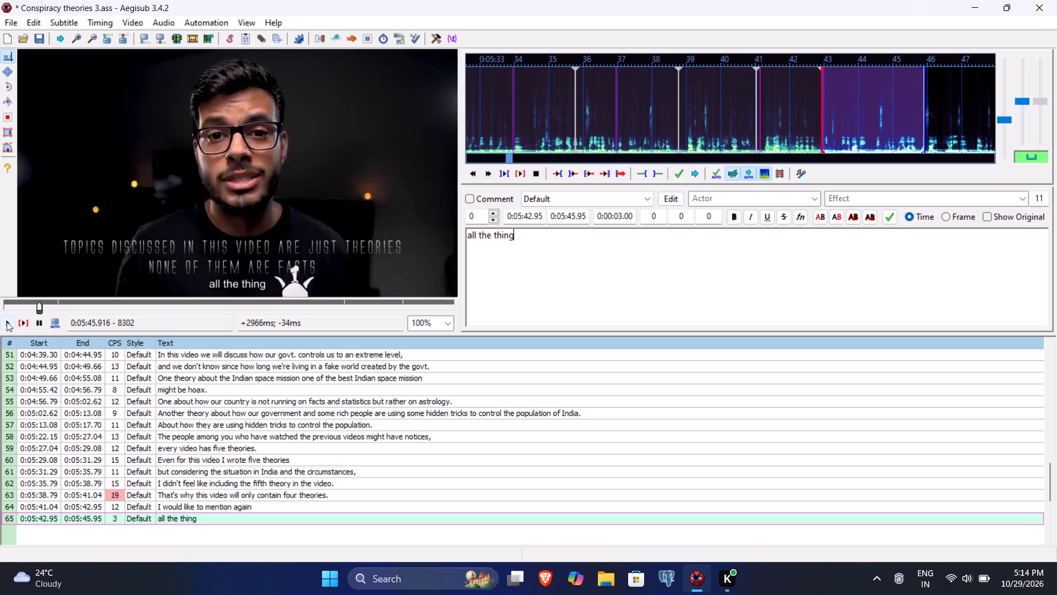
{"action": "key", "text": "BackSpace"}
{"action": "type", "text": "s I"}
{"action": "type", "text": "'m about to say in this d"}
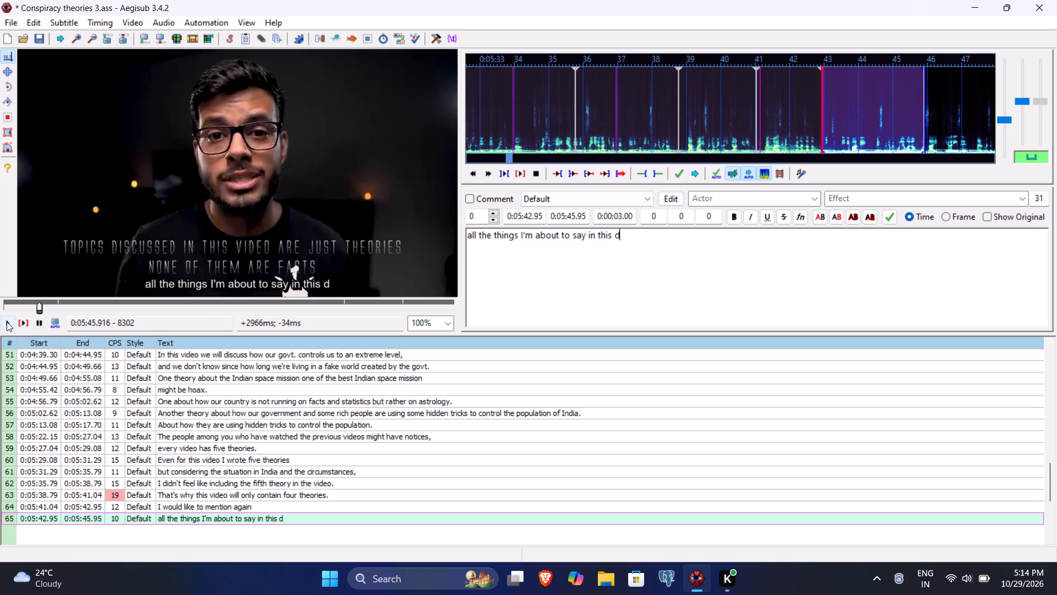
{"action": "key", "text": "BackSpace"}
{"action": "type", "text": "video"}
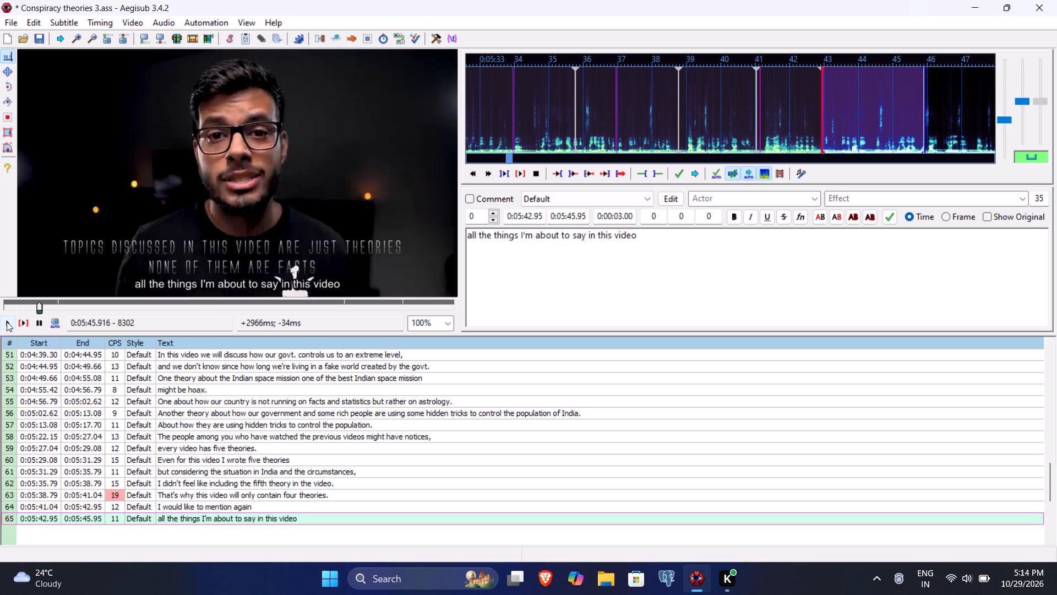
{"action": "key", "text": "Return"}
Play and replay the speech for line 66 and set its end time to 0:05:47.33.
{"action": "left_click", "coordinate": [0, 326]}
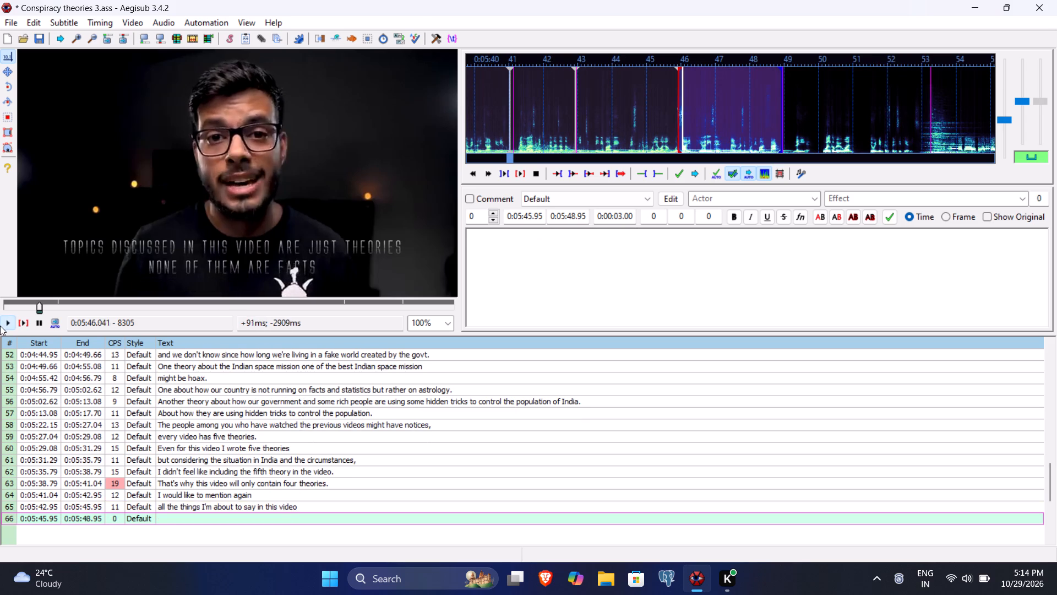
{"action": "left_click", "coordinate": [6, 323]}
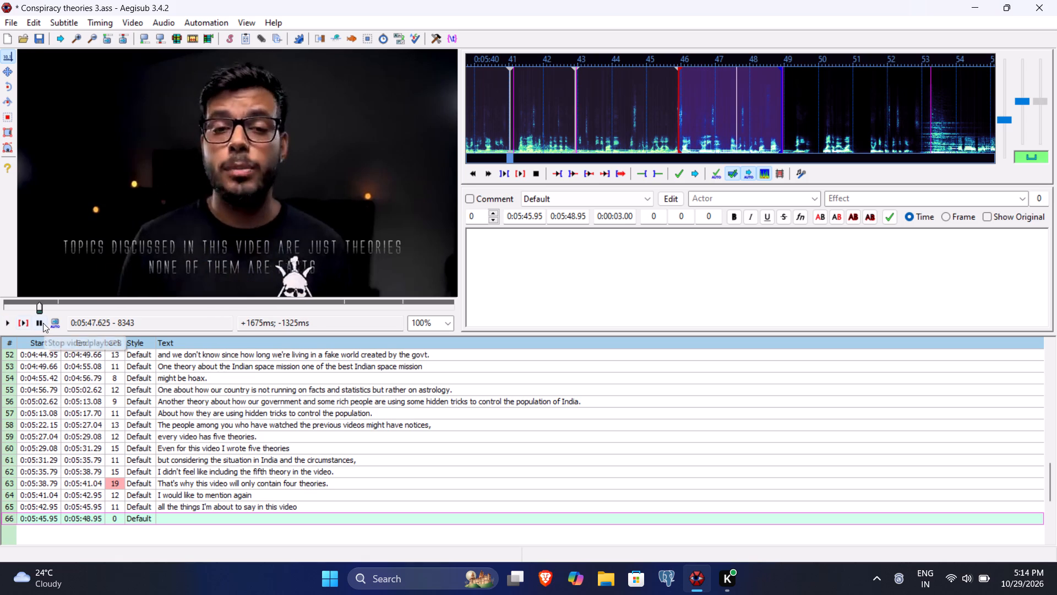
{"action": "left_click", "coordinate": [23, 325]}
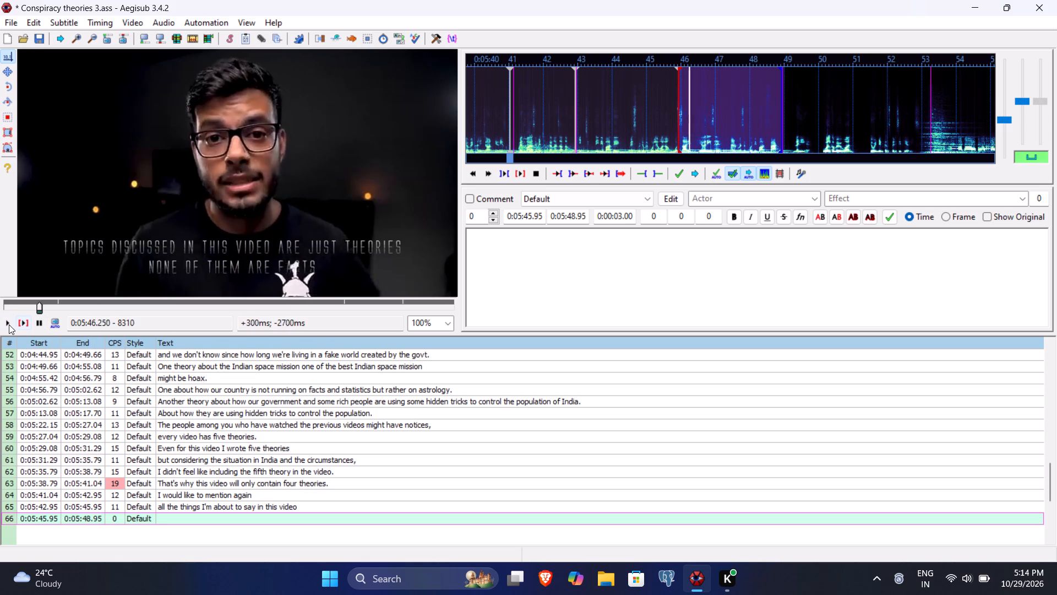
{"action": "left_click", "coordinate": [4, 324]}
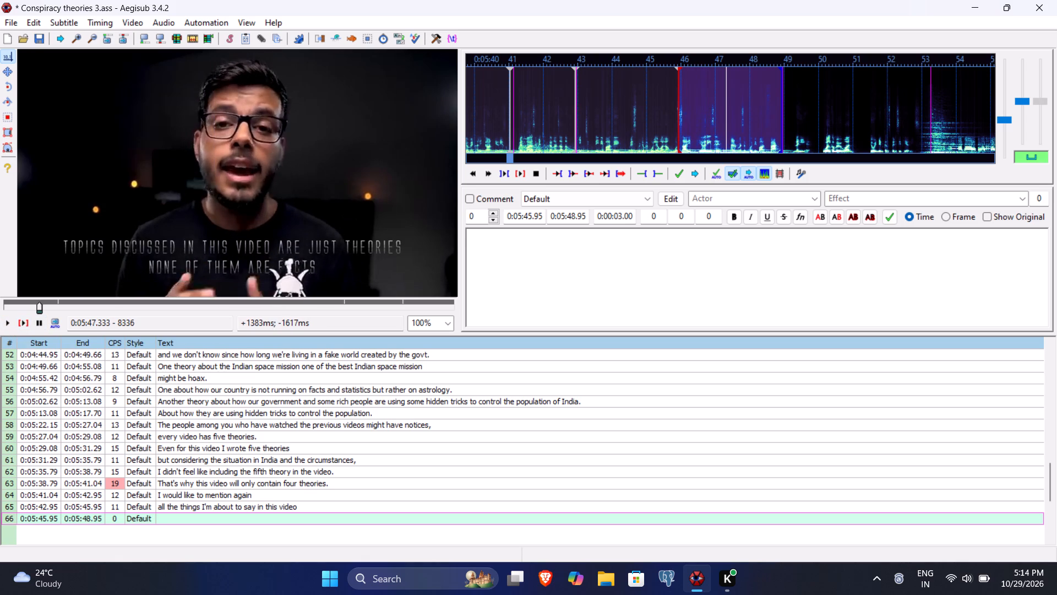
{"action": "left_click", "coordinate": [568, 217]}
{"action": "type", "text": "47"}
{"action": "type", "text": "33"}
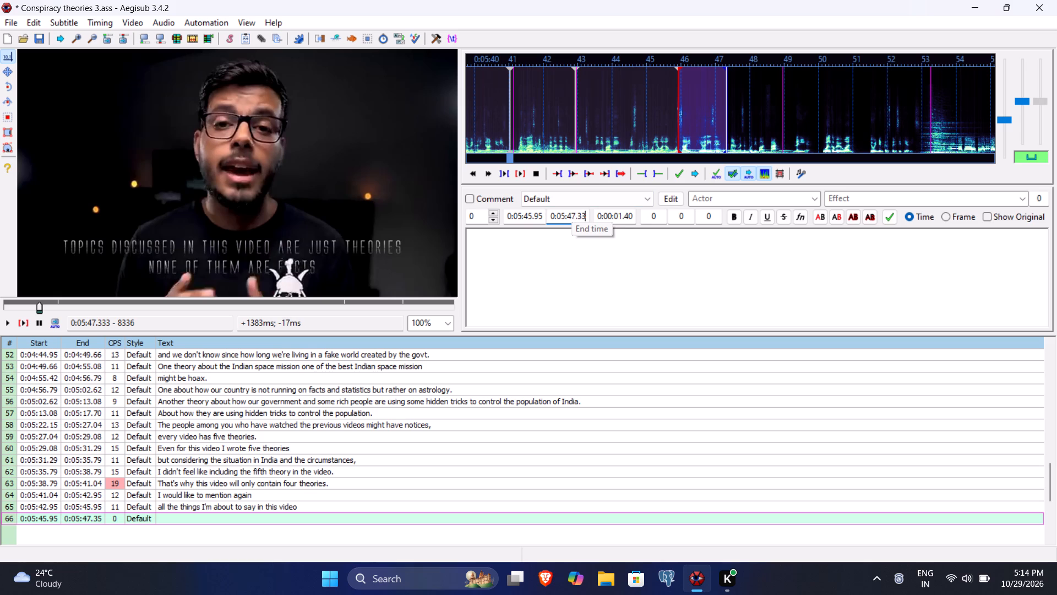
{"action": "left_click", "coordinate": [606, 249]}
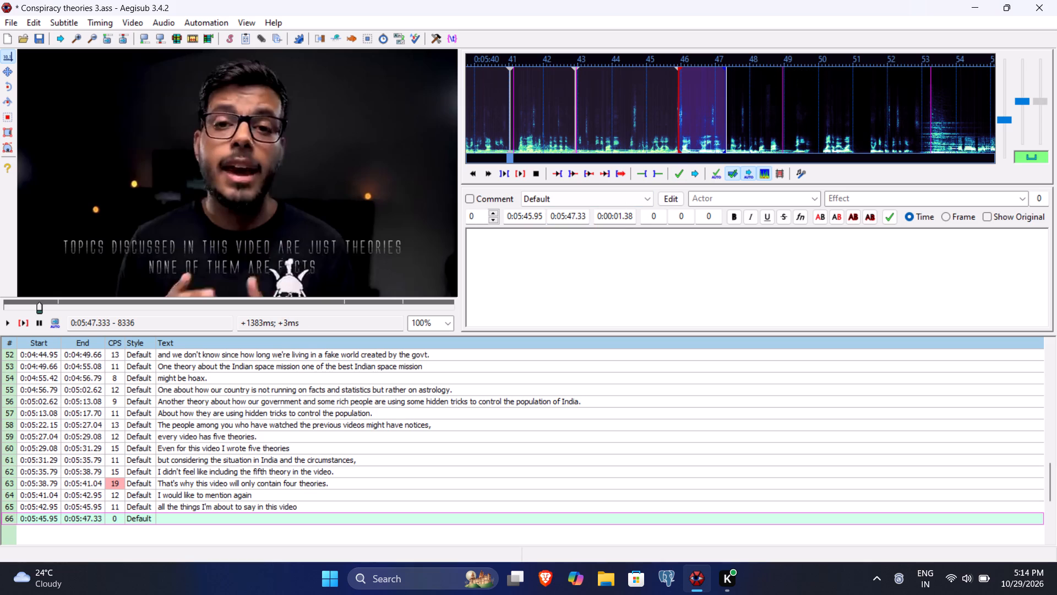
Enter "are just theories." as line 66's text, save the subtitles, replay the line to check it and commit it.
{"action": "type", "text": "are just"}
{"action": "key", "text": "space"}
{"action": "type", "text": "tho"}
{"action": "key", "text": "BackSpace"}
{"action": "type", "text": "ep"}
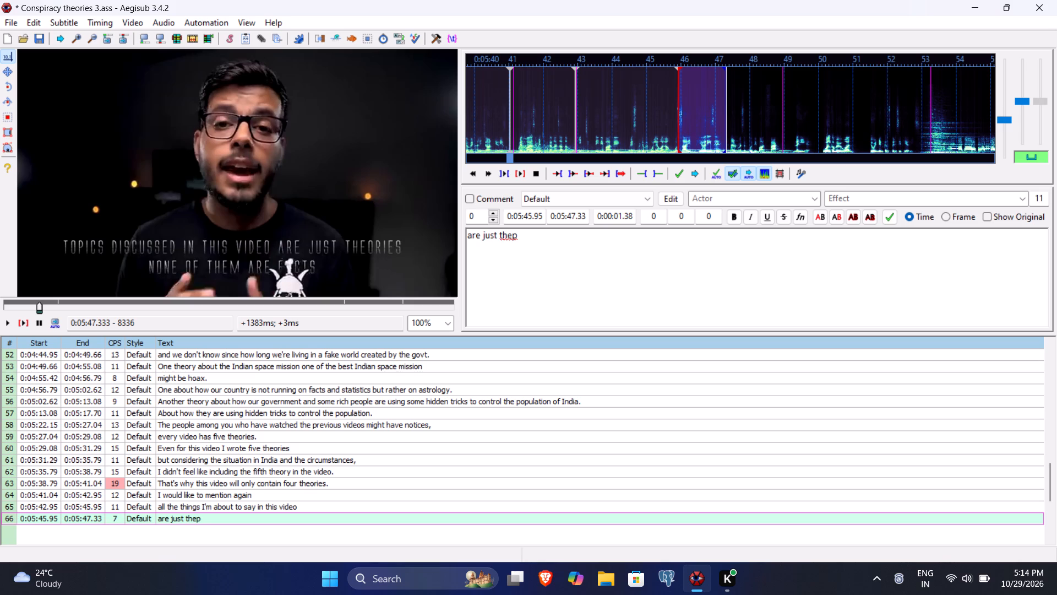
{"action": "key", "text": "BackSpace"}
{"action": "type", "text": "ories"}
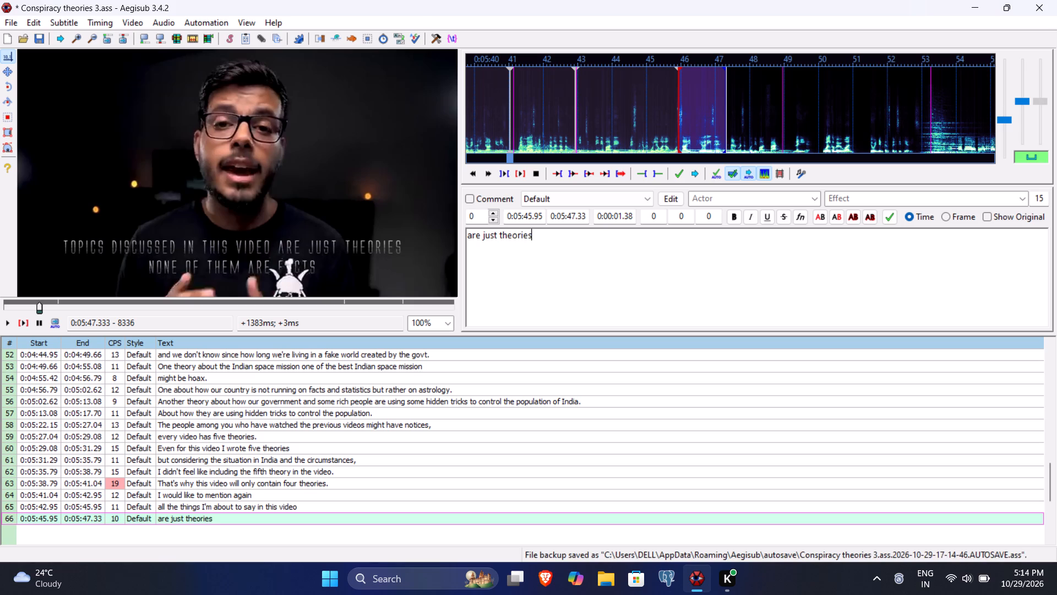
{"action": "key", "text": "period"}
{"action": "key", "text": "ctrl+s"}
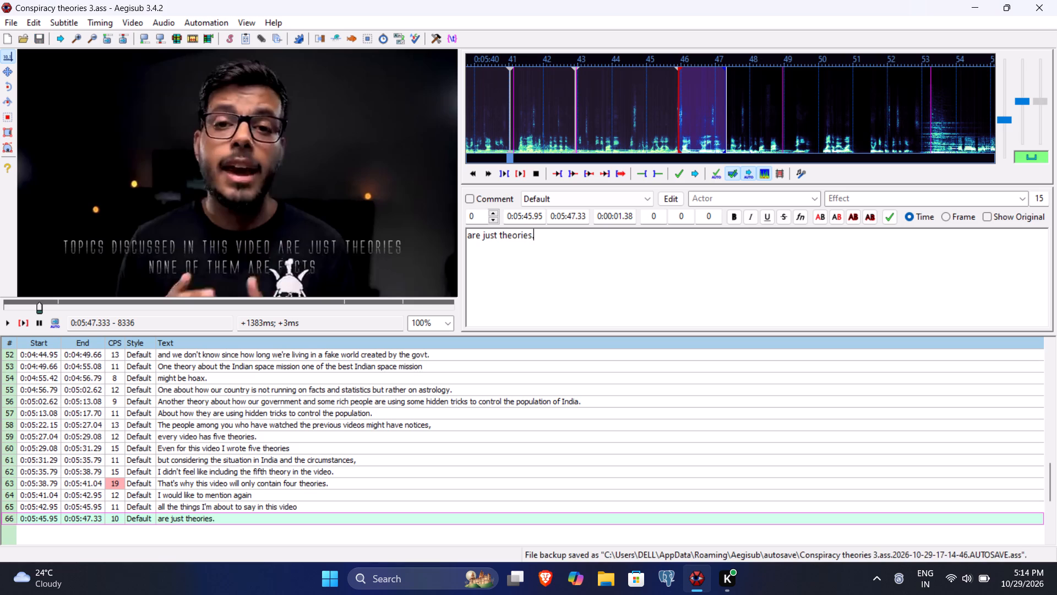
{"action": "left_click", "coordinate": [23, 321]}
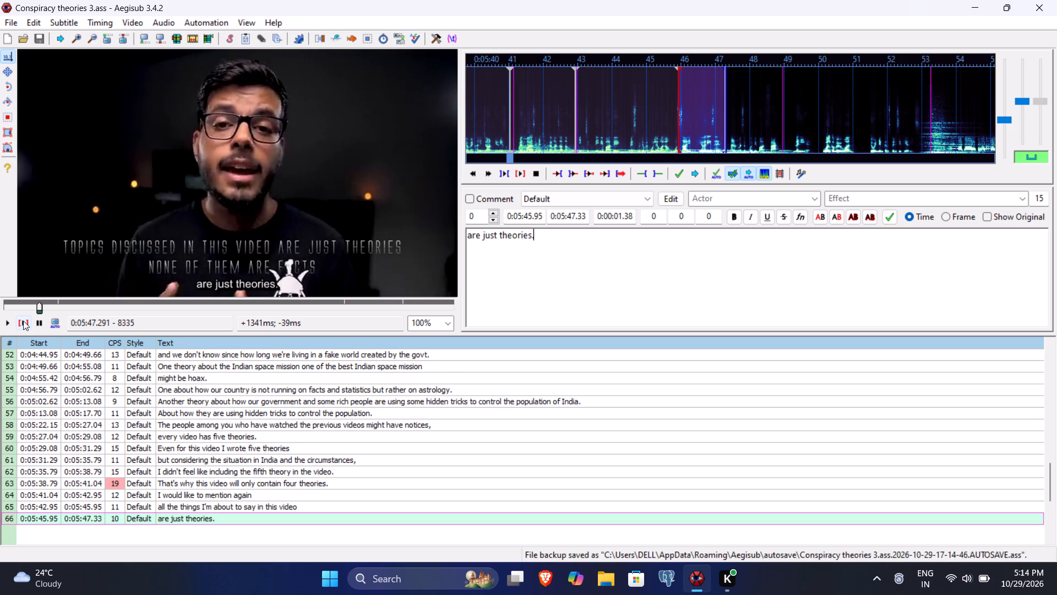
{"action": "key", "text": "Return"}
Play the speech for line 67 and set its end time to 0:05:49.79.
{"action": "left_click", "coordinate": [23, 321]}
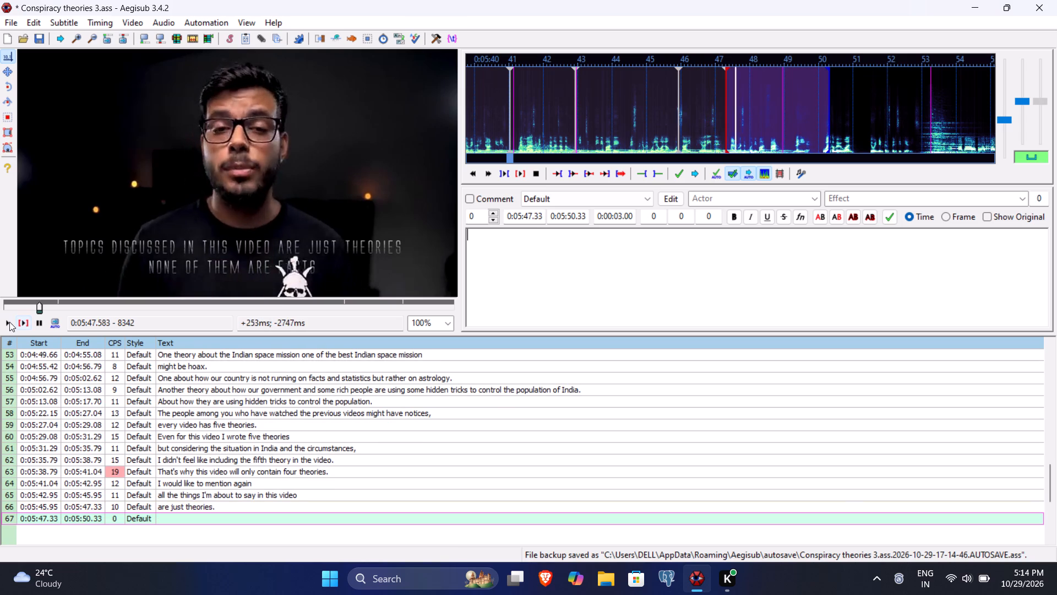
{"action": "left_click", "coordinate": [8, 322]}
{"action": "left_click", "coordinate": [8, 322]}
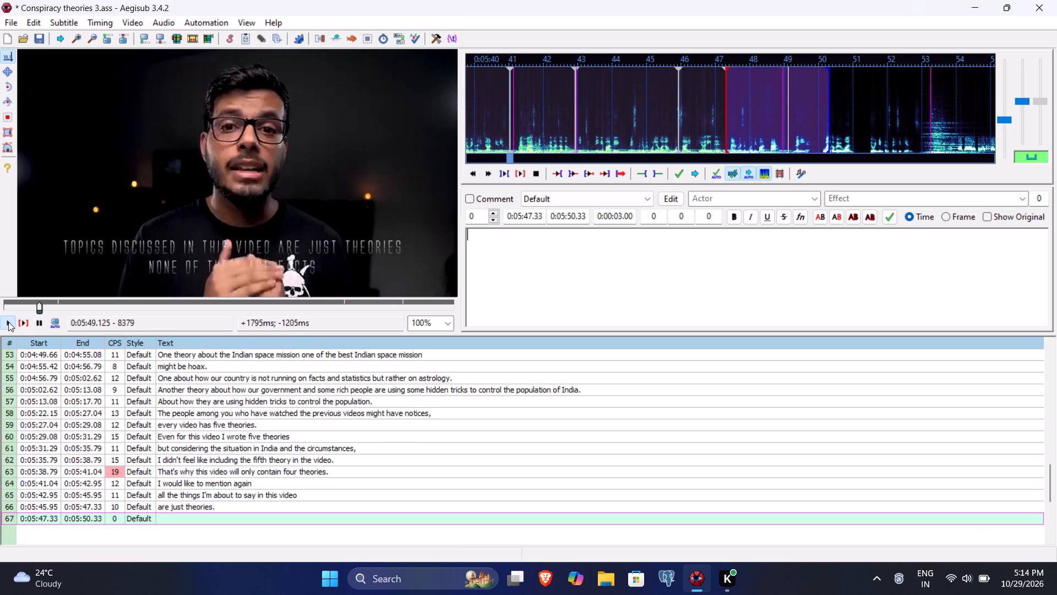
{"action": "left_click", "coordinate": [8, 322]}
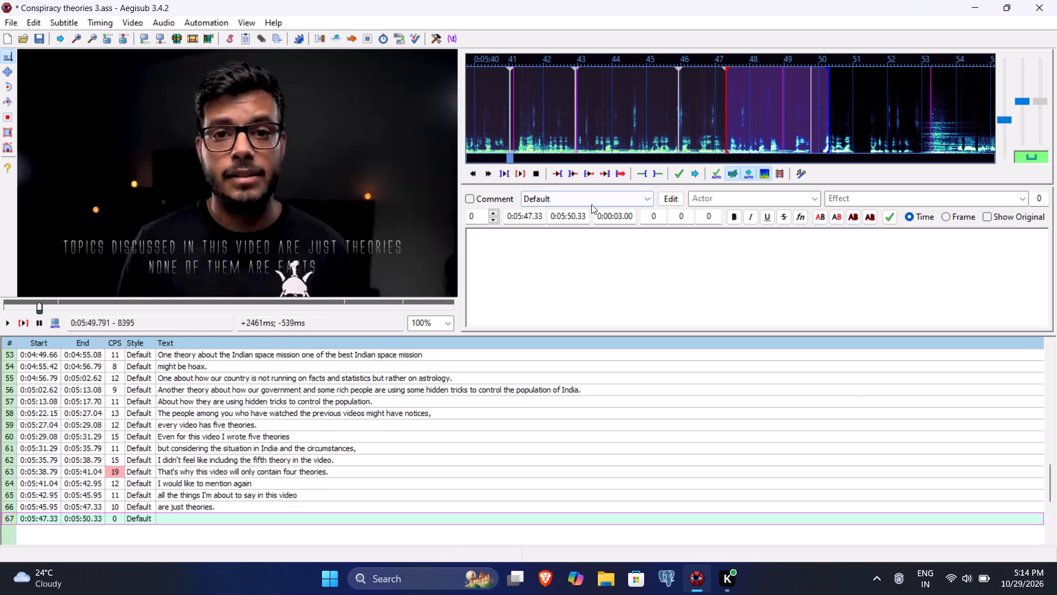
{"action": "left_click", "coordinate": [569, 218]}
{"action": "type", "text": "49"}
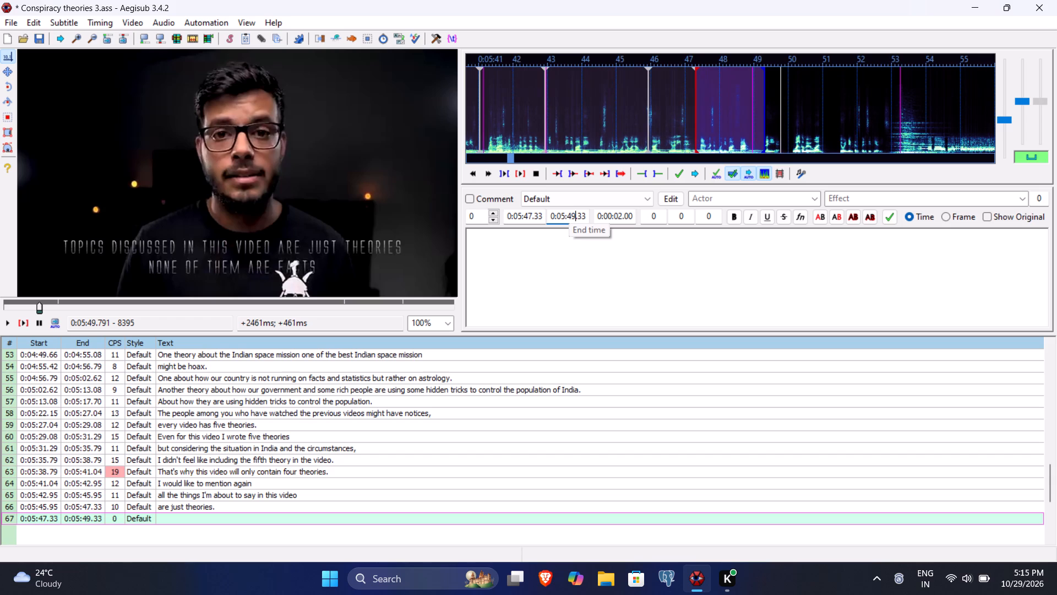
{"action": "type", "text": "79"}
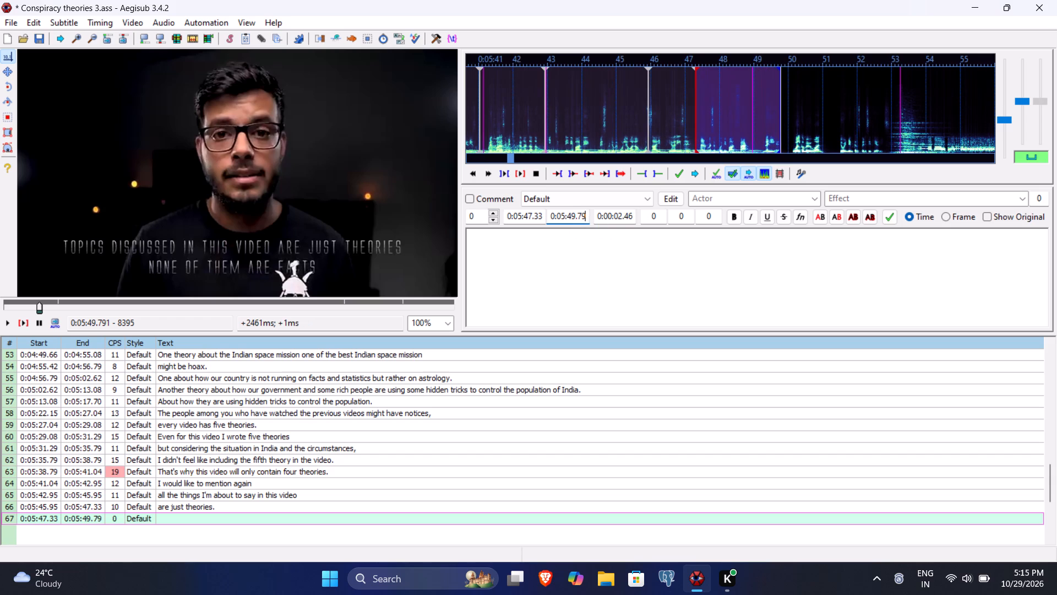
Enter "None of them are facts." as line 67's text, save the subtitles and commit the line.
{"action": "left_click", "coordinate": [554, 268]}
{"action": "type", "text": "None of them are facts"}
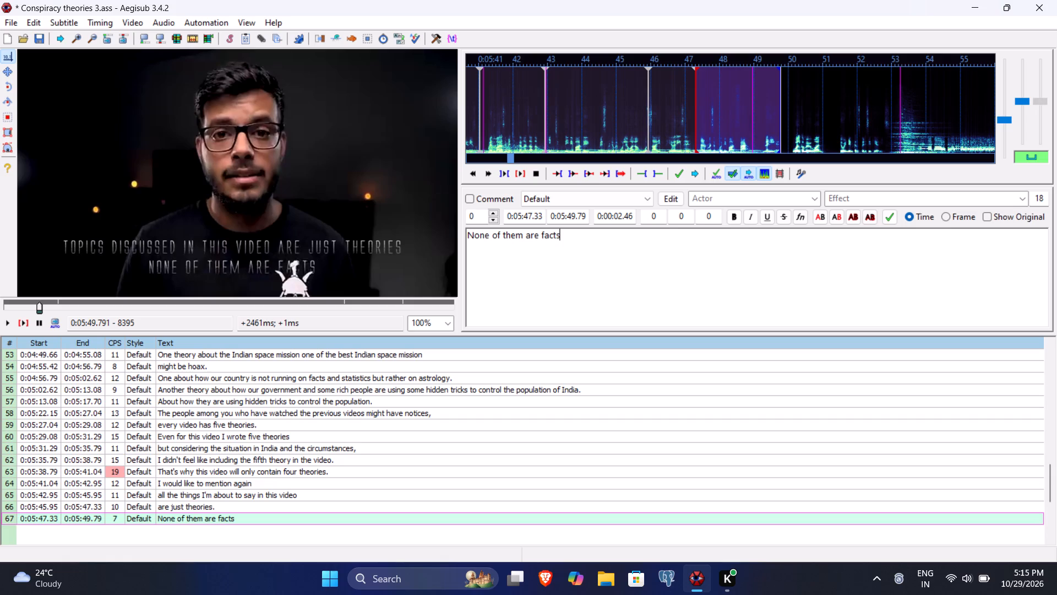
{"action": "key", "text": "period"}
{"action": "key", "text": "ctrl+s"}
{"action": "key", "text": "Return"}
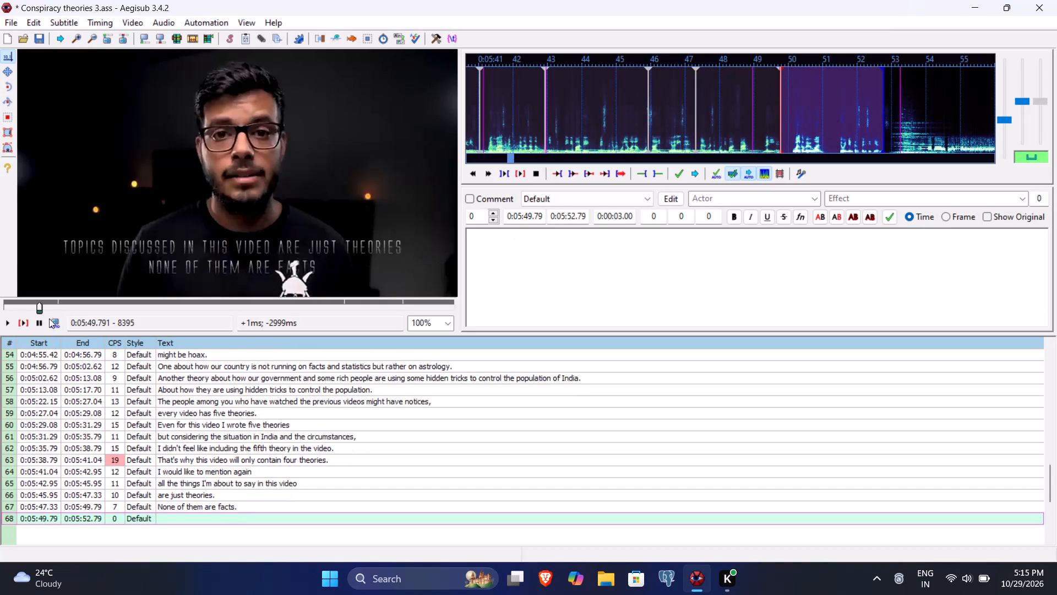
Play the speech for line 68 and set its start time to 0:05:50.10 and end time to 0:05:51.00.
{"action": "left_click", "coordinate": [25, 324]}
{"action": "left_click", "coordinate": [6, 324]}
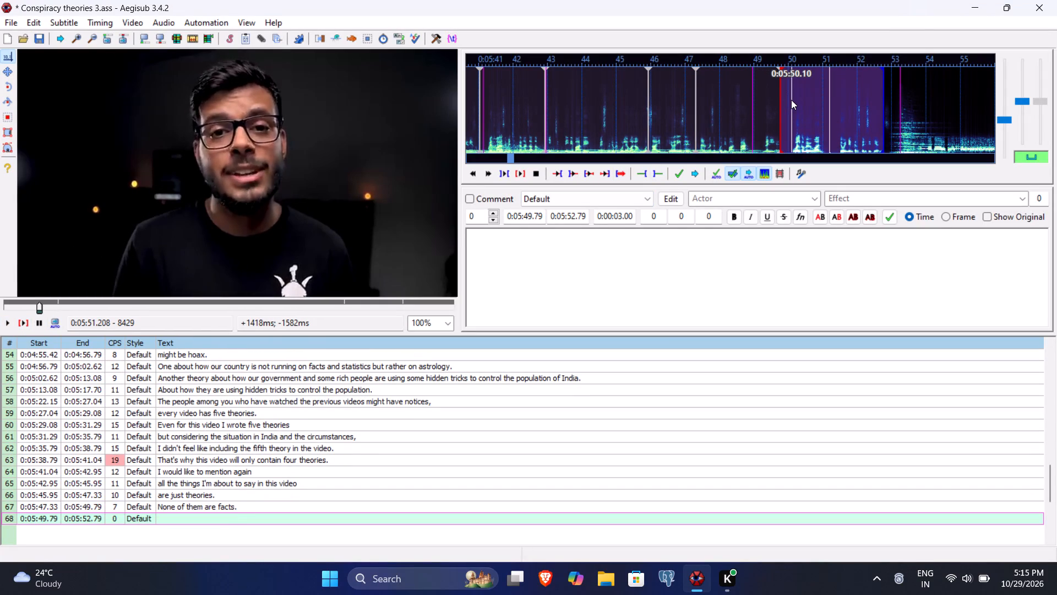
{"action": "left_click", "coordinate": [524, 217]}
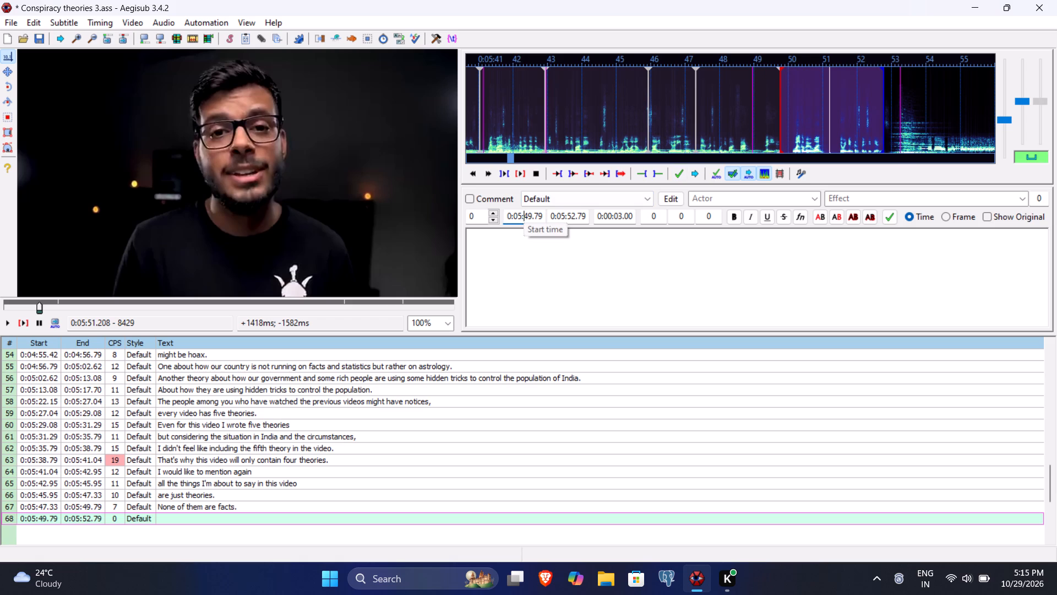
{"action": "type", "text": "5010"}
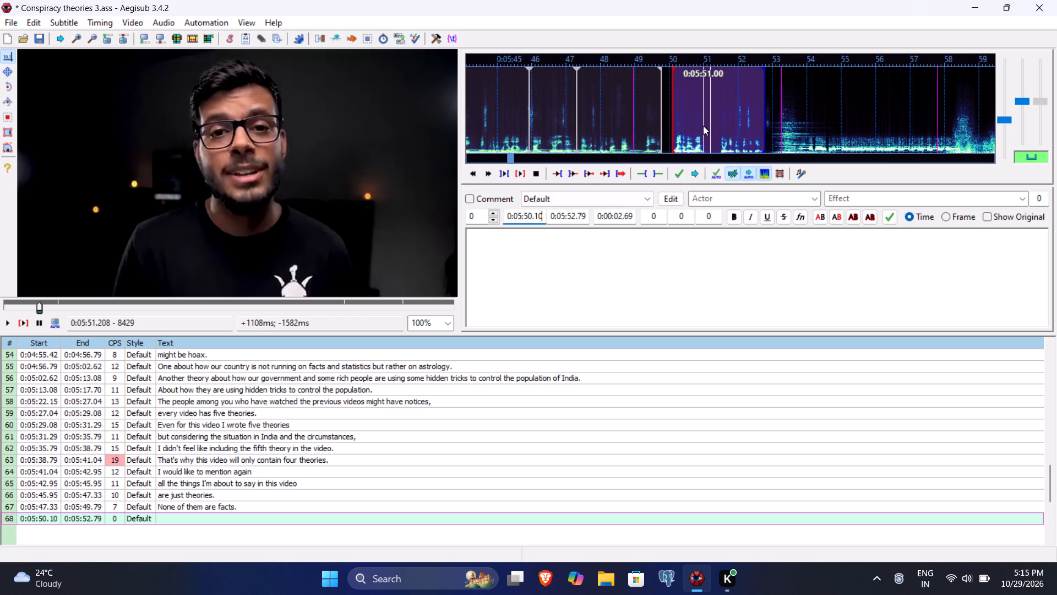
{"action": "left_click", "coordinate": [568, 216]}
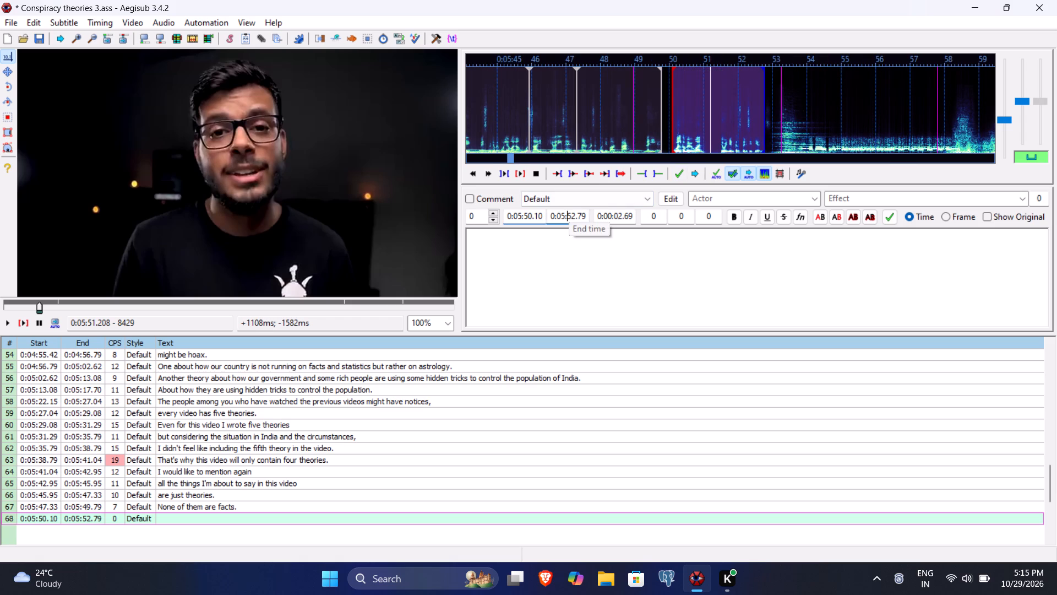
{"action": "type", "text": "5100"}
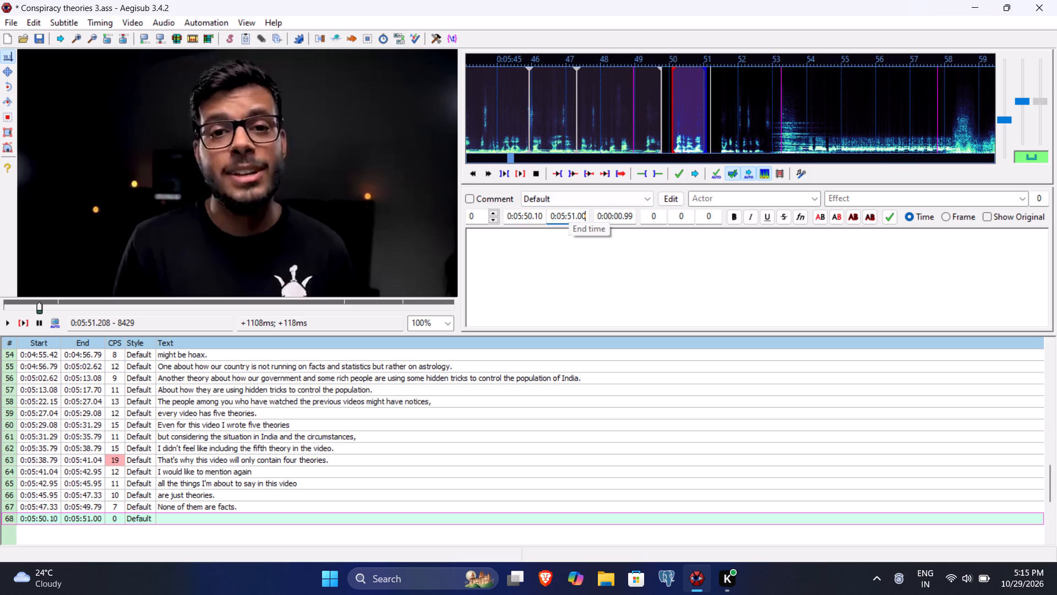
Enter "Welcome everyone" without a final period as line 68's text, replay the line to check it and commit it.
{"action": "left_click", "coordinate": [558, 251]}
{"action": "key", "text": "w"}
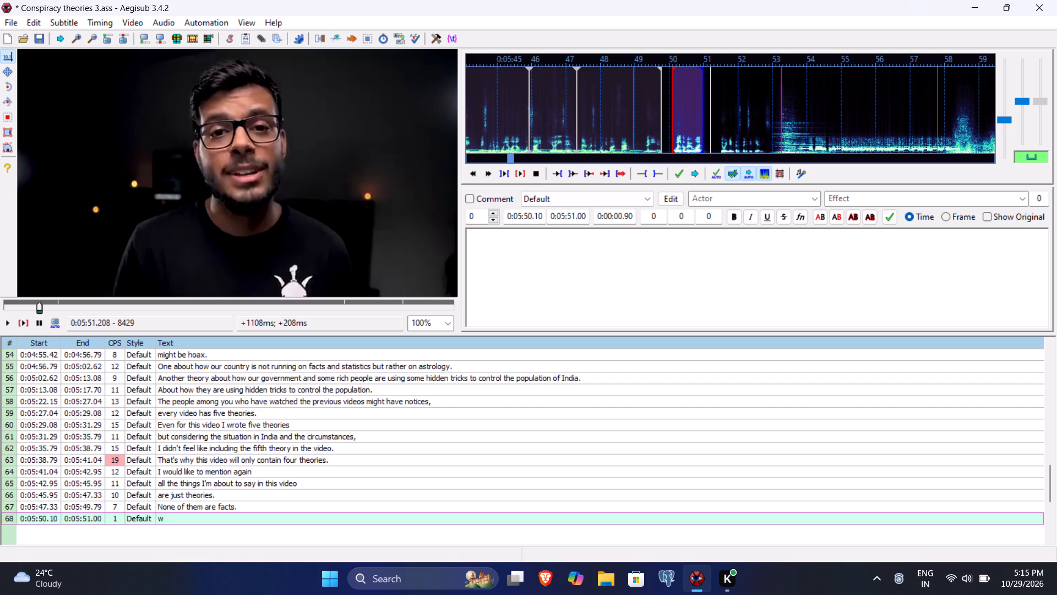
{"action": "key", "text": "BackSpace"}
{"action": "type", "text": "Welcoe"}
{"action": "key", "text": "BackSpace"}
{"action": "type", "text": "me v"}
{"action": "key", "text": "BackSpace"}
{"action": "type", "text": "everyine"}
{"action": "key", "text": "BackSpace"}
{"action": "key", "text": "BackSpace"}
{"action": "key", "text": "BackSpace"}
{"action": "type", "text": "one."}
{"action": "key", "text": "ctrl+s"}
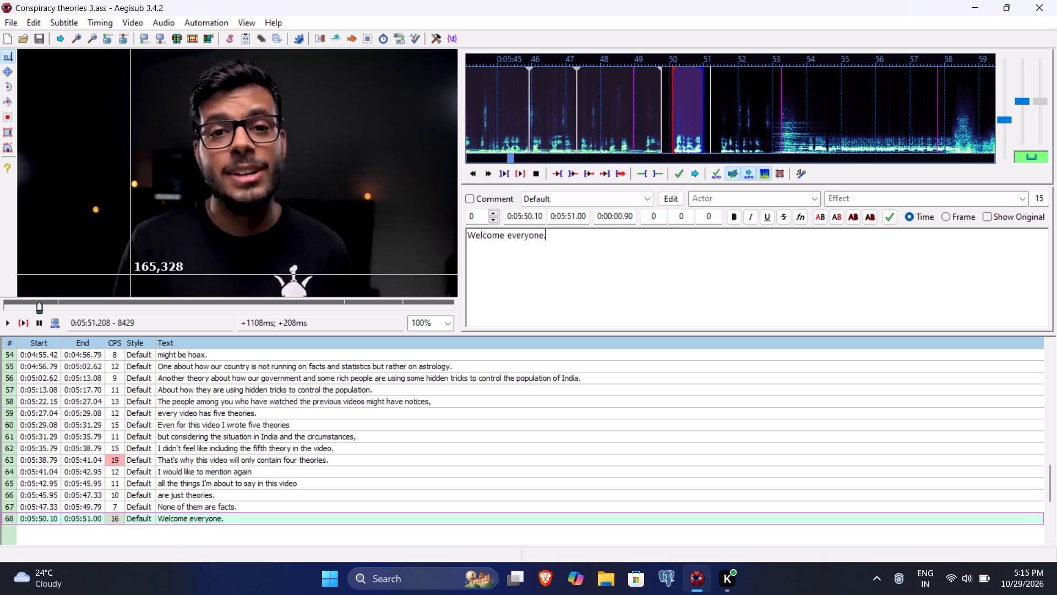
{"action": "left_click", "coordinate": [24, 316]}
{"action": "key", "text": "BackSpace"}
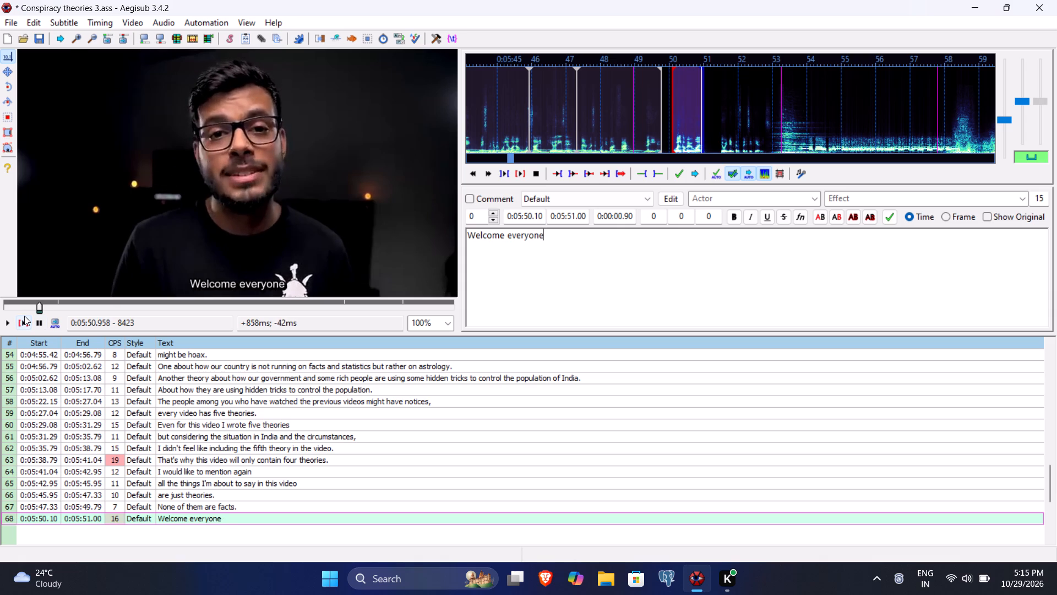
{"action": "key", "text": "Return"}
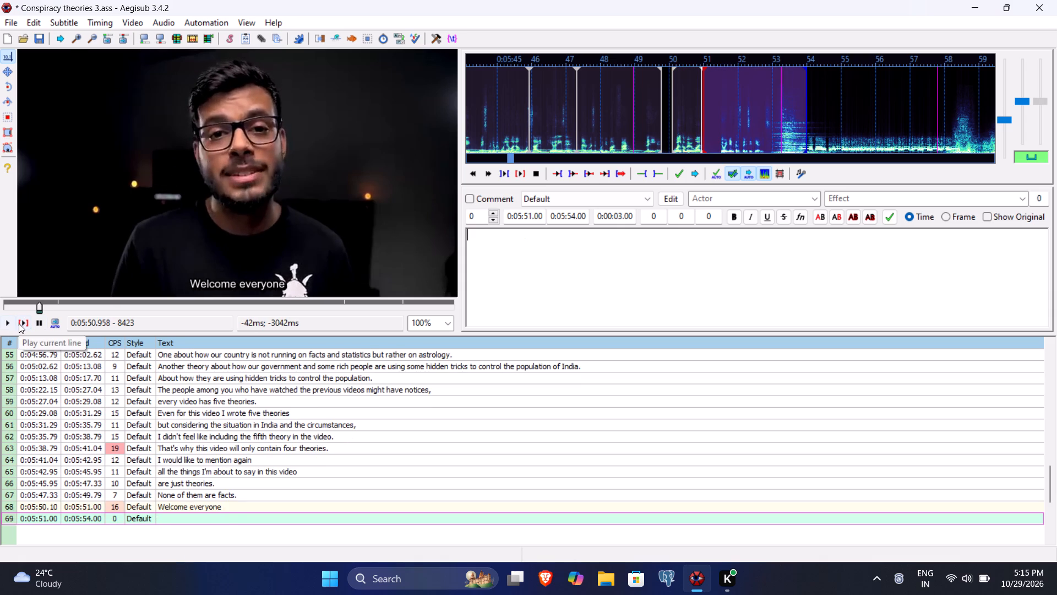
Play the speech for line 69 and set its end time to 0:05:52.87 and start time to 0:05:51.52.
{"action": "left_click", "coordinate": [19, 323]}
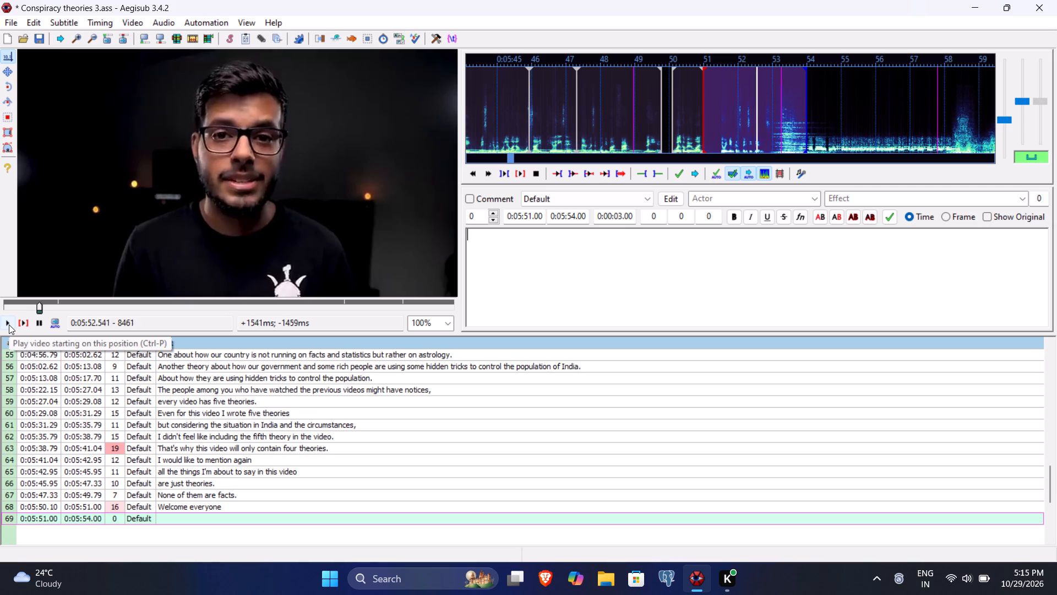
{"action": "left_click", "coordinate": [9, 324]}
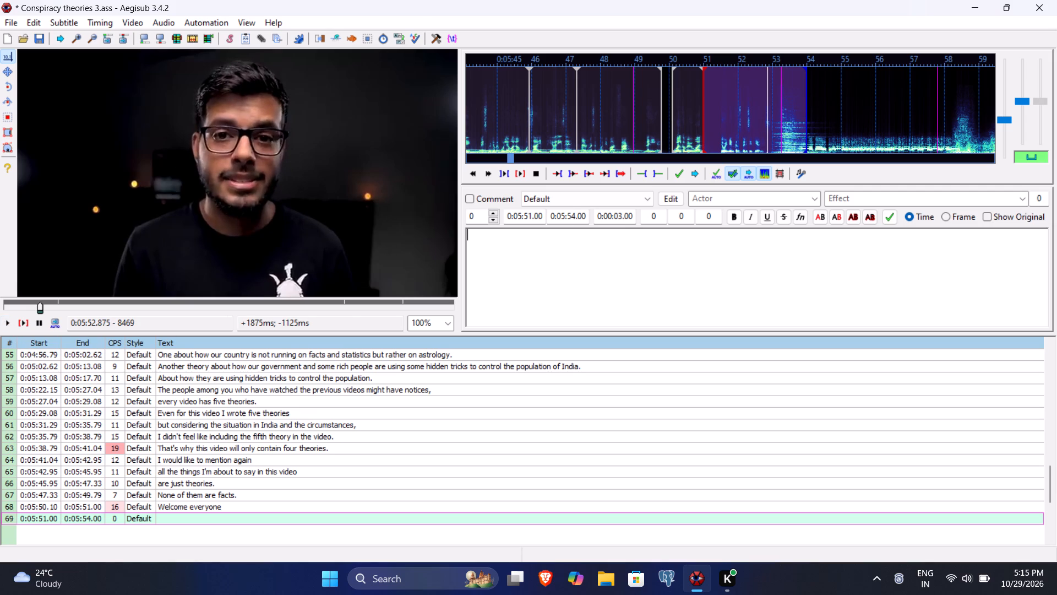
{"action": "left_click", "coordinate": [570, 214]}
{"action": "key", "text": "2"}
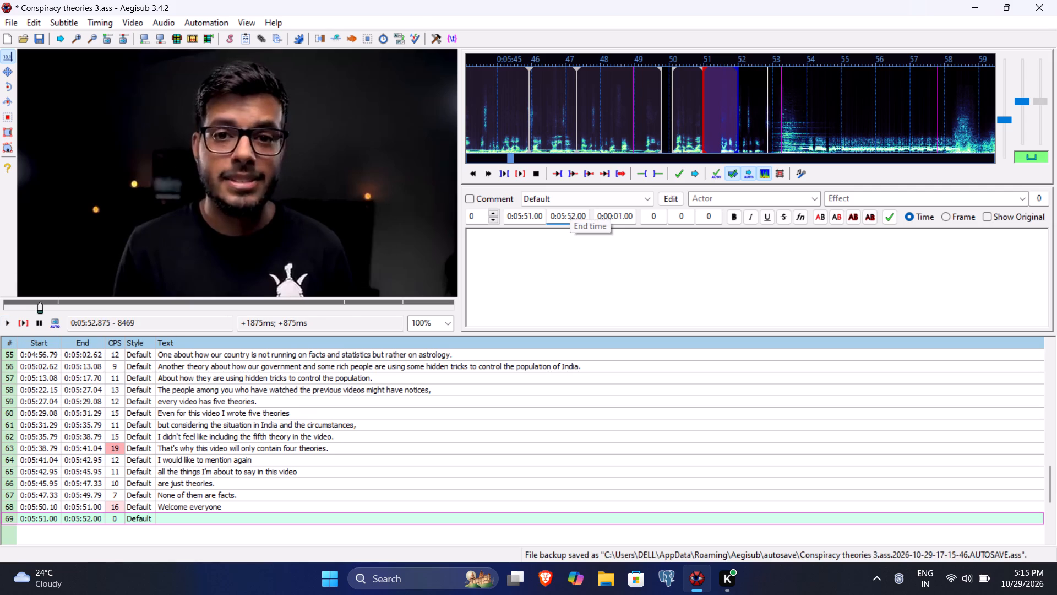
{"action": "type", "text": "87"}
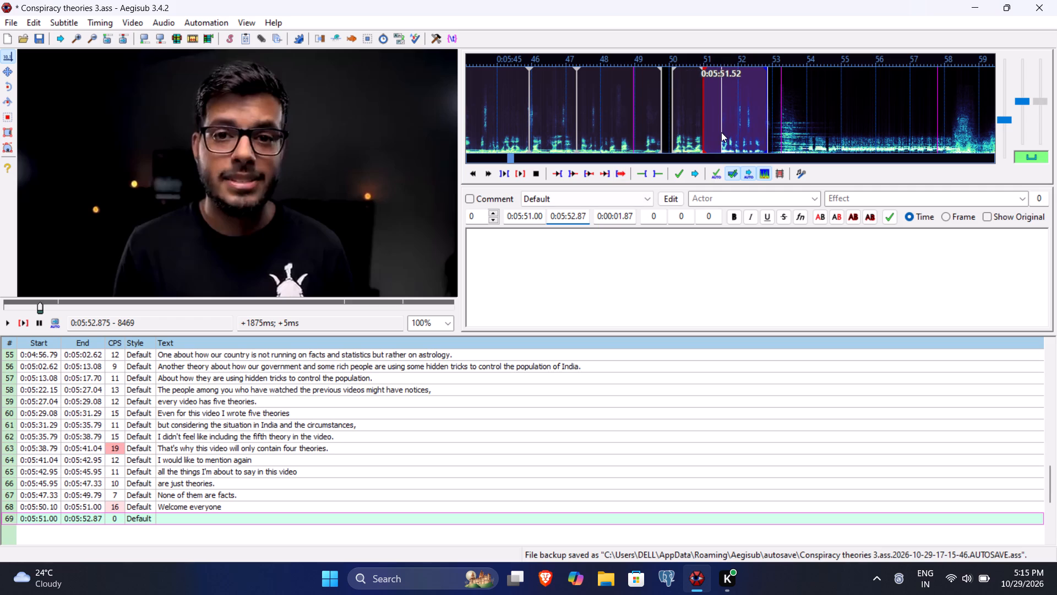
{"action": "left_click", "coordinate": [531, 213]}
{"action": "type", "text": "52"}
Enter "to Indian Conspiracy Theories." as line 69's text, save the subtitles and commit the line.
{"action": "left_click", "coordinate": [527, 250]}
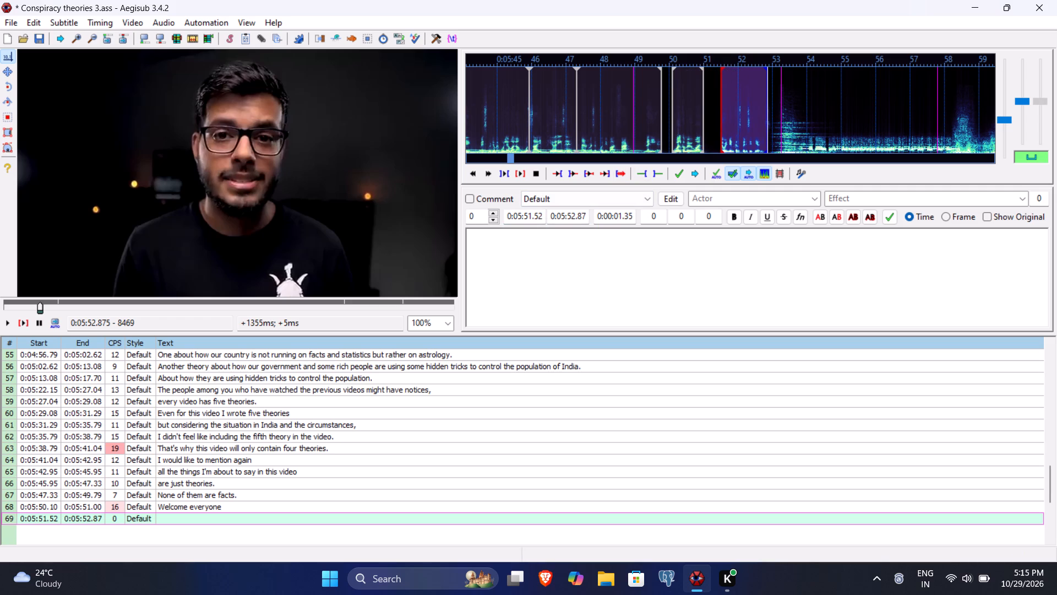
{"action": "type", "text": "to Indian c"}
{"action": "key", "text": "BackSpace"}
{"action": "key", "text": "o"}
{"action": "key", "text": "BackSpace"}
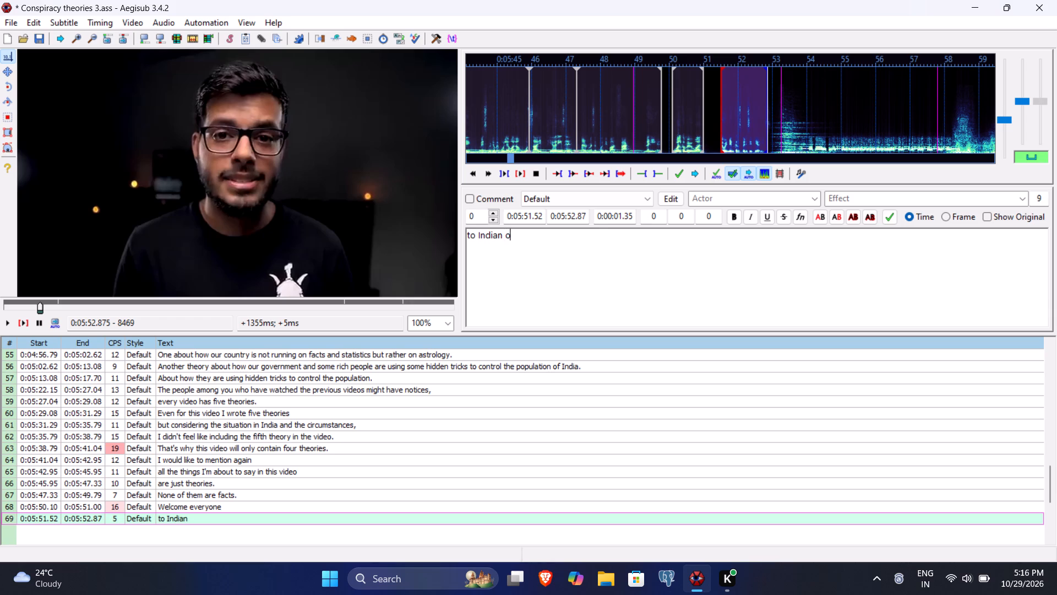
{"action": "key", "text": "c"}
{"action": "key", "text": "BackSpace"}
{"action": "type", "text": "Conspiracy Theories."}
{"action": "key", "text": "ctrl+s"}
{"action": "key", "text": "Return"}
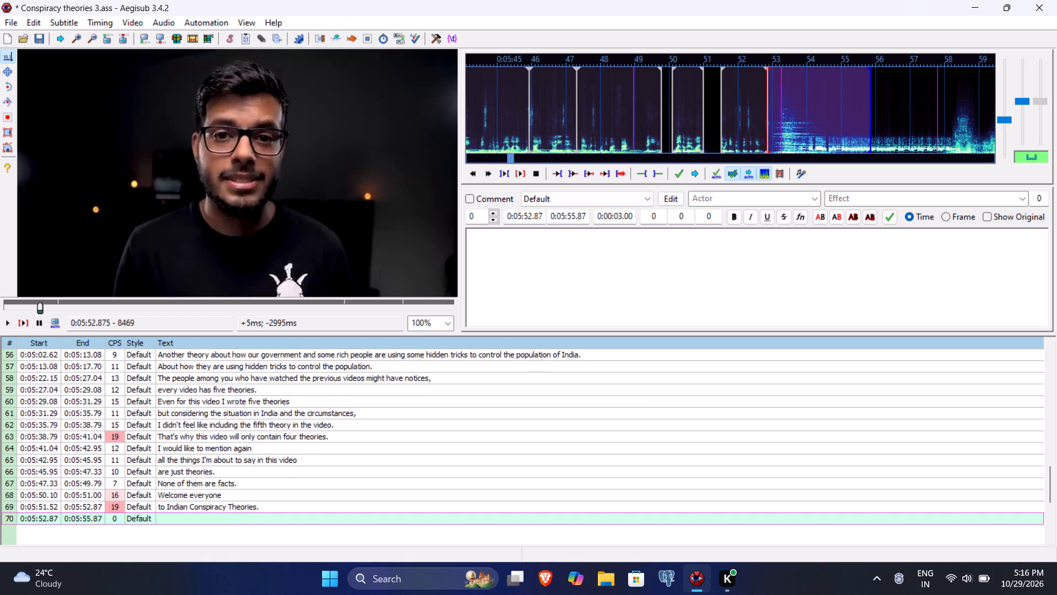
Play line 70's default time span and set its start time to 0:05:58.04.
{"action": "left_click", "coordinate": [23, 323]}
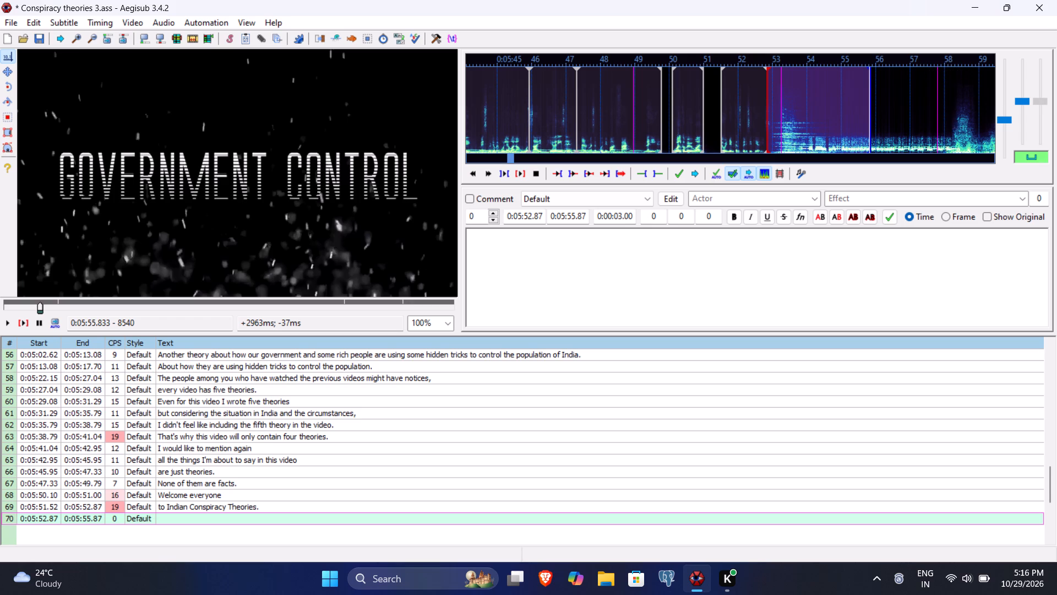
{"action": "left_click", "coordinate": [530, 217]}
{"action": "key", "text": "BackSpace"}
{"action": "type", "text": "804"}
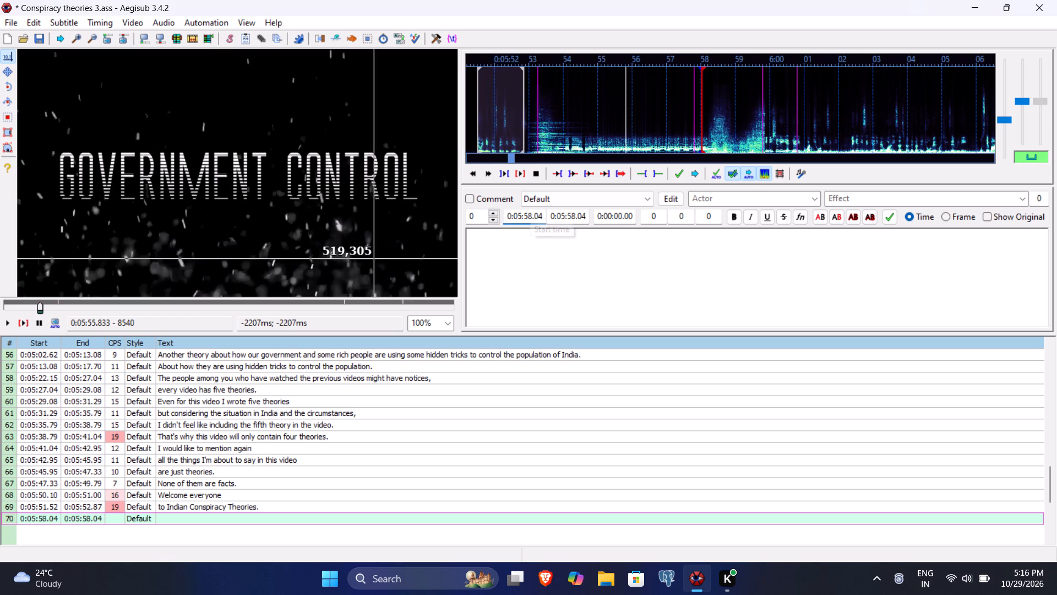
Play the video on from line 70 past the title sequence to the speech and set the line's start time to 0:05:59.80.
{"action": "left_click", "coordinate": [23, 320]}
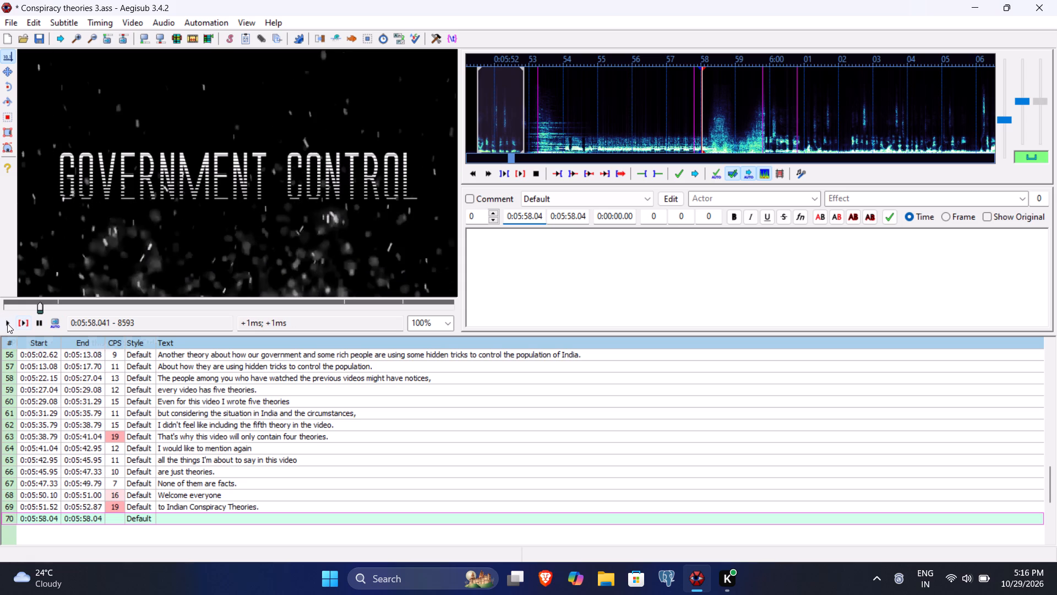
{"action": "left_click", "coordinate": [7, 323]}
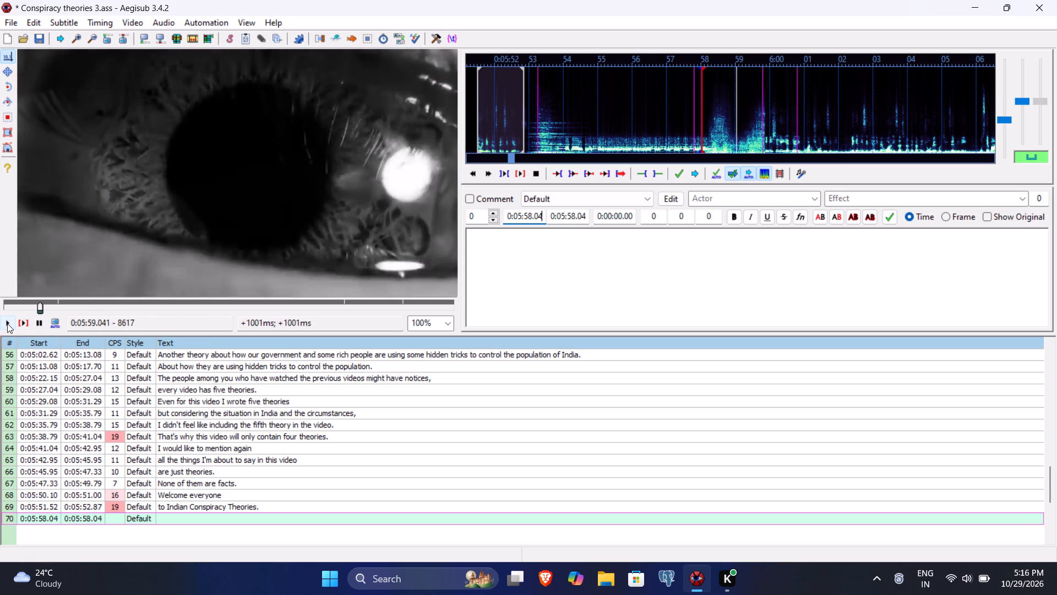
{"action": "left_click", "coordinate": [7, 323]}
{"action": "double_click", "coordinate": [7, 323]}
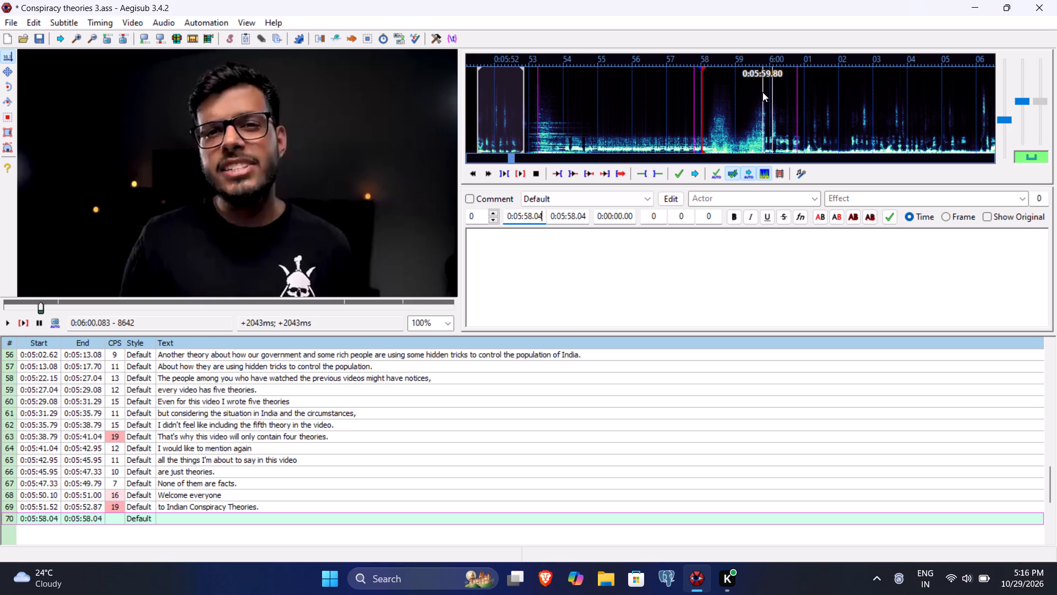
{"action": "left_click", "coordinate": [526, 215]}
{"action": "type", "text": "980"}
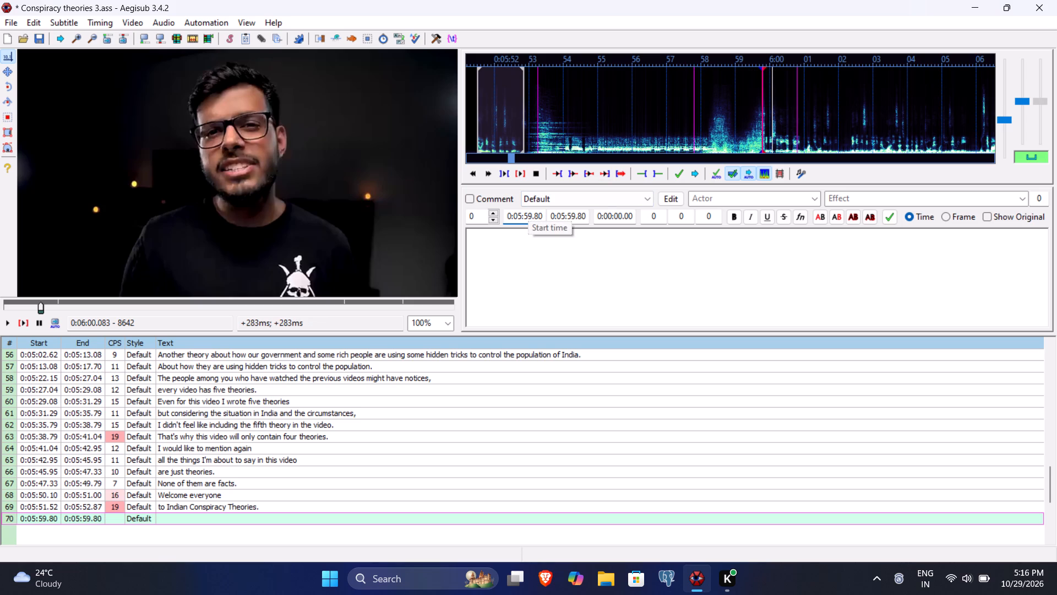
Play the video on through line 70's speech and set the line's end time to 0:06:01.95.
{"action": "left_click", "coordinate": [507, 284]}
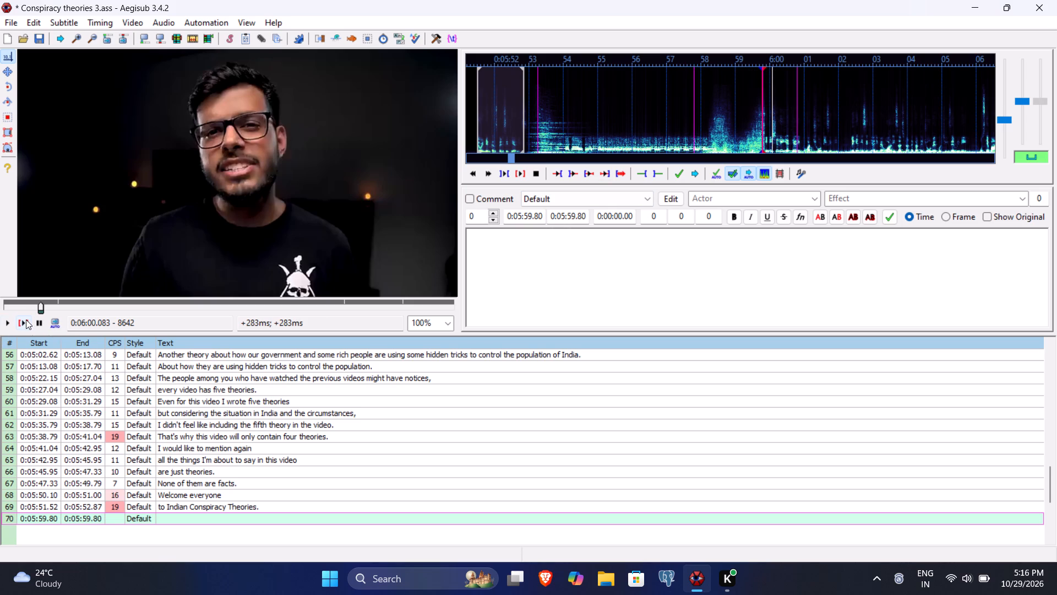
{"action": "left_click", "coordinate": [26, 320]}
{"action": "left_click", "coordinate": [4, 323]}
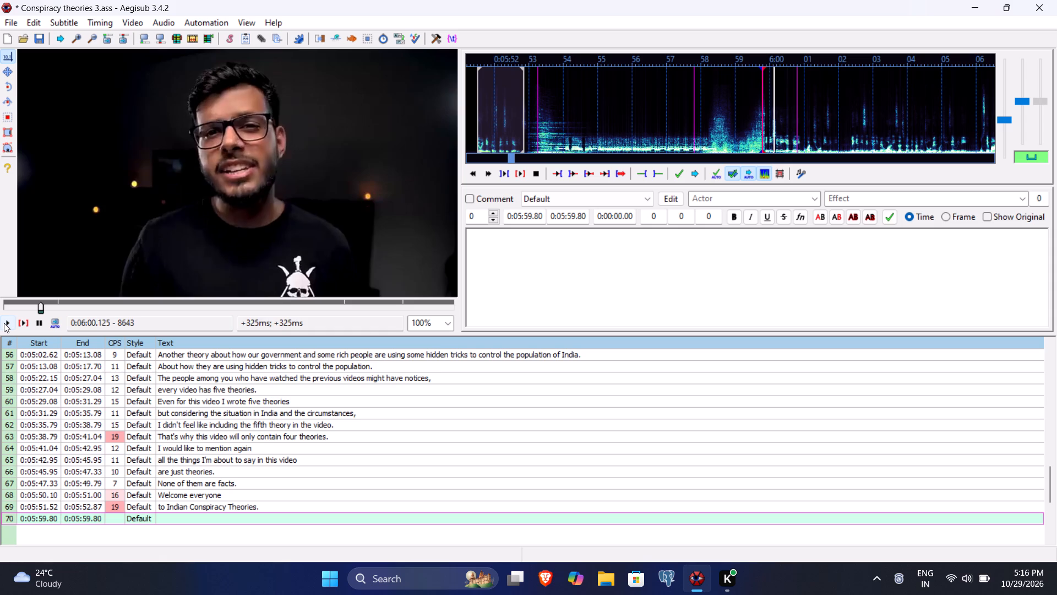
{"action": "left_click", "coordinate": [4, 323]}
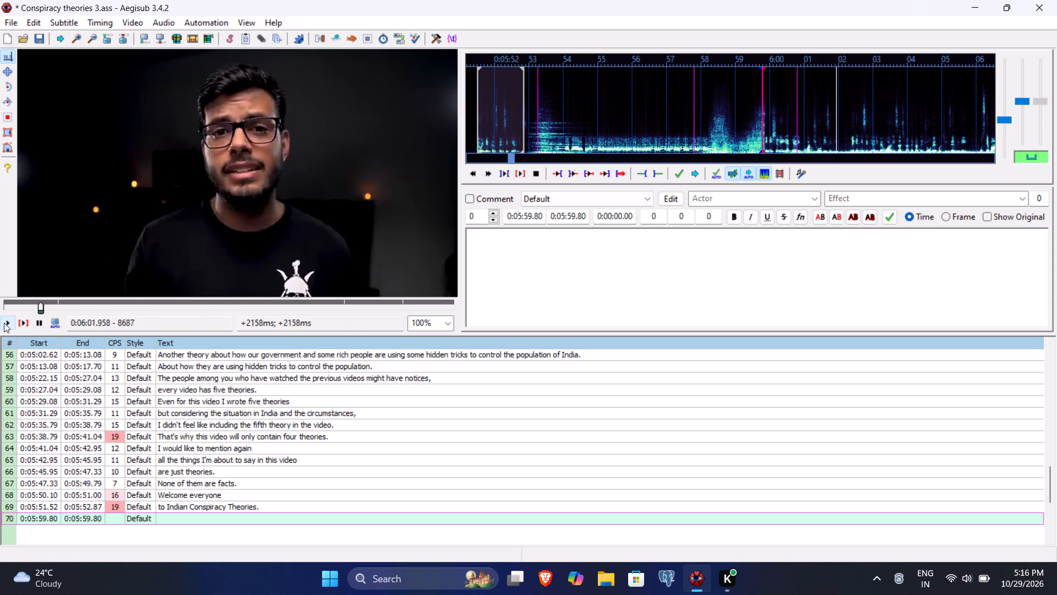
{"action": "left_click", "coordinate": [558, 214]}
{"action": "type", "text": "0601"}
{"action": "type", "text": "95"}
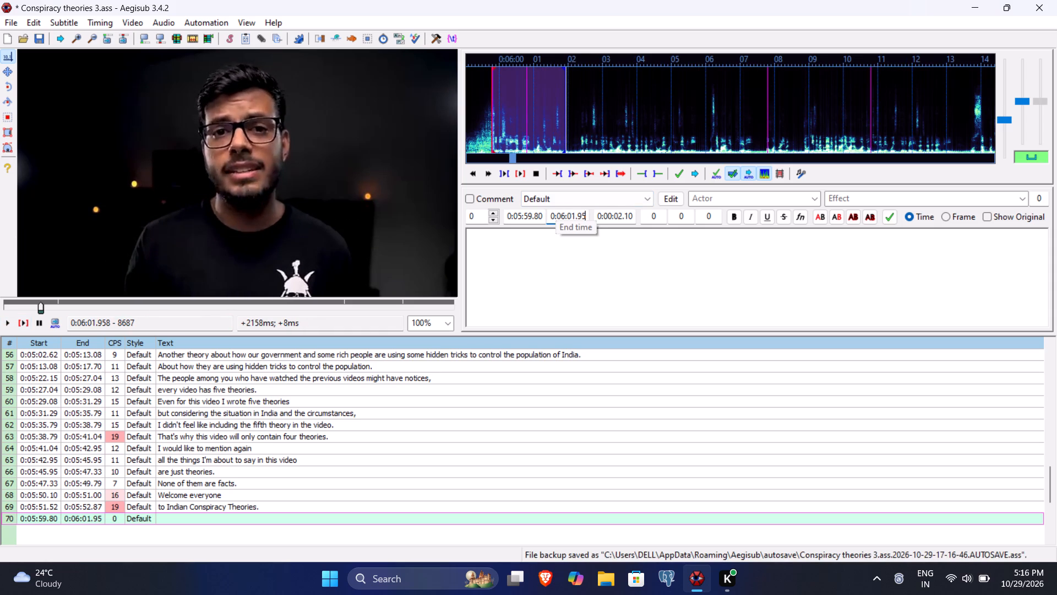
Enter "Initially this theory was a small one." as line 70's text, save the subtitles, replay the line and commit it.
{"action": "left_click", "coordinate": [536, 268]}
{"action": "type", "text": "In"}
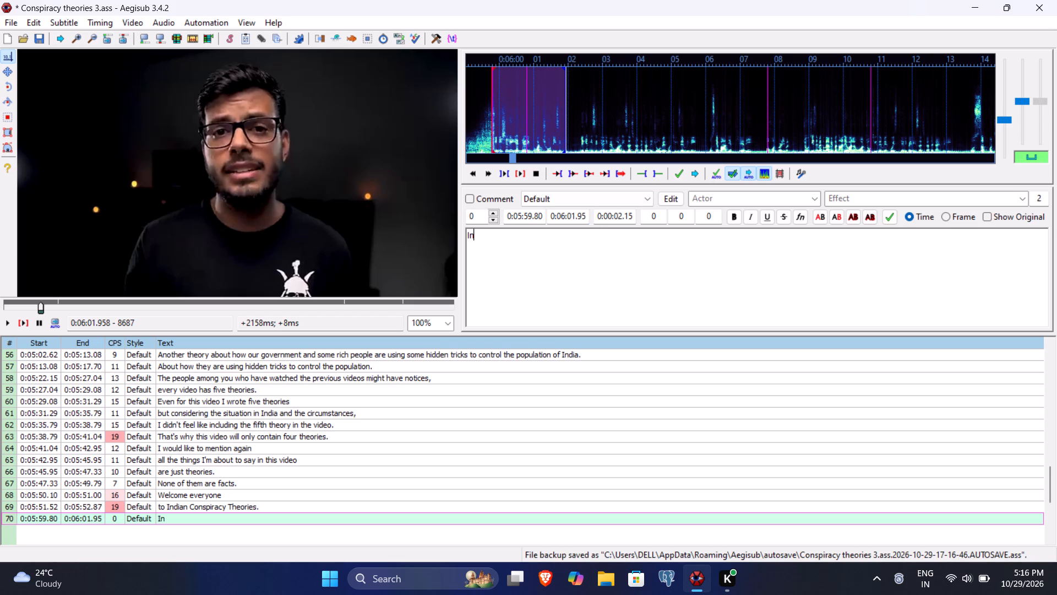
{"action": "type", "text": "itially this theori"}
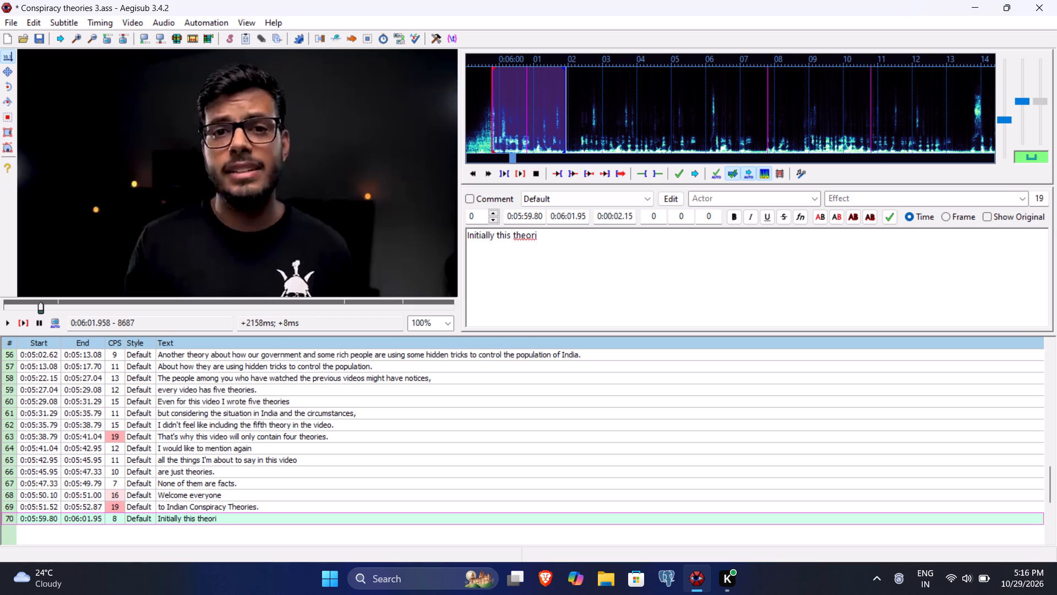
{"action": "key", "text": "BackSpace"}
{"action": "type", "text": "y was a smal"}
{"action": "key", "text": "space"}
{"action": "key", "text": "BackSpace"}
{"action": "type", "text": "l n"}
{"action": "key", "text": "BackSpace"}
{"action": "type", "text": "one."}
{"action": "key", "text": "ctrl+s"}
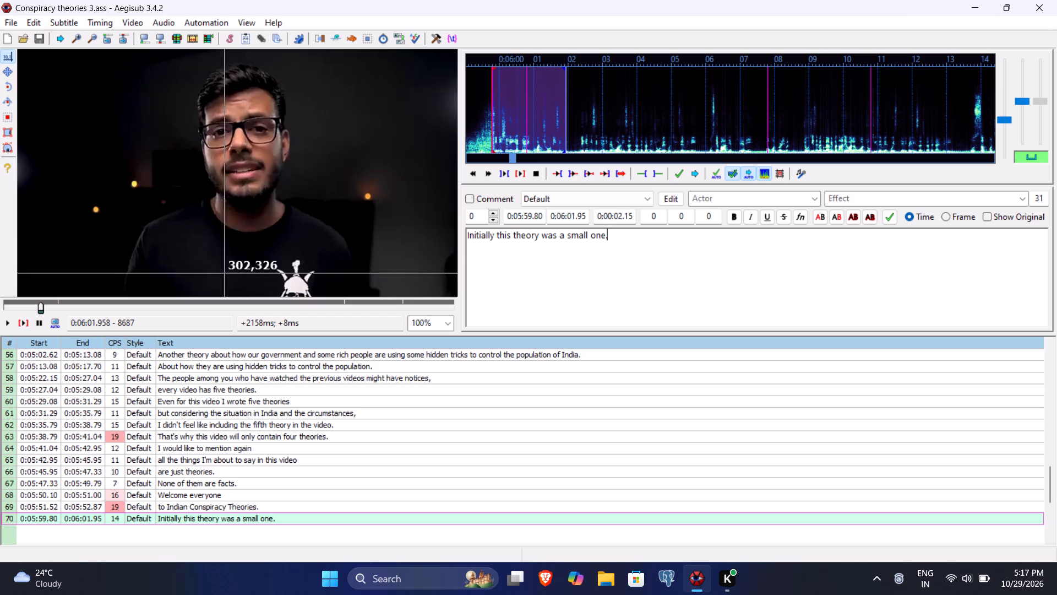
{"action": "left_click", "coordinate": [24, 320]}
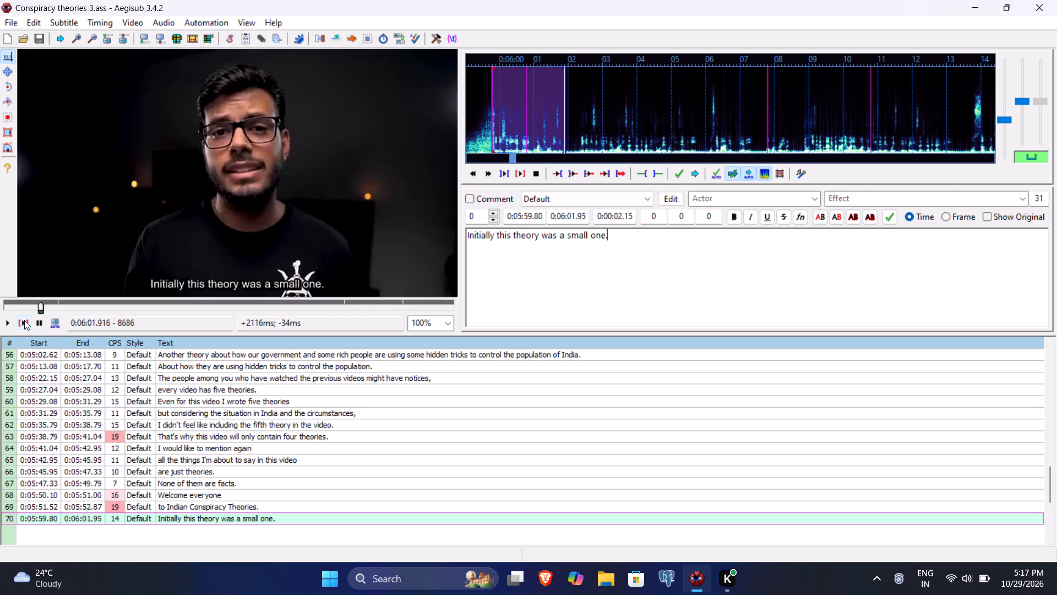
{"action": "key", "text": "Return"}
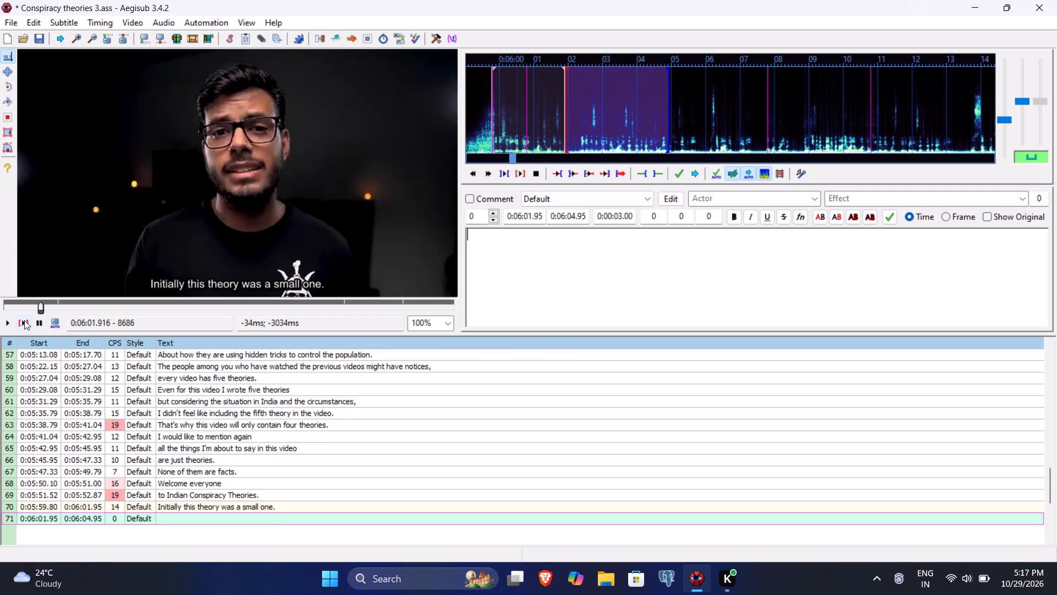
Play the speech for line 71 and set its end time to 0:06:05.95 and start time to 0:06:02.32.
{"action": "left_click", "coordinate": [24, 320]}
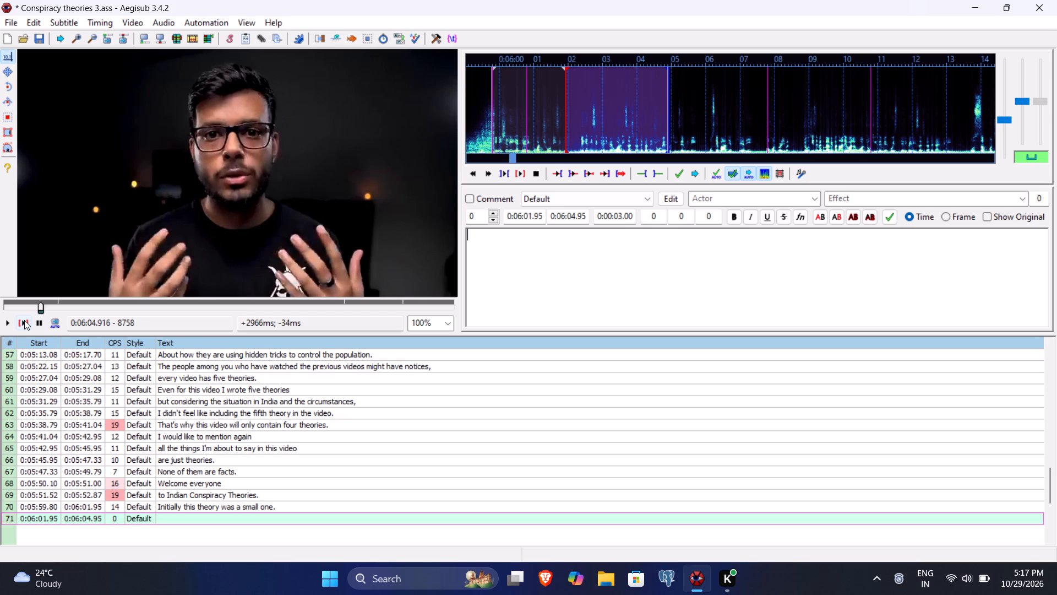
{"action": "left_click", "coordinate": [7, 322]}
{"action": "left_click", "coordinate": [7, 322]}
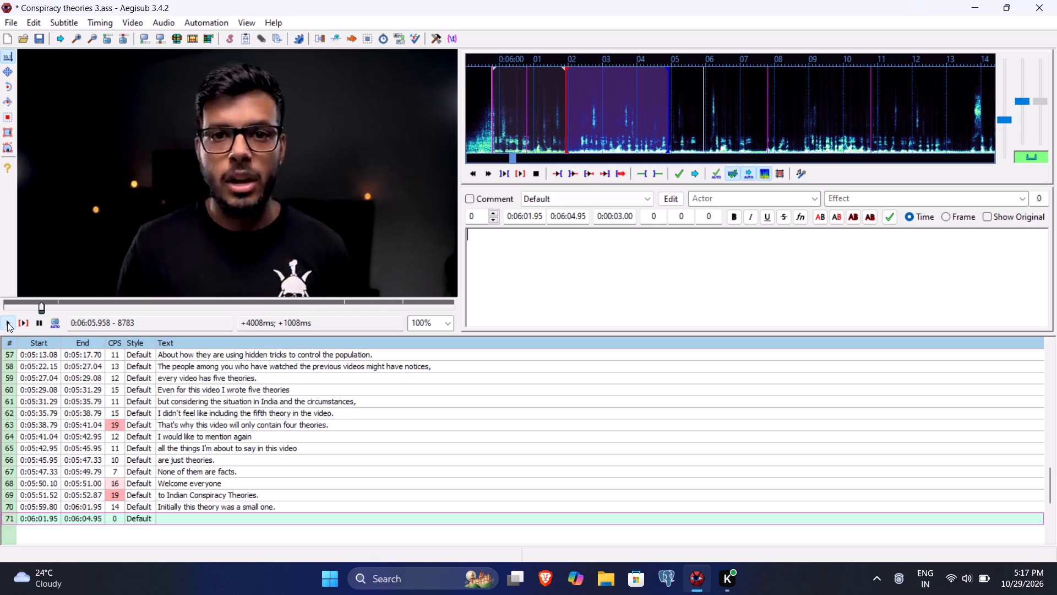
{"action": "left_click", "coordinate": [573, 215]}
{"action": "key", "text": "5"}
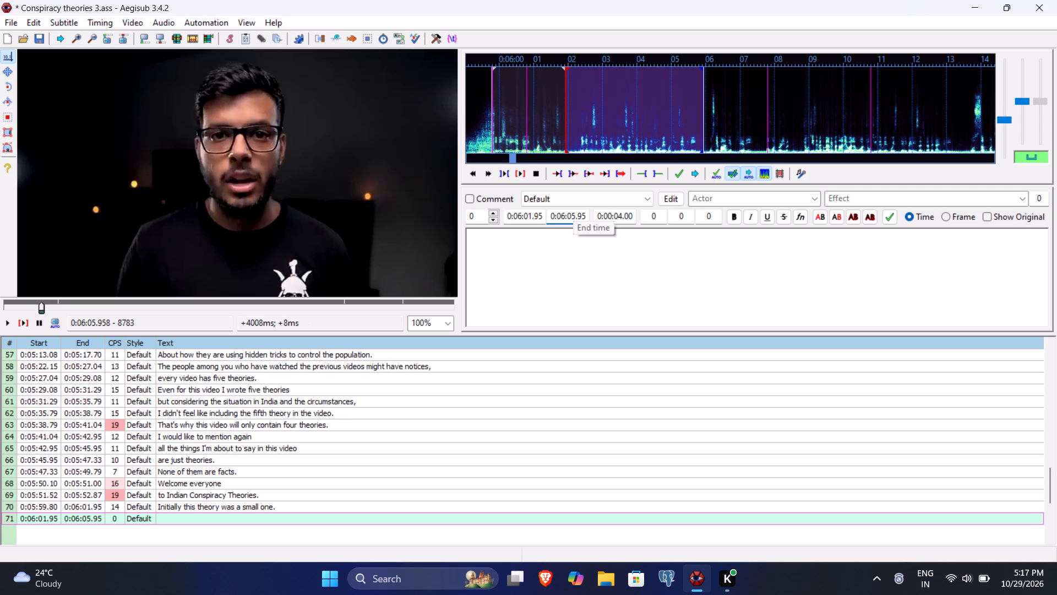
{"action": "type", "text": "95"}
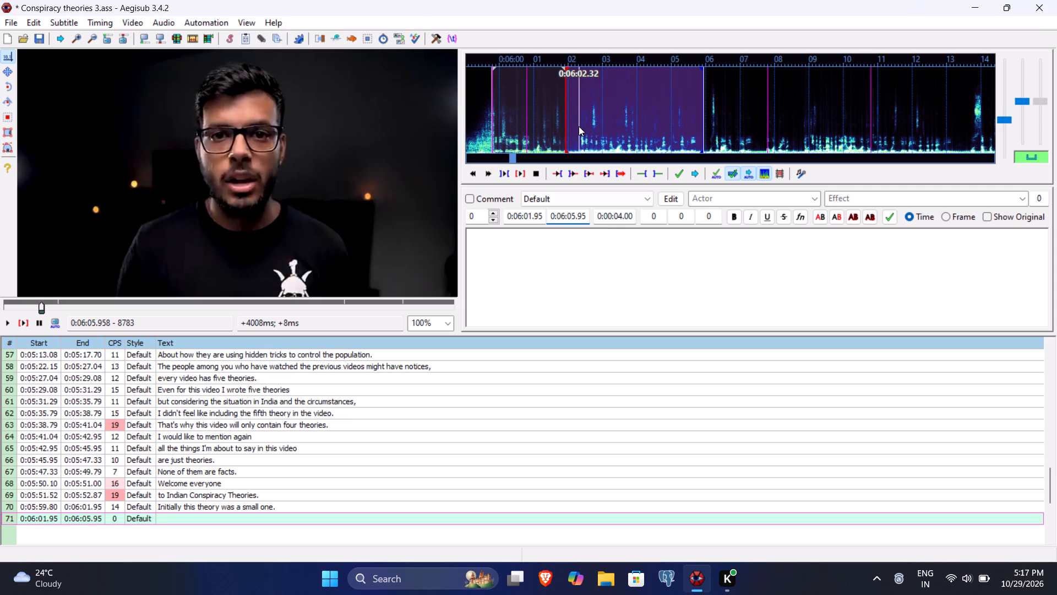
{"action": "left_click", "coordinate": [527, 219]}
{"action": "type", "text": "232"}
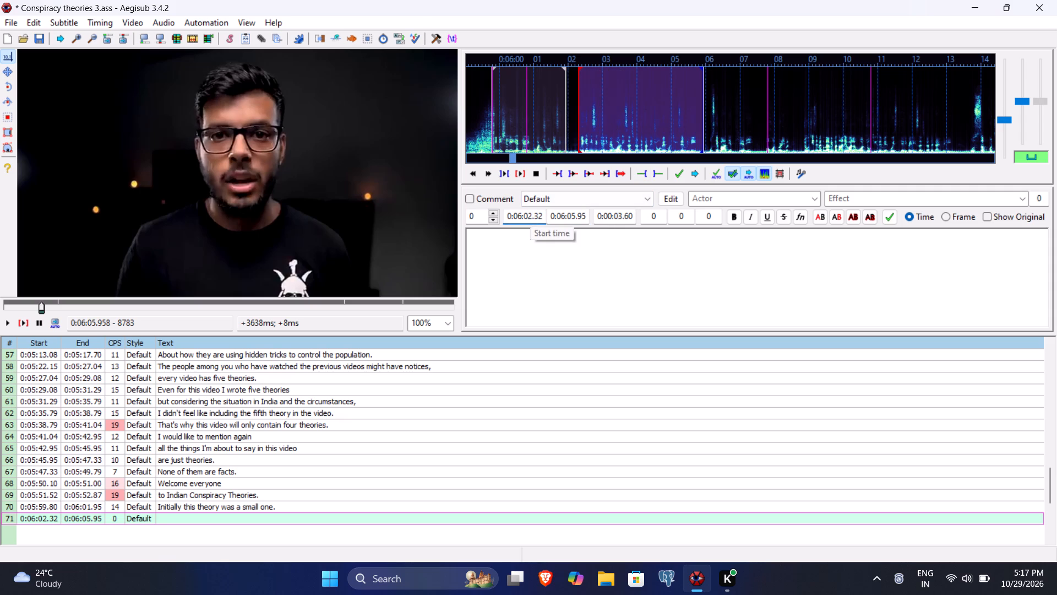
Enter "But researching on this topic the things that I found out," as line 71's text, save the subtitles, replay the line and commit it.
{"action": "left_click", "coordinate": [508, 266]}
{"action": "type", "text": "but s"}
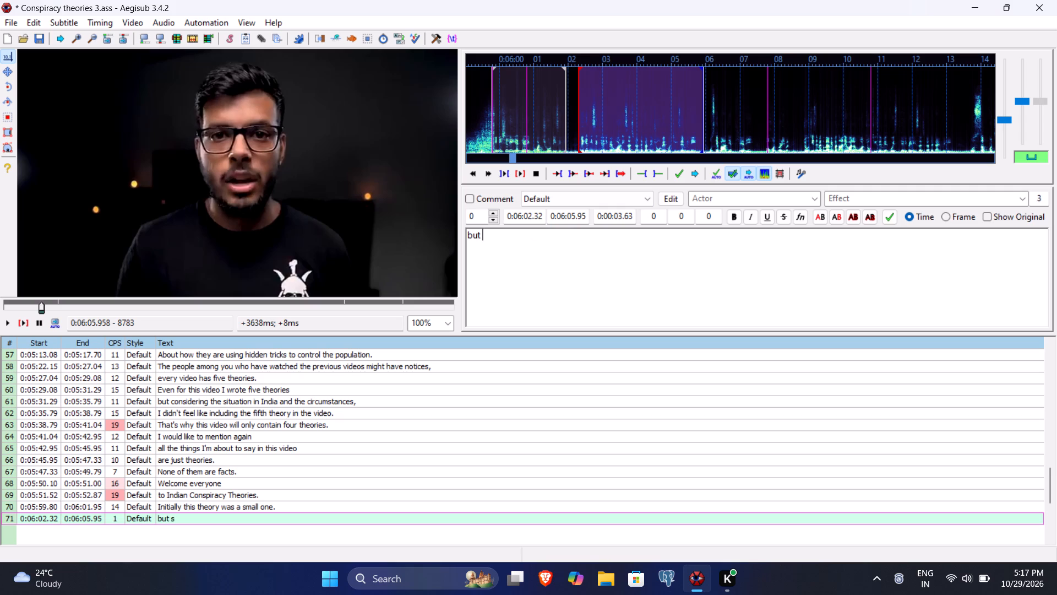
{"action": "key", "text": "BackSpace"}
{"action": "key", "text": "BackSpace"}
{"action": "key", "text": "BackSpace"}
{"action": "key", "text": "BackSpace"}
{"action": "key", "text": "BackSpace"}
{"action": "type", "text": "But researching on tis"}
{"action": "key", "text": "BackSpace"}
{"action": "key", "text": "BackSpace"}
{"action": "type", "text": "his tp"}
{"action": "key", "text": "BackSpace"}
{"action": "type", "text": "opic the"}
{"action": "key", "text": "space"}
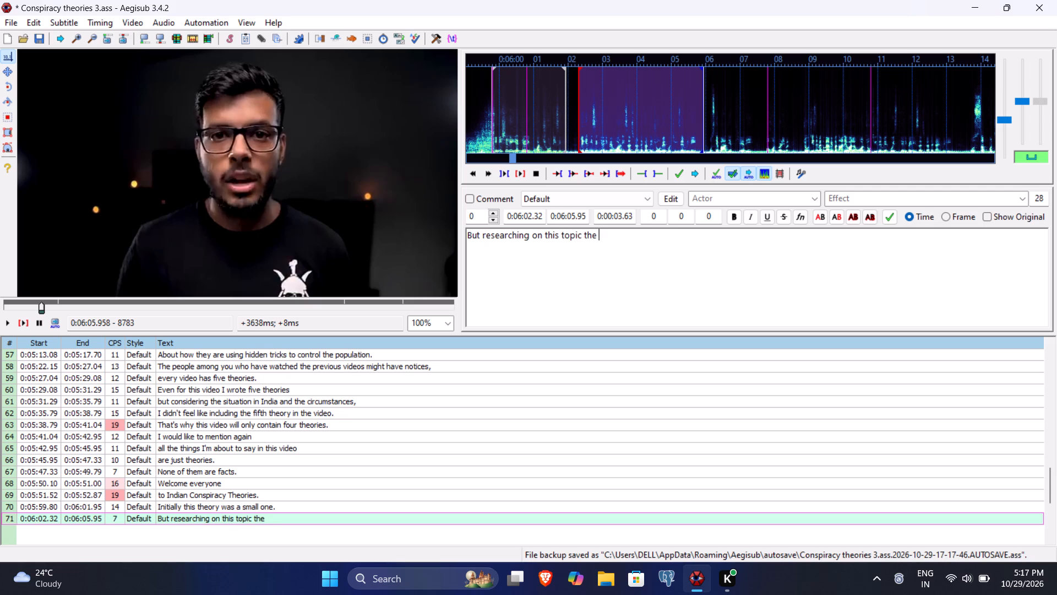
{"action": "type", "text": "things that I found out"}
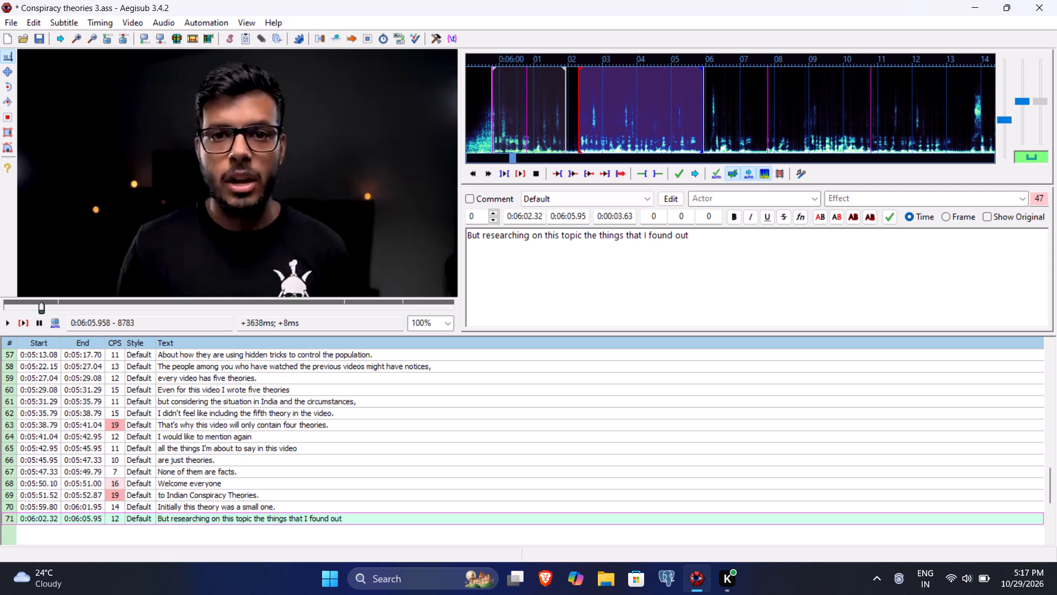
{"action": "key", "text": "comma"}
{"action": "key", "text": "ctrl+s"}
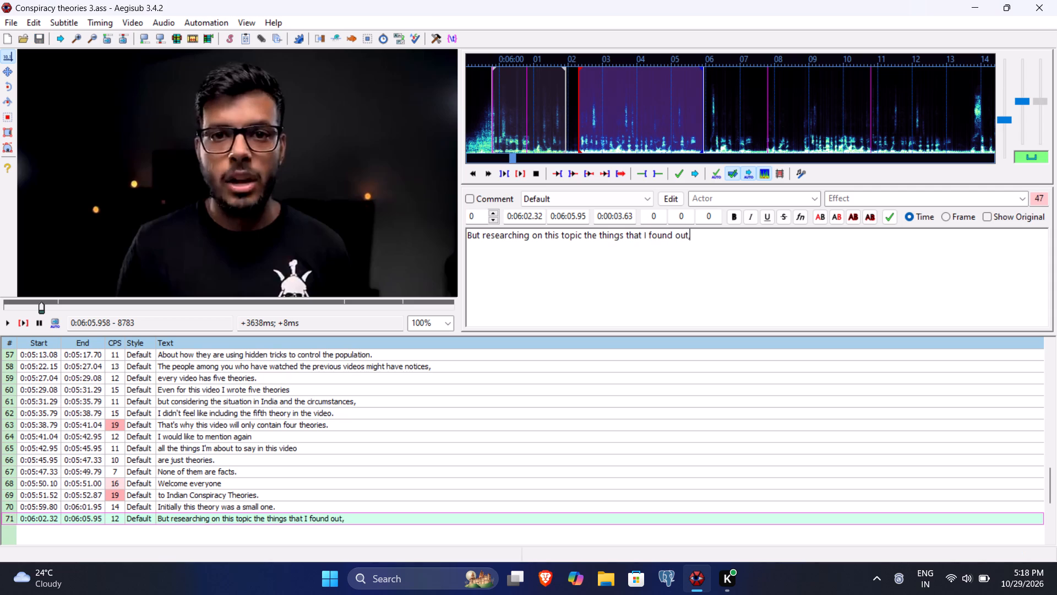
{"action": "left_click", "coordinate": [24, 320]}
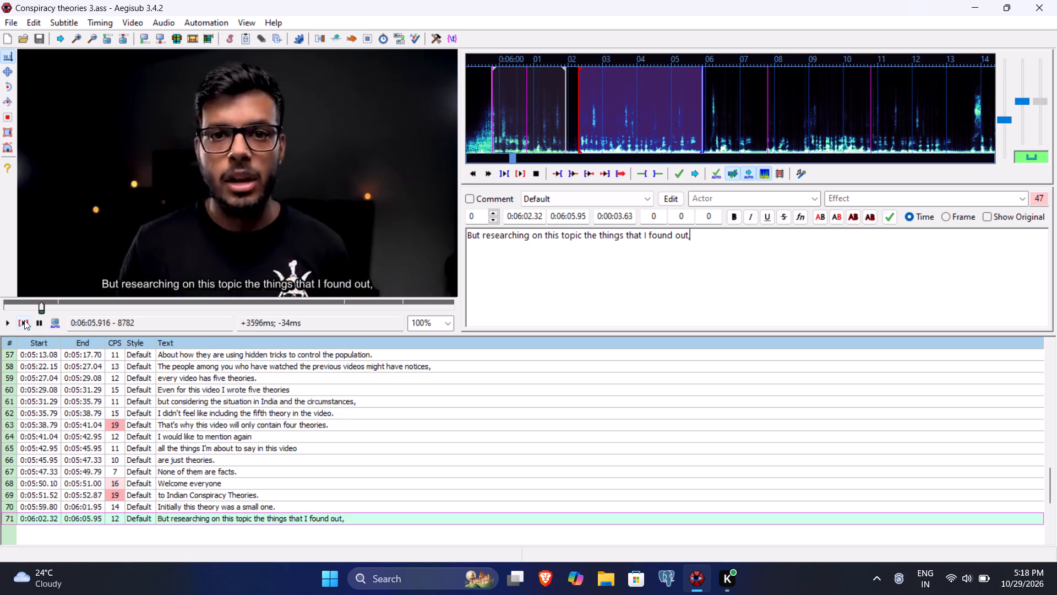
{"action": "key", "text": "Return"}
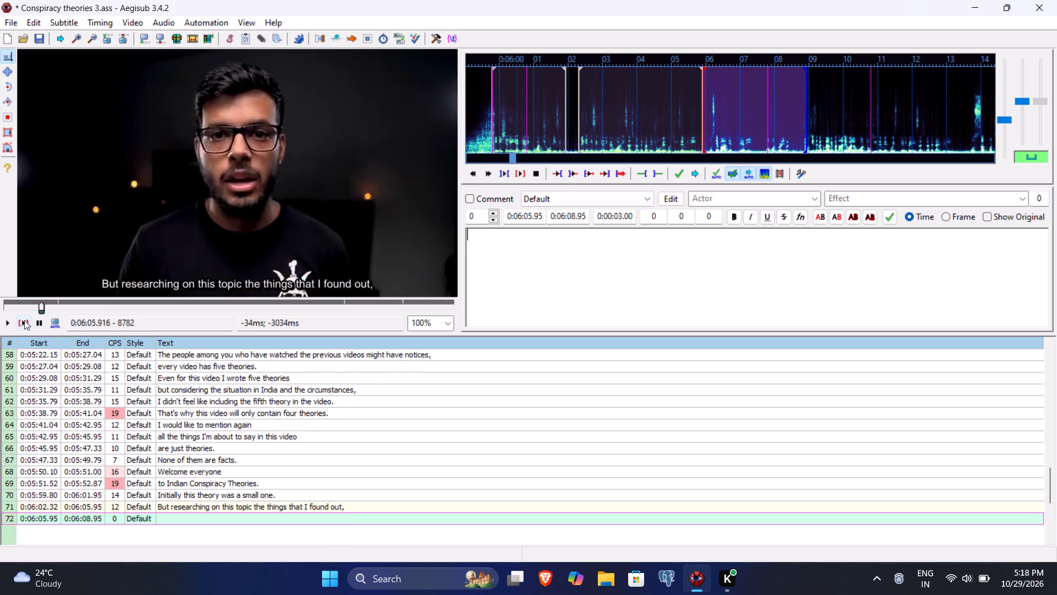
Play the speech for line 72 and set its end time to 0:06:08.48 and start time to 0:06:06.08.
{"action": "left_click", "coordinate": [24, 320]}
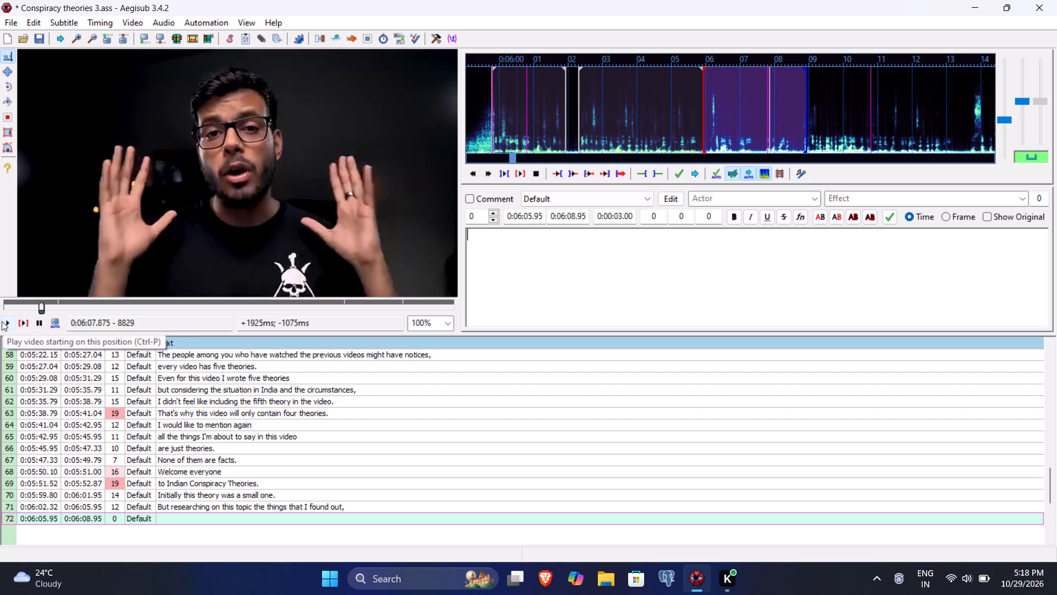
{"action": "left_click", "coordinate": [2, 321]}
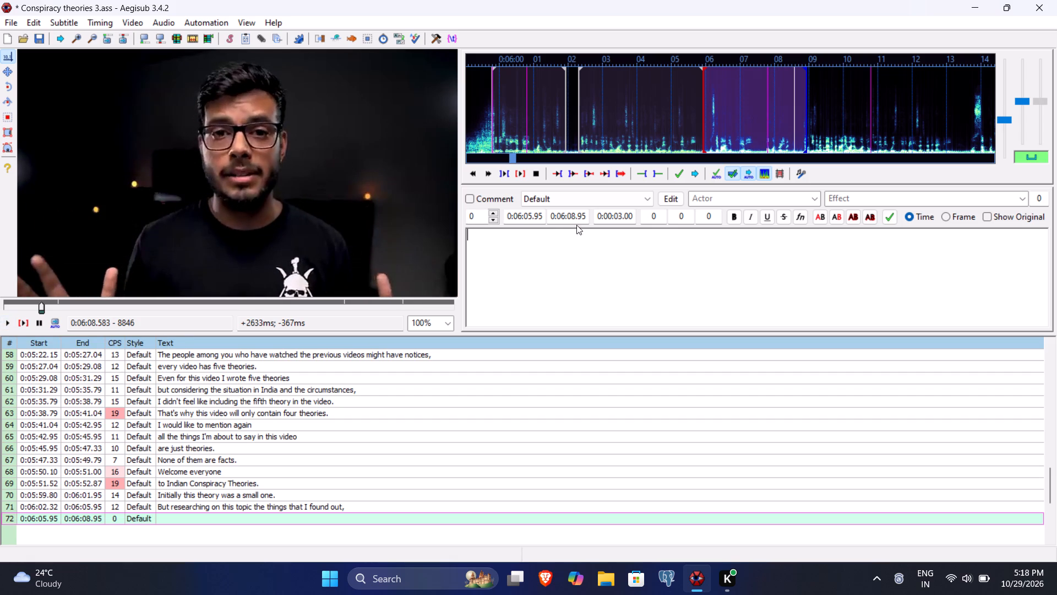
{"action": "left_click", "coordinate": [577, 217]}
{"action": "type", "text": "48"}
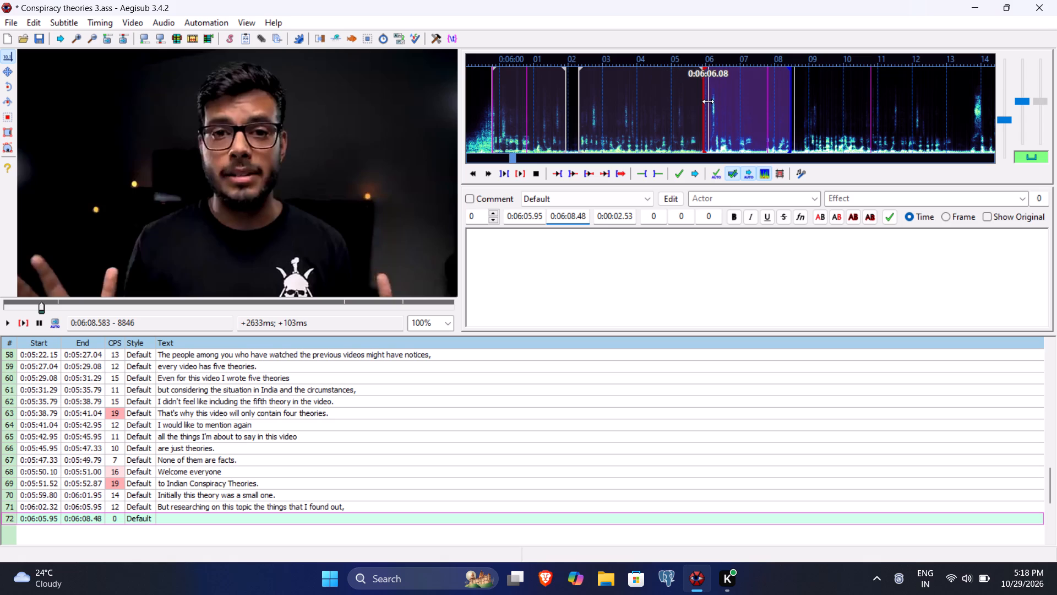
{"action": "left_click", "coordinate": [527, 215]}
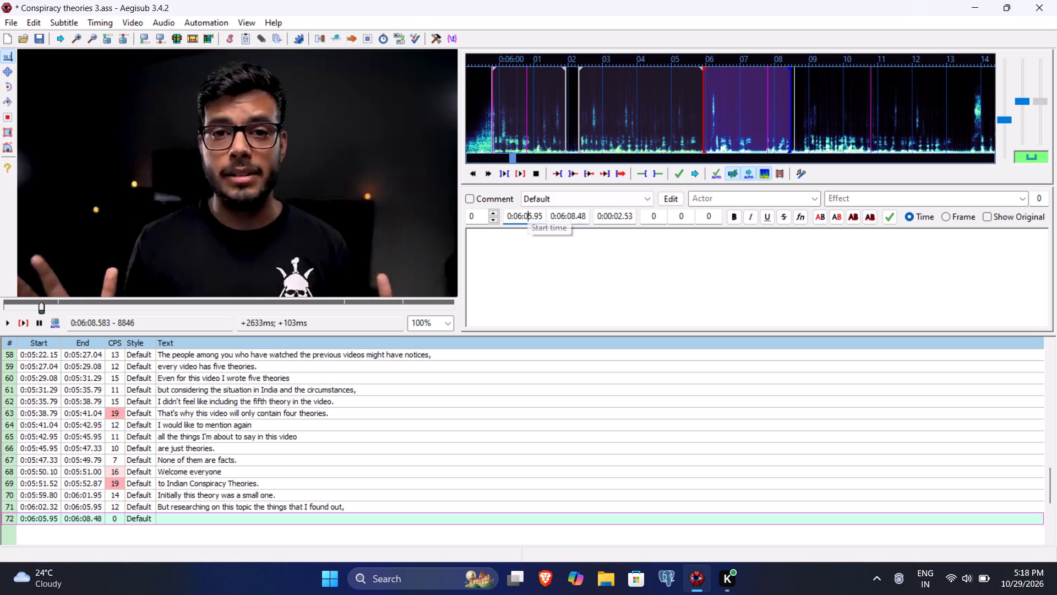
{"action": "type", "text": "608"}
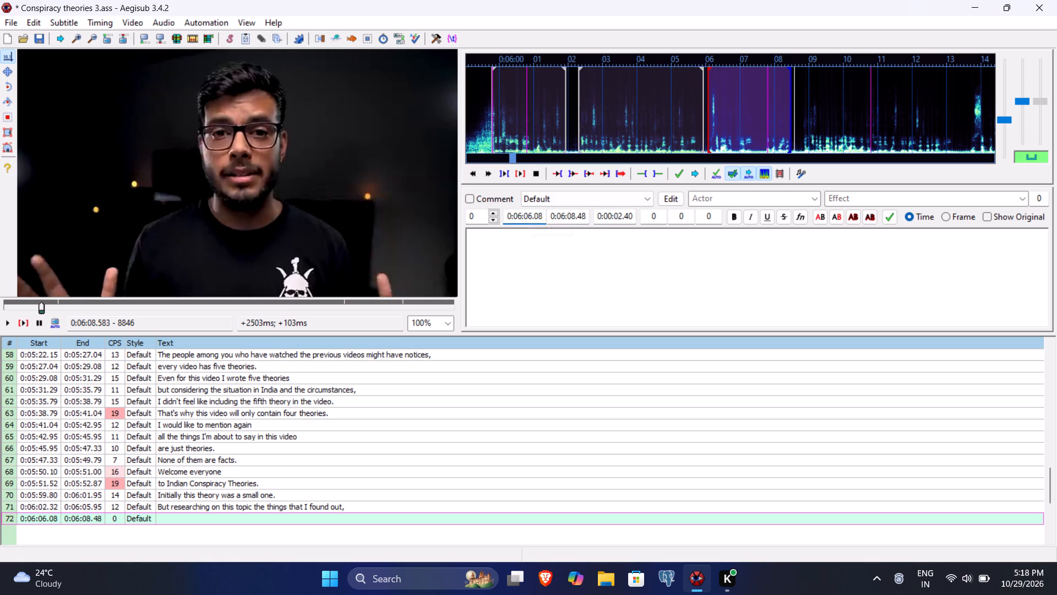
Enter "after that the theory became a big one." as line 72's text, save the subtitles, replay the line and commit it.
{"action": "key", "text": "a"}
{"action": "left_click", "coordinate": [521, 255]}
{"action": "type", "text": "after than"}
{"action": "key", "text": "space"}
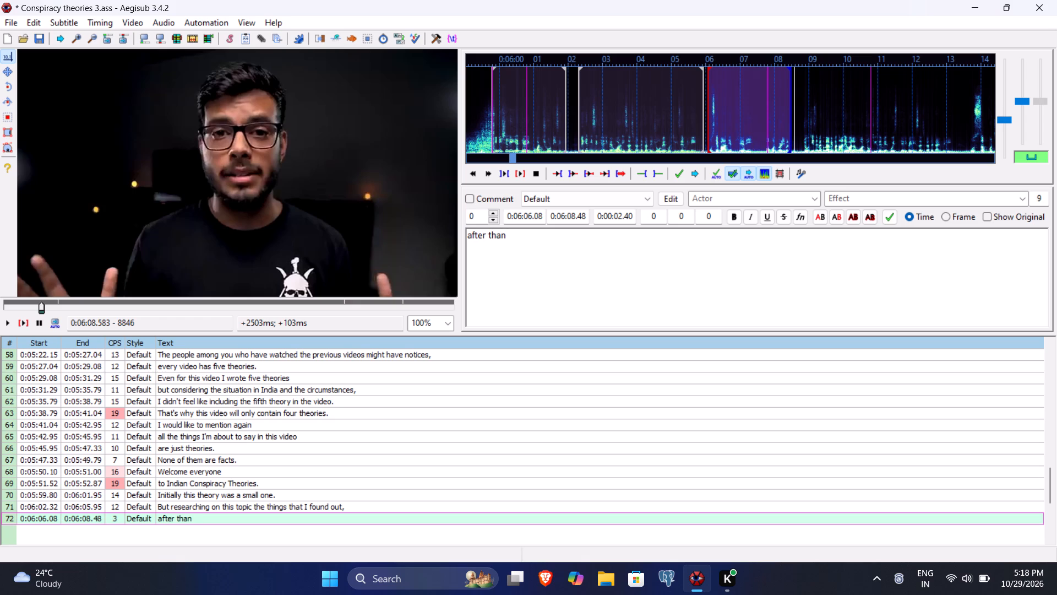
{"action": "key", "text": "BackSpace"}
{"action": "key", "text": "BackSpace"}
{"action": "type", "text": "t the te"}
{"action": "key", "text": "BackSpace"}
{"action": "type", "text": "ho"}
{"action": "key", "text": "BackSpace"}
{"action": "type", "text": "eory becan"}
{"action": "key", "text": "BackSpace"}
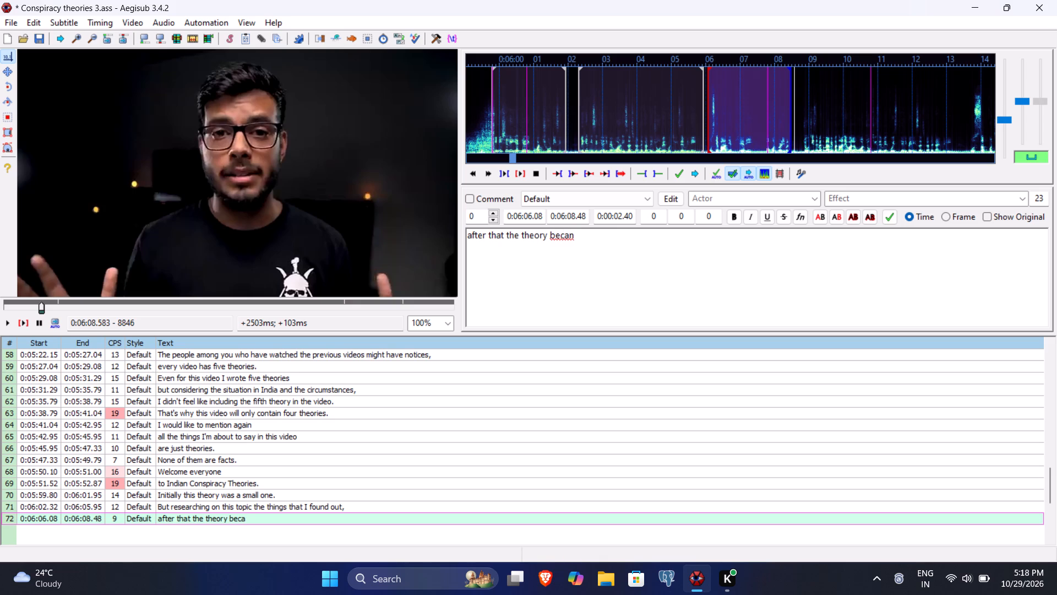
{"action": "type", "text": "me a big one"}
{"action": "key", "text": "period"}
{"action": "key", "text": "ctrl+s"}
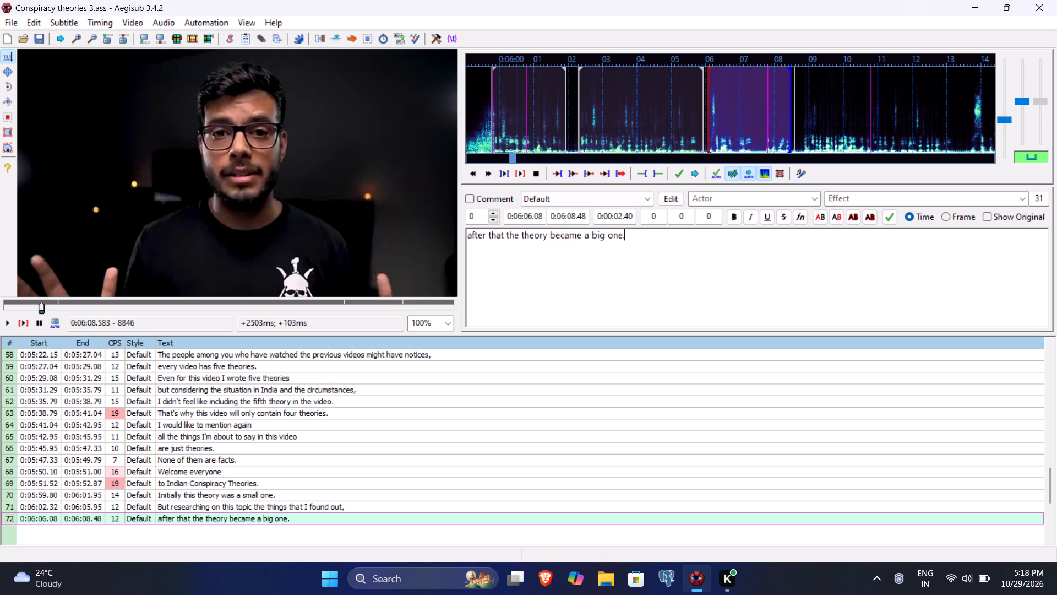
{"action": "left_click", "coordinate": [26, 322]}
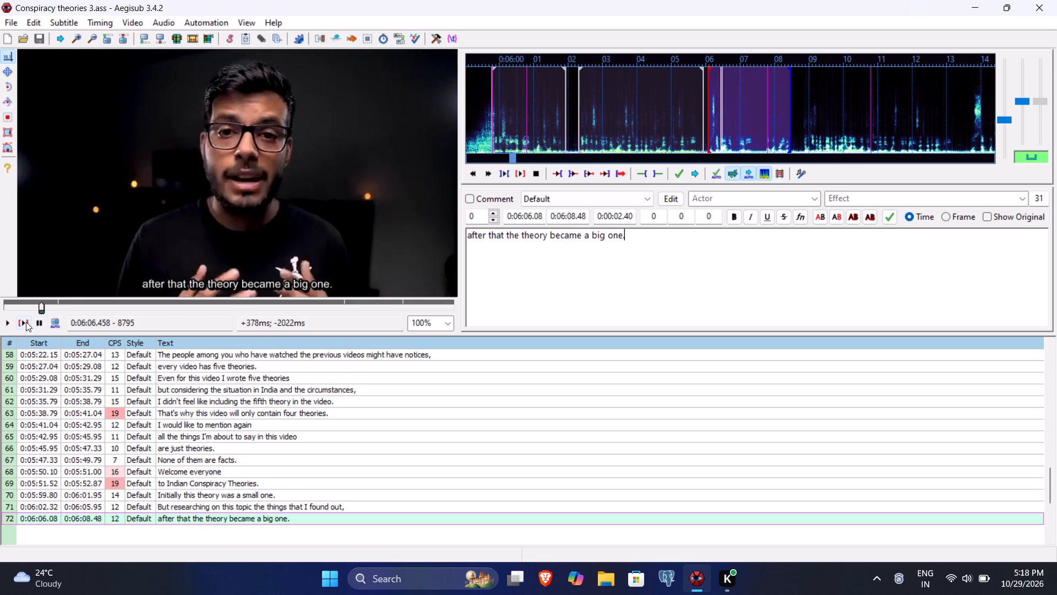
{"action": "key", "text": "Return"}
Play the speech for line 73 and set its end time to 0:06:13.20 and start time to 0:06:08.82.
{"action": "left_click", "coordinate": [26, 322]}
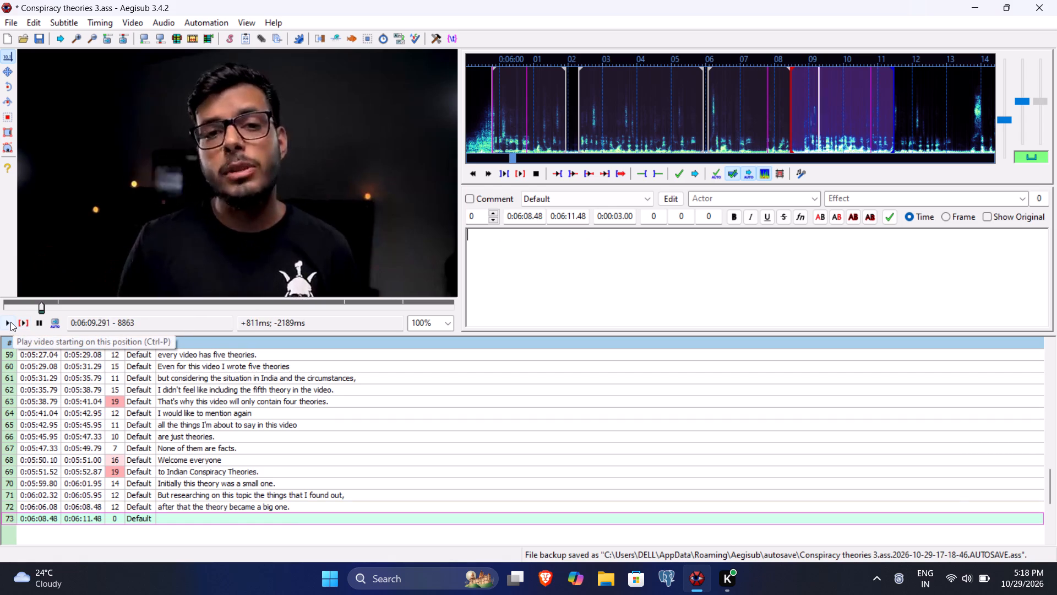
{"action": "left_click", "coordinate": [10, 322]}
{"action": "left_click", "coordinate": [10, 322]}
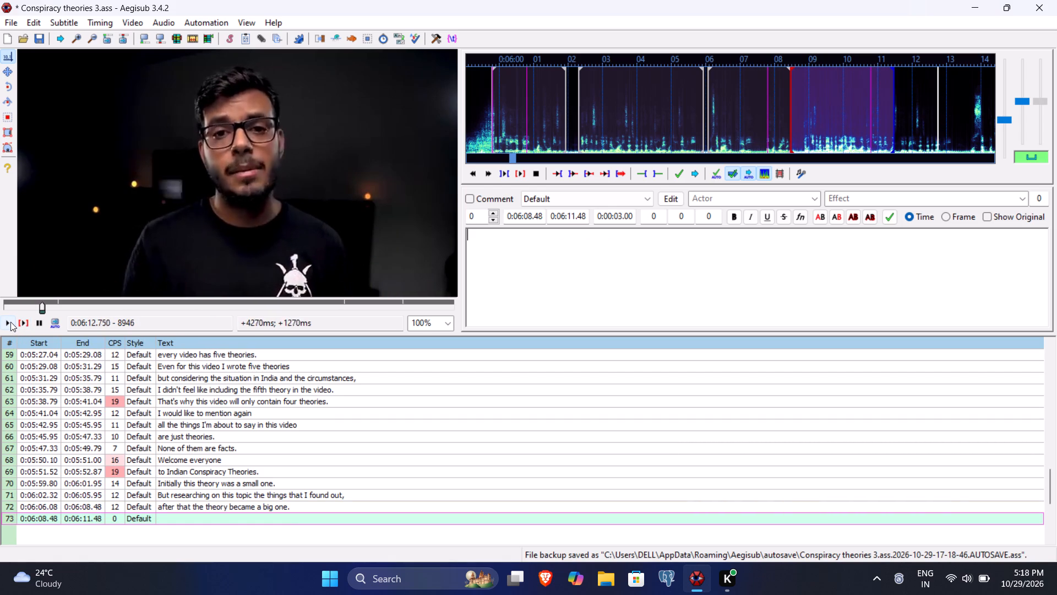
{"action": "left_click", "coordinate": [10, 322]}
{"action": "double_click", "coordinate": [10, 322]}
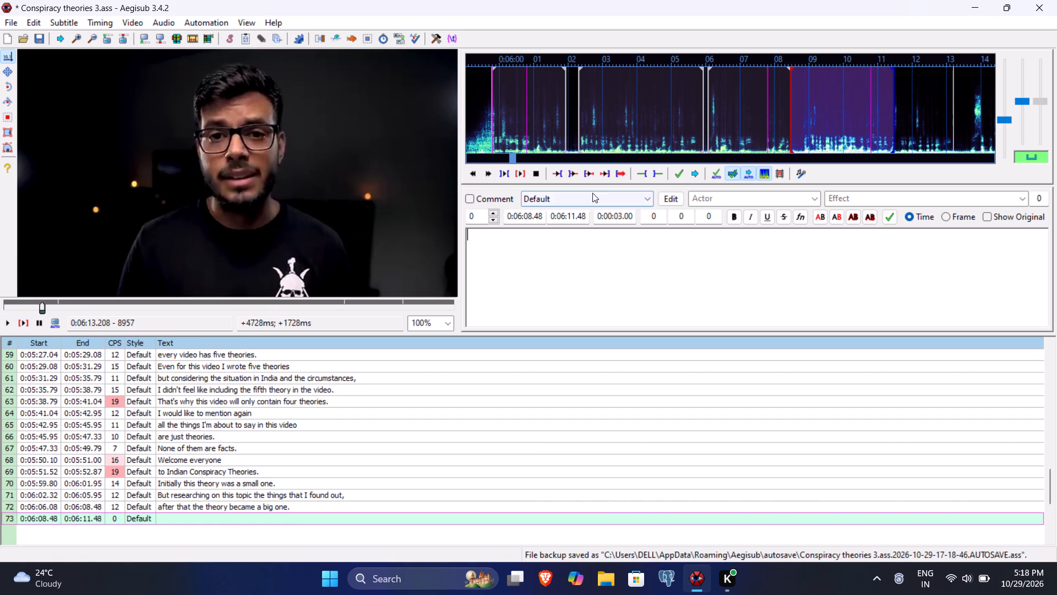
{"action": "left_click", "coordinate": [572, 215]}
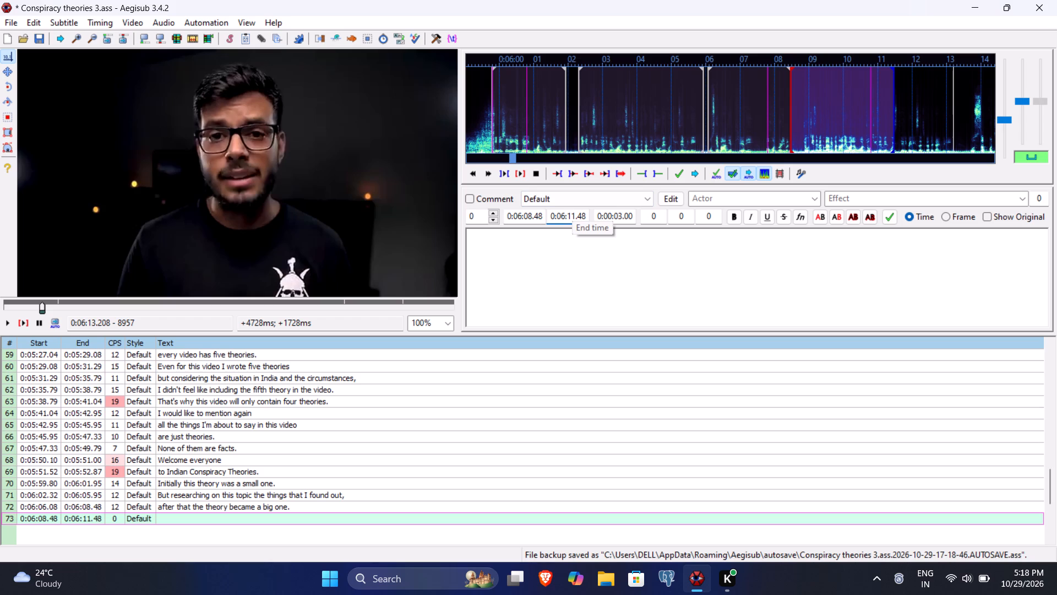
{"action": "type", "text": "320"}
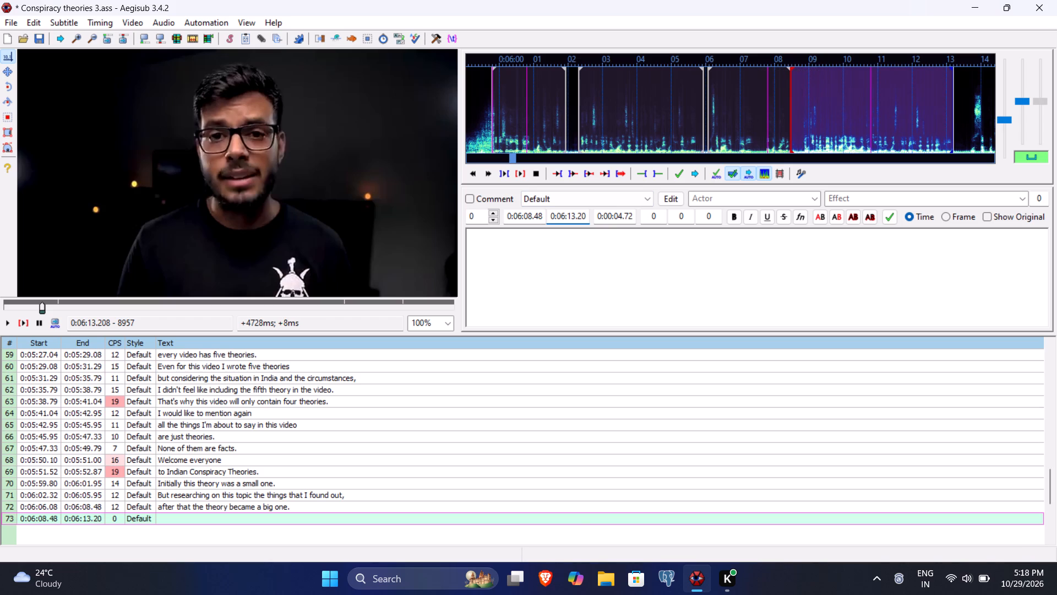
{"action": "left_click", "coordinate": [533, 219]}
{"action": "type", "text": "82"}
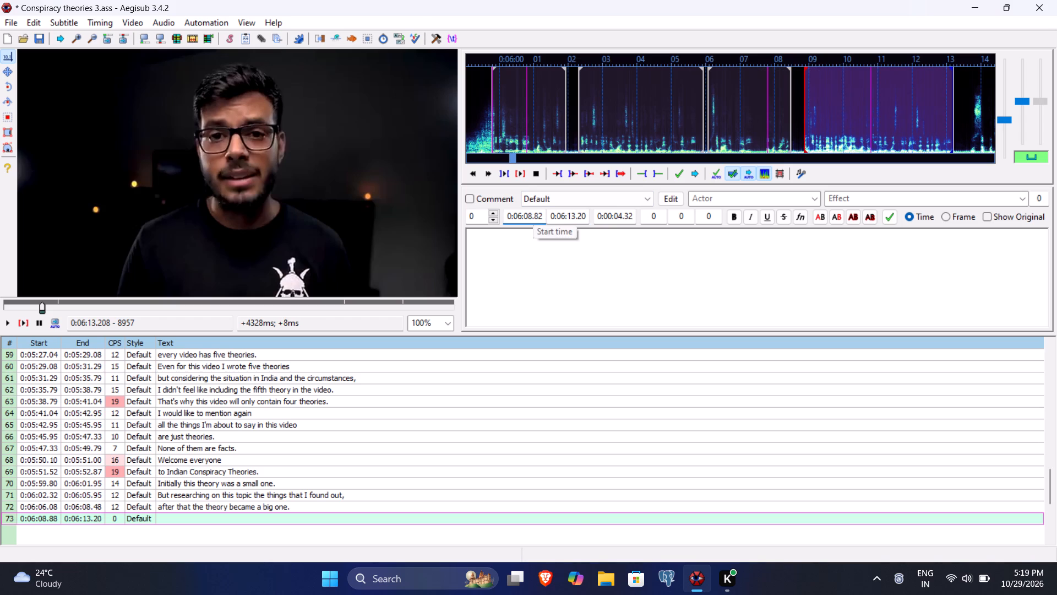
Enter "The things I'm about to say and the things I found out while researching this," as line 73's text, save, replay and commit it.
{"action": "left_click", "coordinate": [527, 264]}
{"action": "type", "text": "The things I"}
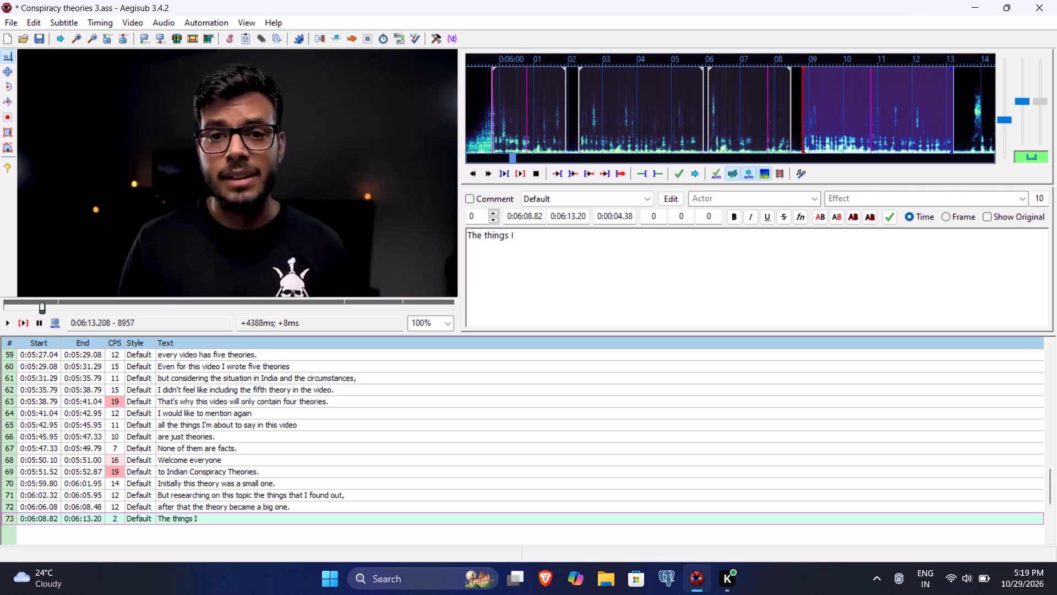
{"action": "type", "text": "'m about ot"}
{"action": "key", "text": "space"}
{"action": "key", "text": "BackSpace"}
{"action": "key", "text": "BackSpace"}
{"action": "key", "text": "BackSpace"}
{"action": "type", "text": "to say and the tin"}
{"action": "key", "text": "BackSpace"}
{"action": "key", "text": "BackSpace"}
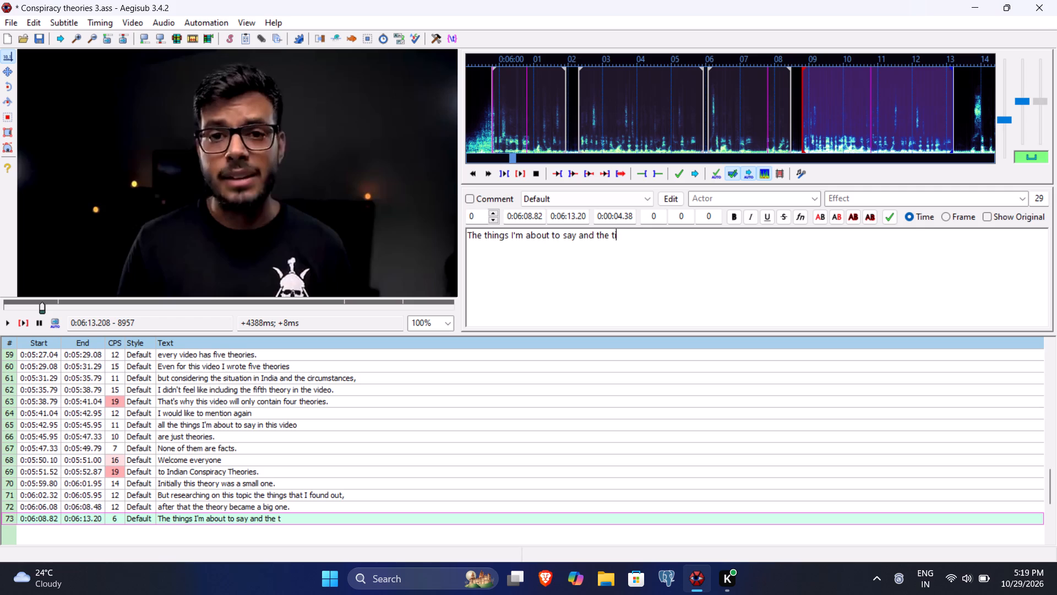
{"action": "type", "text": "hings I'"}
{"action": "key", "text": "BackSpace"}
{"action": "key", "text": "space"}
{"action": "type", "text": "found out while researching this"}
{"action": "key", "text": "comma"}
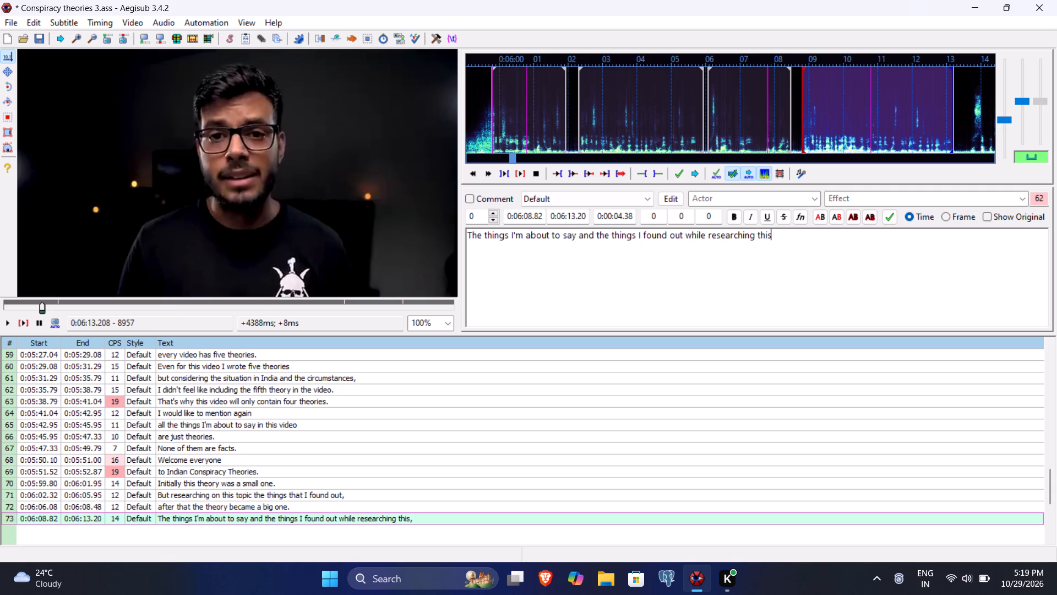
{"action": "key", "text": "ctrl+s"}
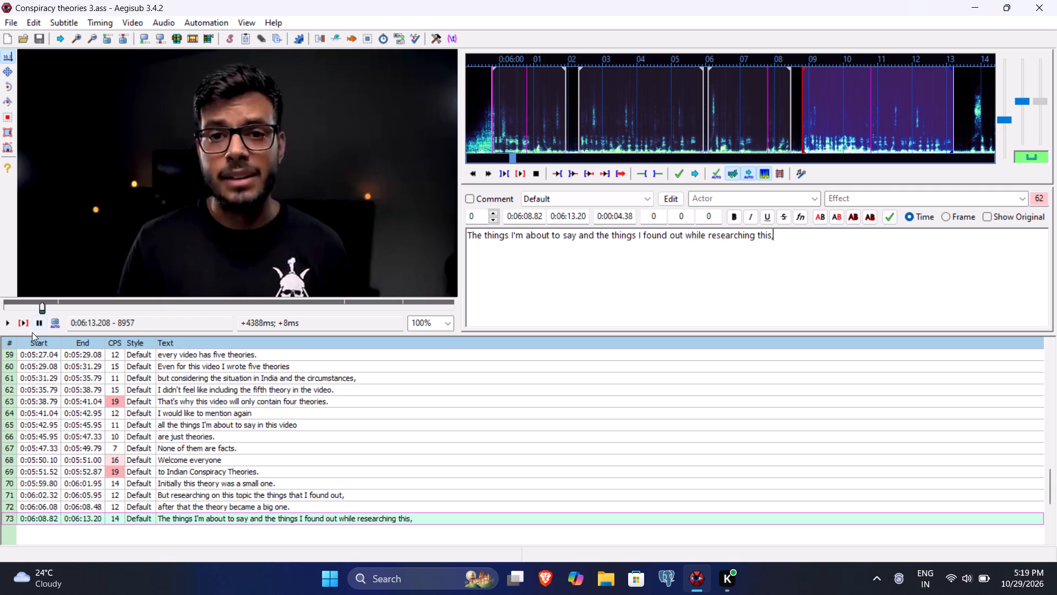
{"action": "left_click", "coordinate": [21, 319]}
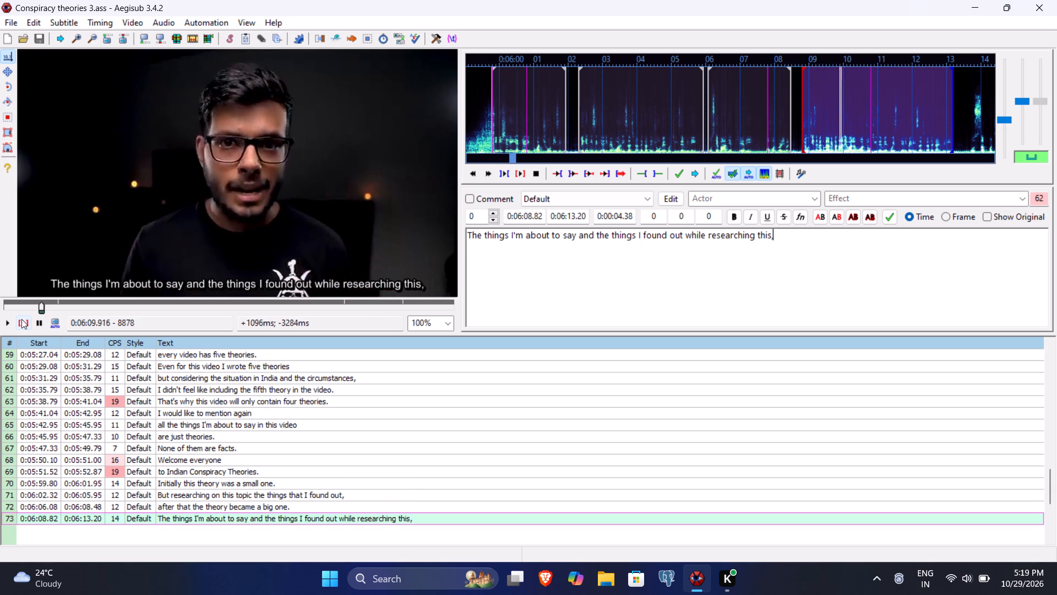
{"action": "key", "text": "Return"}
Play the speech for line 74 and set its end time to 0:06:16.50 and start time to 0:06:13.68.
{"action": "left_click", "coordinate": [21, 319]}
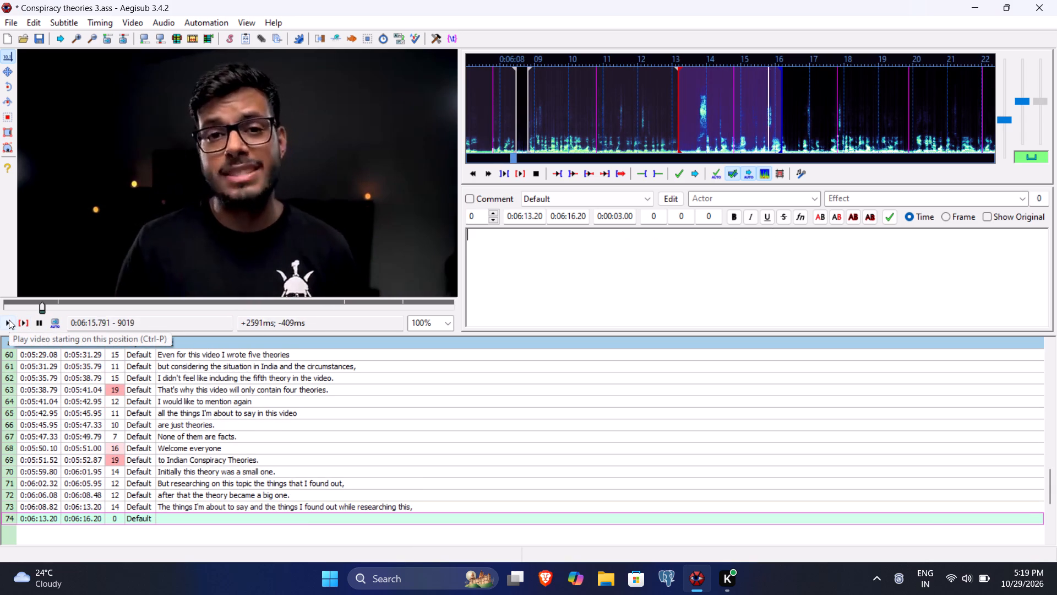
{"action": "double_click", "coordinate": [9, 320]}
{"action": "double_click", "coordinate": [9, 320]}
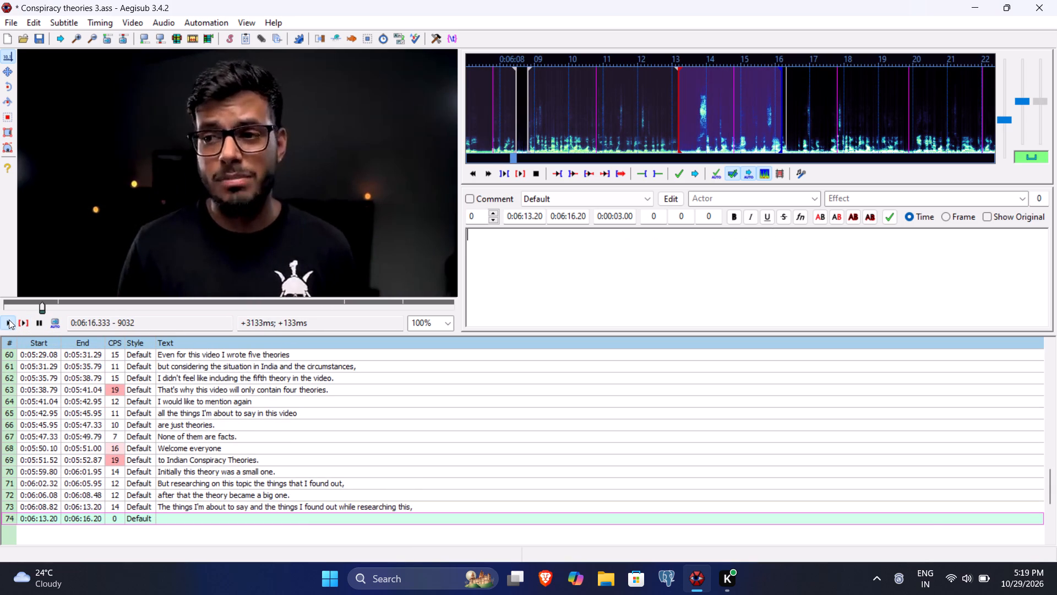
{"action": "left_click", "coordinate": [574, 219]}
{"action": "key", "text": "5"}
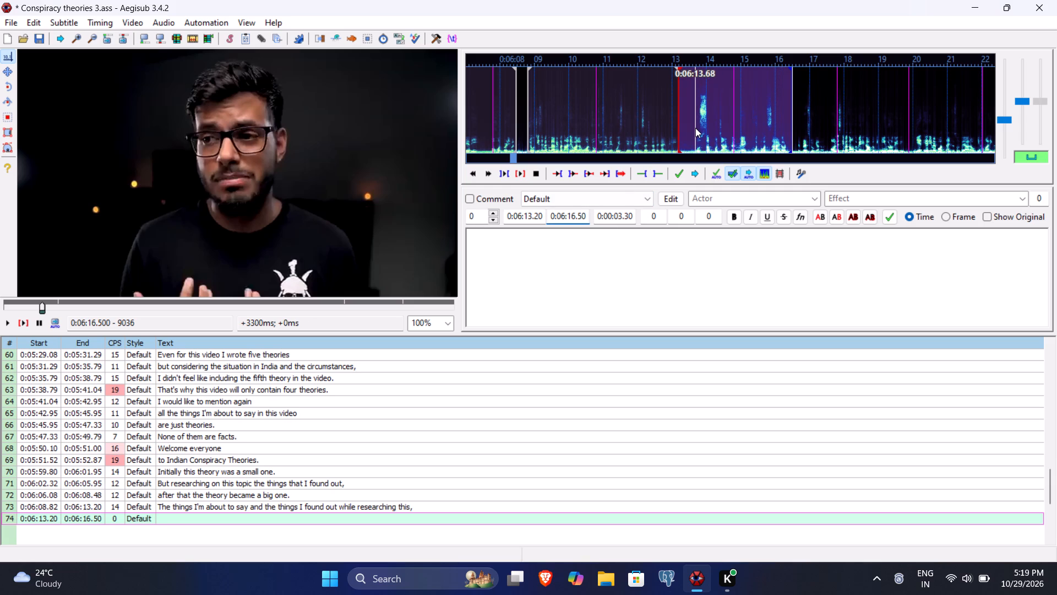
{"action": "left_click", "coordinate": [535, 222]}
{"action": "type", "text": "68"}
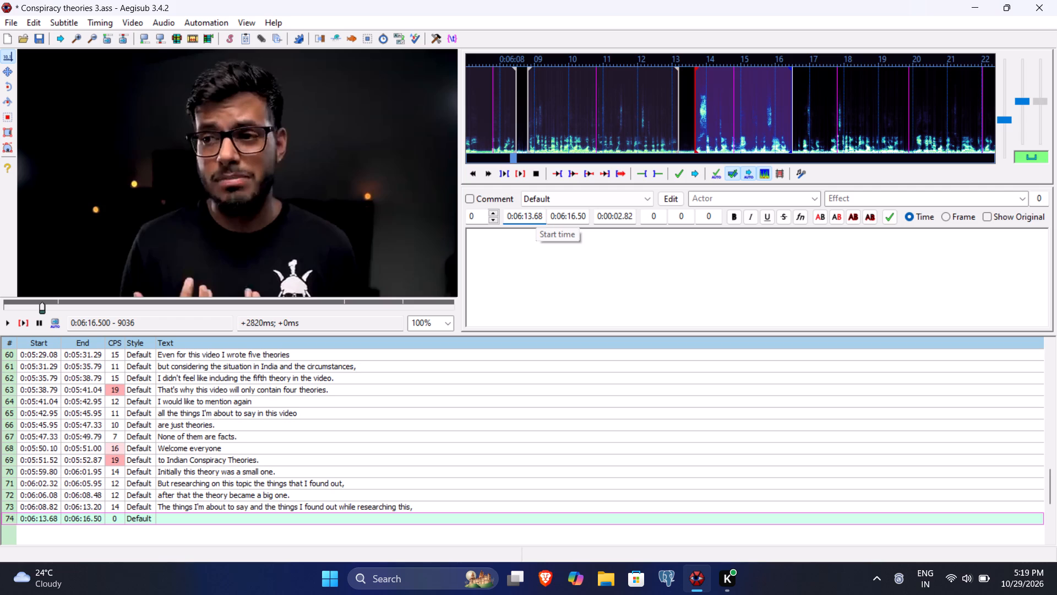
Enter "knowing that I myself was sad." as line 74's text and replay the line.
{"action": "left_click", "coordinate": [532, 241]}
{"action": "type", "text": "knowing thta"}
{"action": "key", "text": "BackSpace"}
{"action": "key", "text": "BackSpace"}
{"action": "type", "text": "at I myself was sad"}
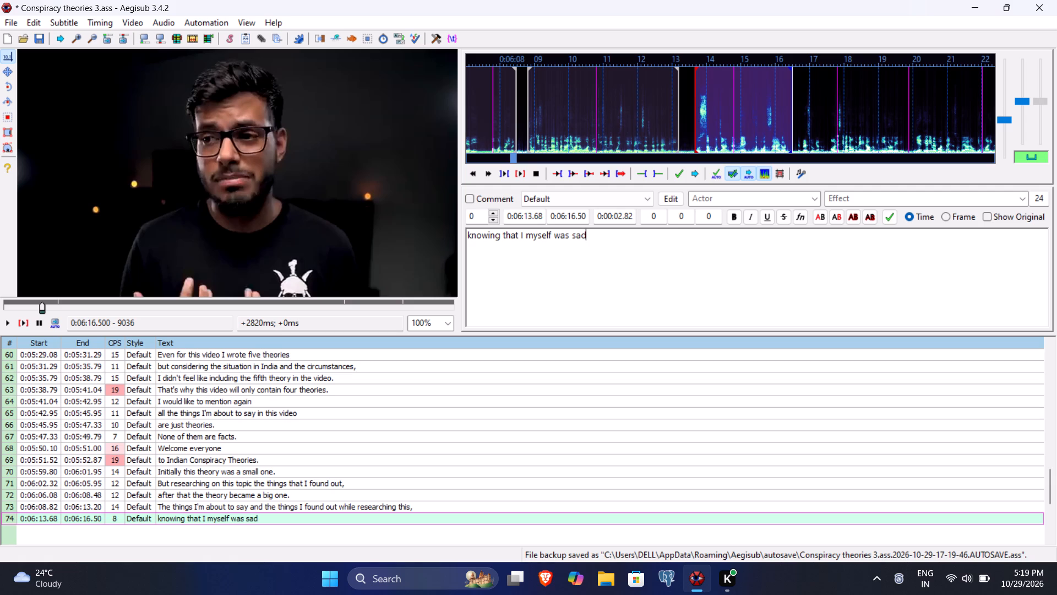
{"action": "key", "text": "period"}
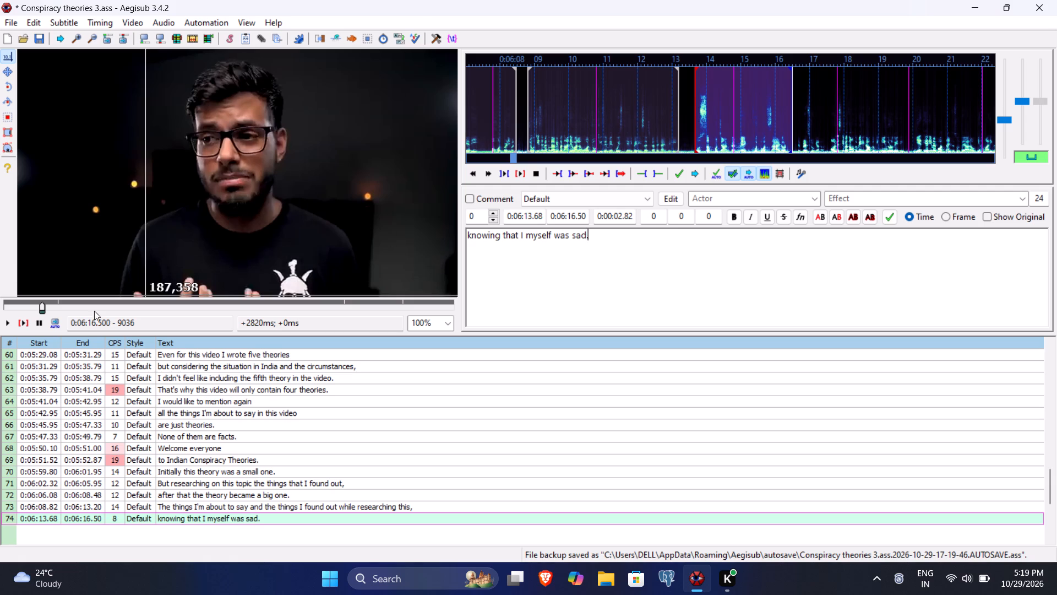
{"action": "left_click", "coordinate": [24, 318]}
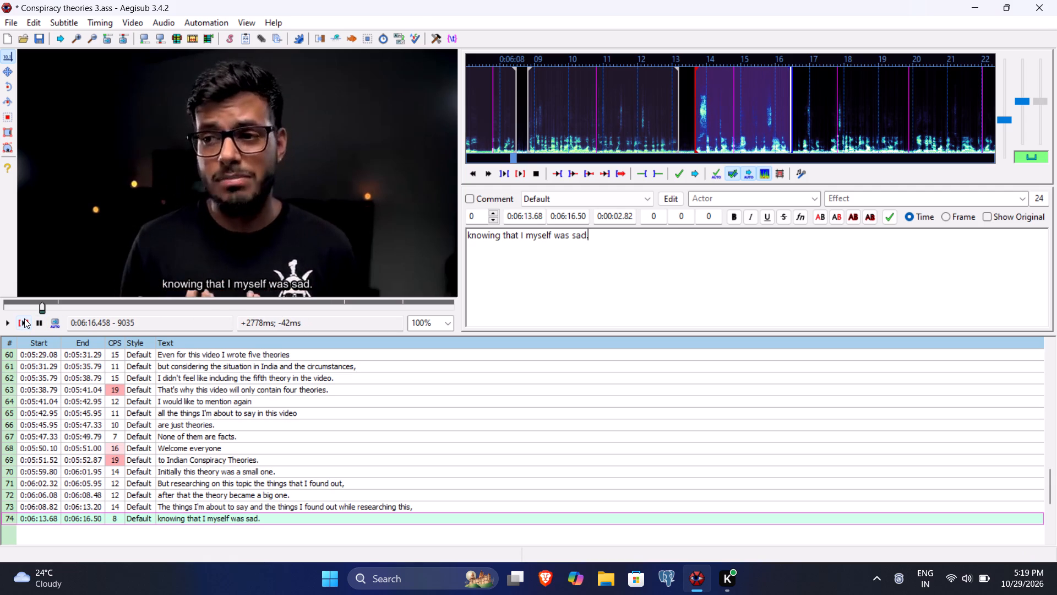
Play the video past line 74's end and extend the line's end time to 0:06:17.41.
{"action": "left_click", "coordinate": [3, 321]}
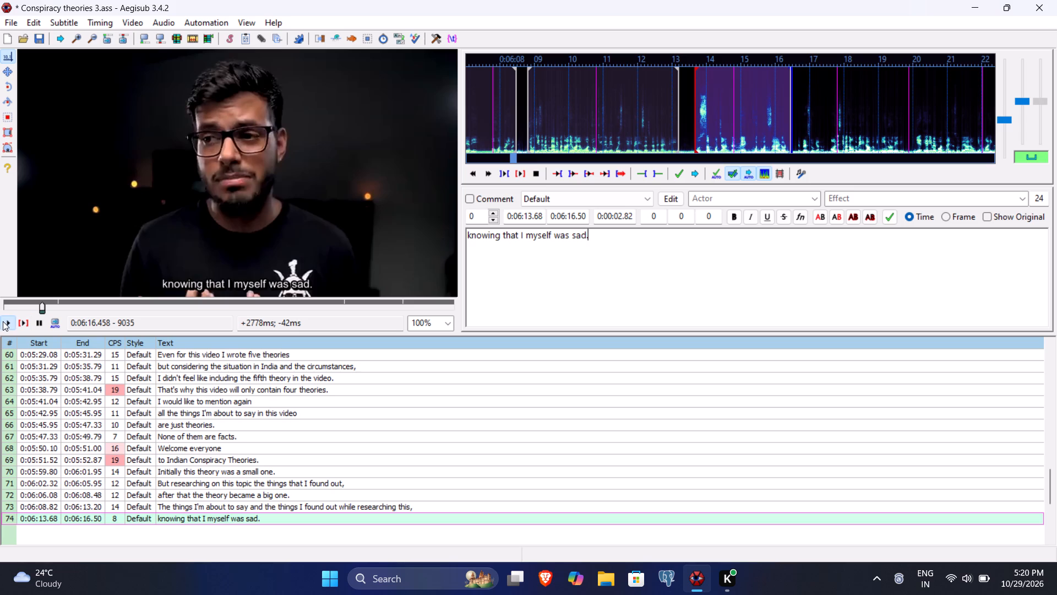
{"action": "left_click", "coordinate": [3, 321]}
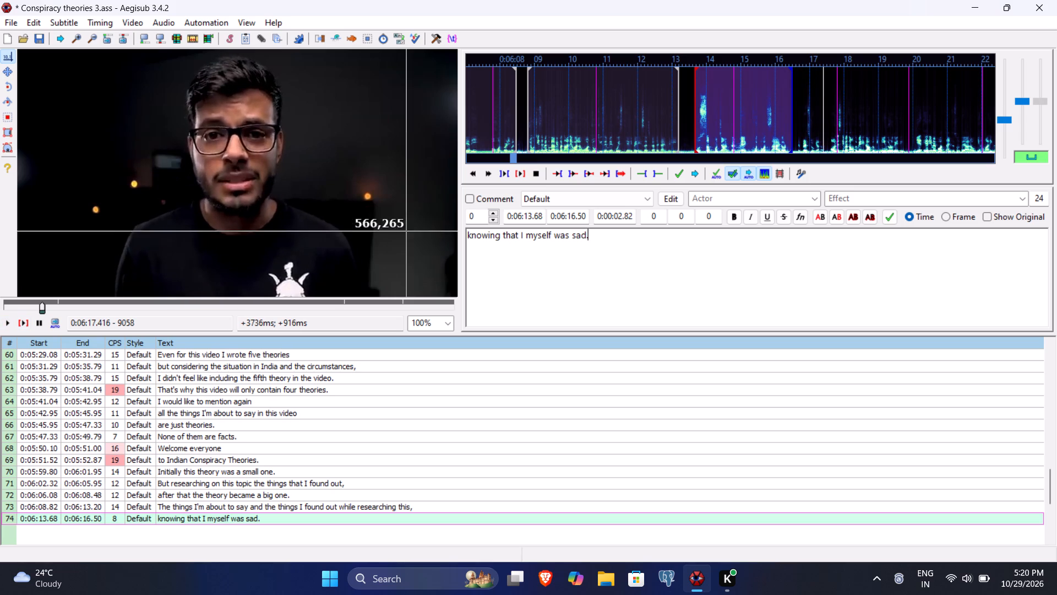
{"action": "left_click", "coordinate": [571, 217]}
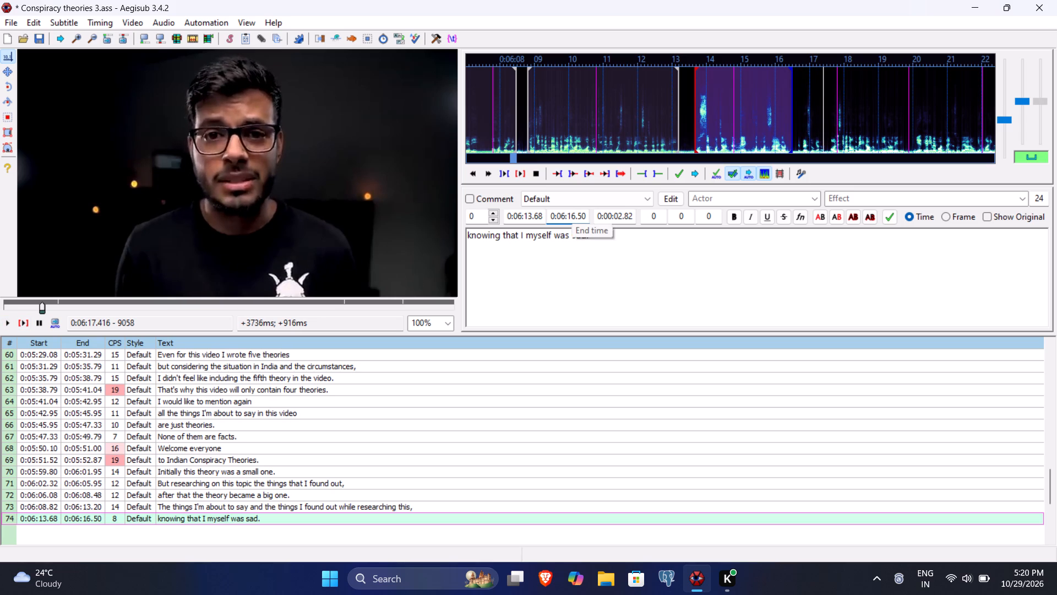
{"action": "key", "text": "7"}
{"action": "type", "text": "41"}
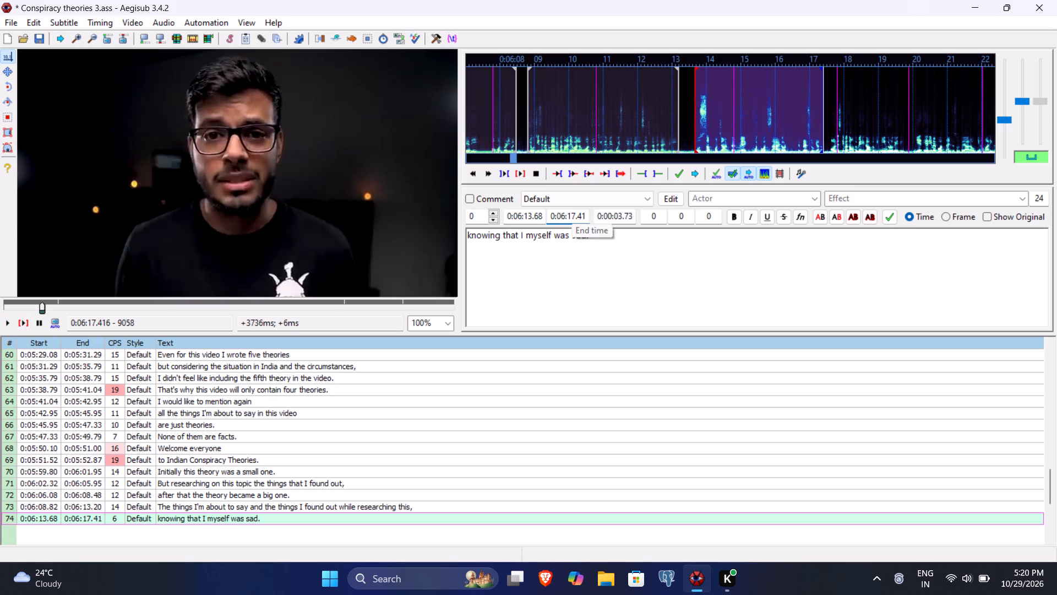
Extend line 74's text to "knowing that I myself was sad and depressed." and commit the line.
{"action": "left_click", "coordinate": [593, 246]}
{"action": "key", "text": "BackSpace"}
{"action": "key", "text": "space"}
{"action": "type", "text": "ad"}
{"action": "key", "text": "BackSpace"}
{"action": "type", "text": "nd depressed."}
{"action": "key", "text": "Return"}
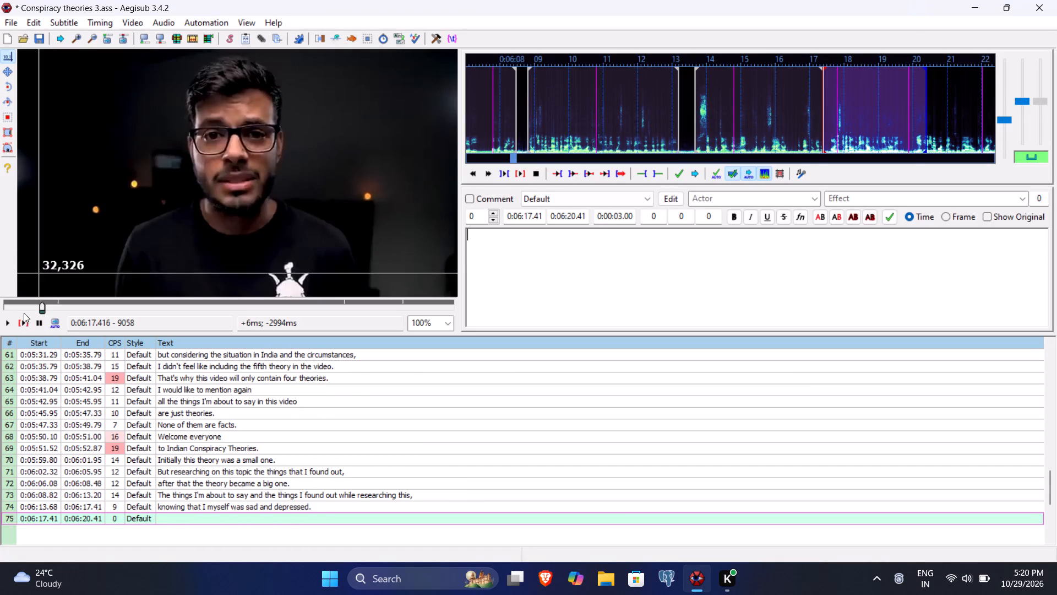
Play the speech for line 75 and set its end time to 0:06:19.70 and start time to 0:06:17.56.
{"action": "left_click", "coordinate": [24, 323]}
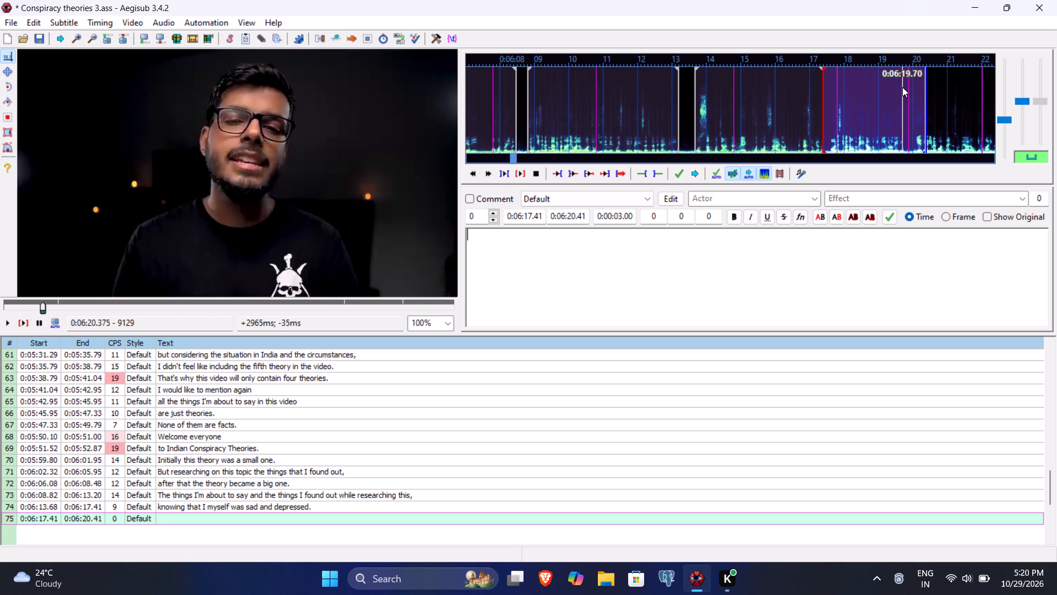
{"action": "left_click", "coordinate": [570, 215]}
{"action": "key", "text": "BackSpace"}
{"action": "key", "text": "1"}
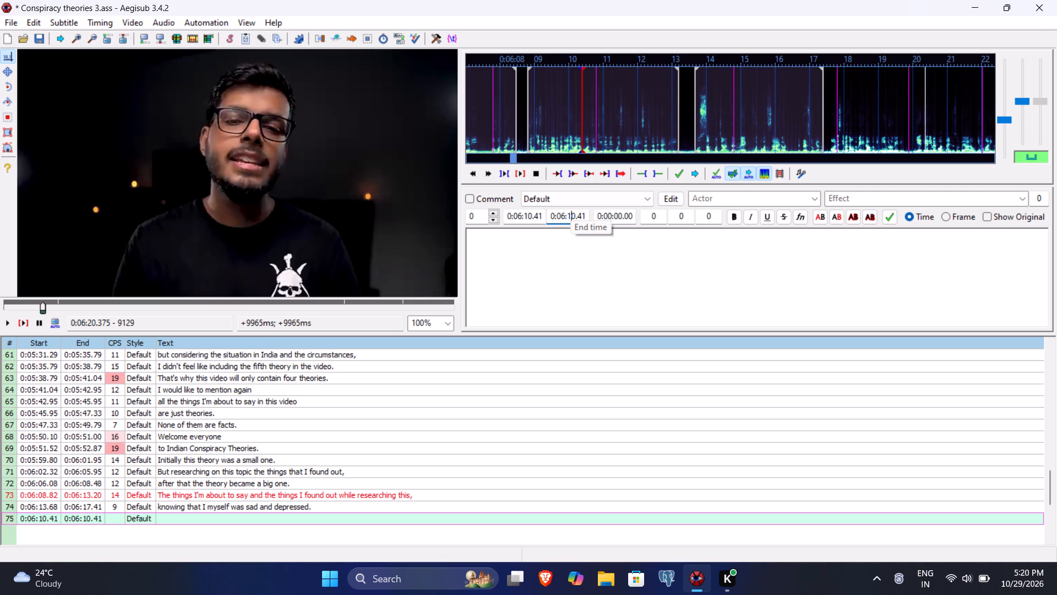
{"action": "type", "text": "970"}
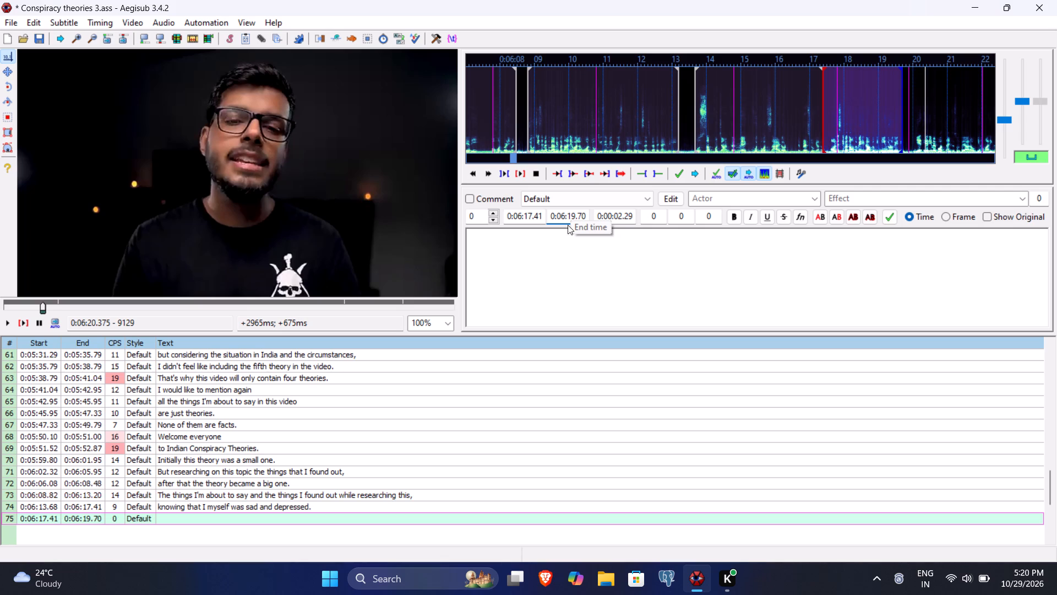
{"action": "left_click", "coordinate": [555, 258]}
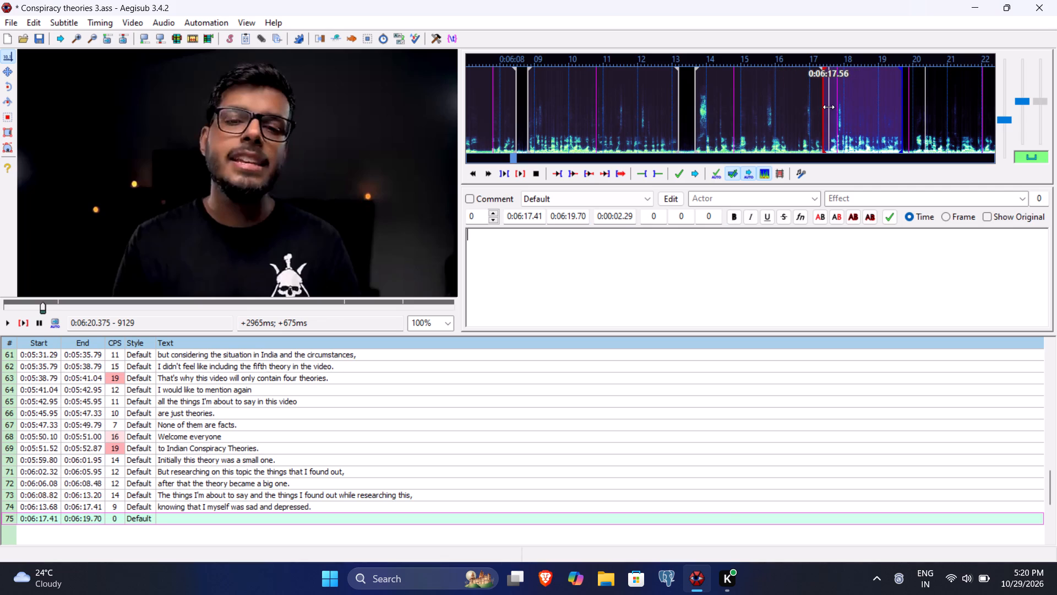
{"action": "left_click", "coordinate": [534, 218]}
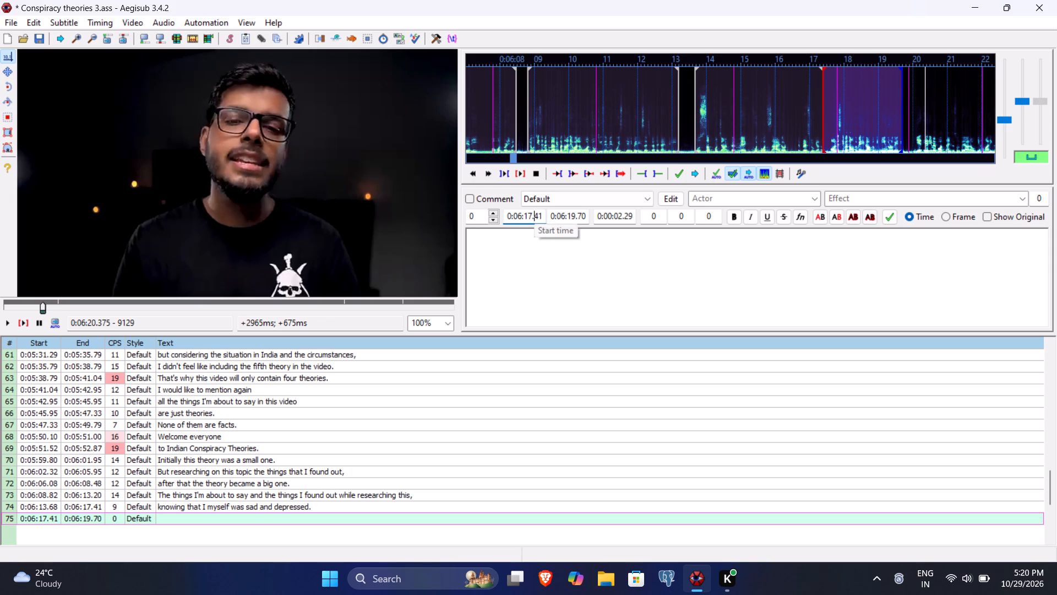
{"action": "type", "text": "56"}
Enter "Honestly speaking I couldn't sleep at night." as line 75's text and commit the line.
{"action": "left_click", "coordinate": [534, 248]}
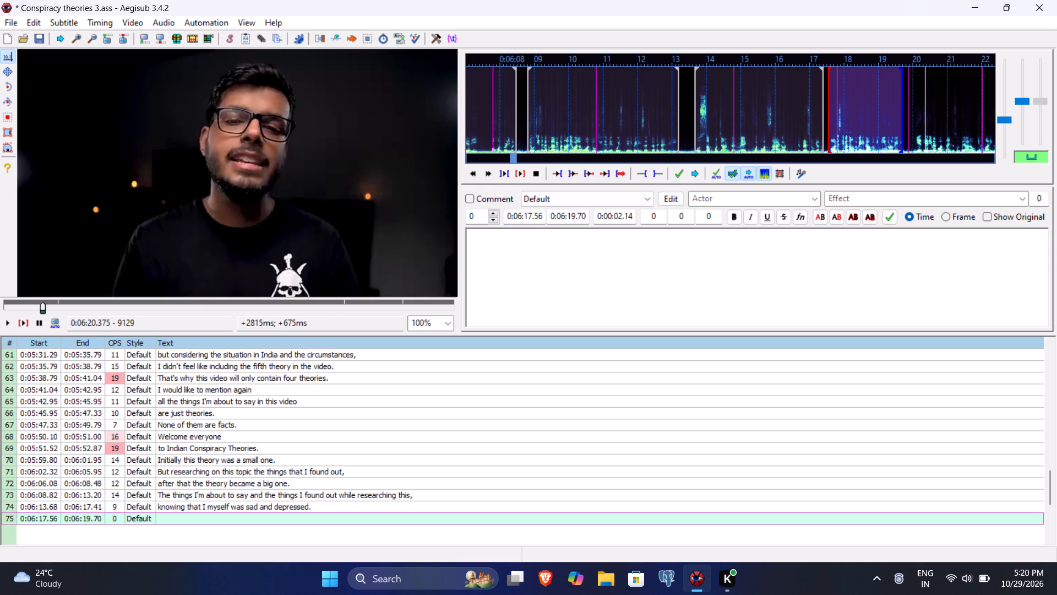
{"action": "type", "text": "Honestly spre"}
{"action": "key", "text": "BackSpace"}
{"action": "key", "text": "BackSpace"}
{"action": "type", "text": "eaking I could"}
{"action": "type", "text": "n't sleep at night."}
{"action": "key", "text": "Return"}
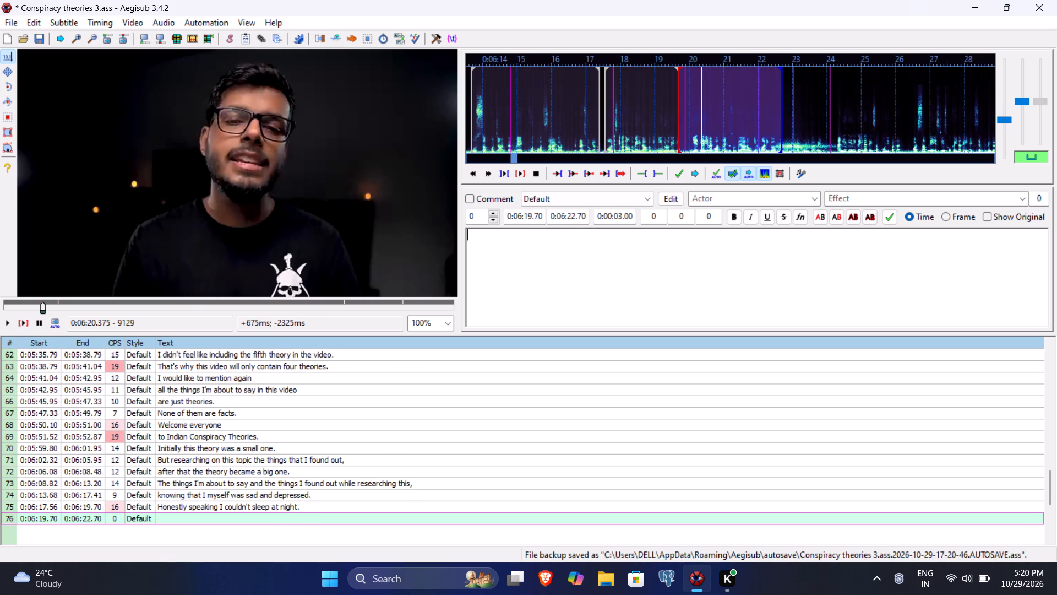
Play the speech for line 76 and set its end time to 0:06:22.30 and start time to 0:06:20.08.
{"action": "left_click", "coordinate": [24, 321]}
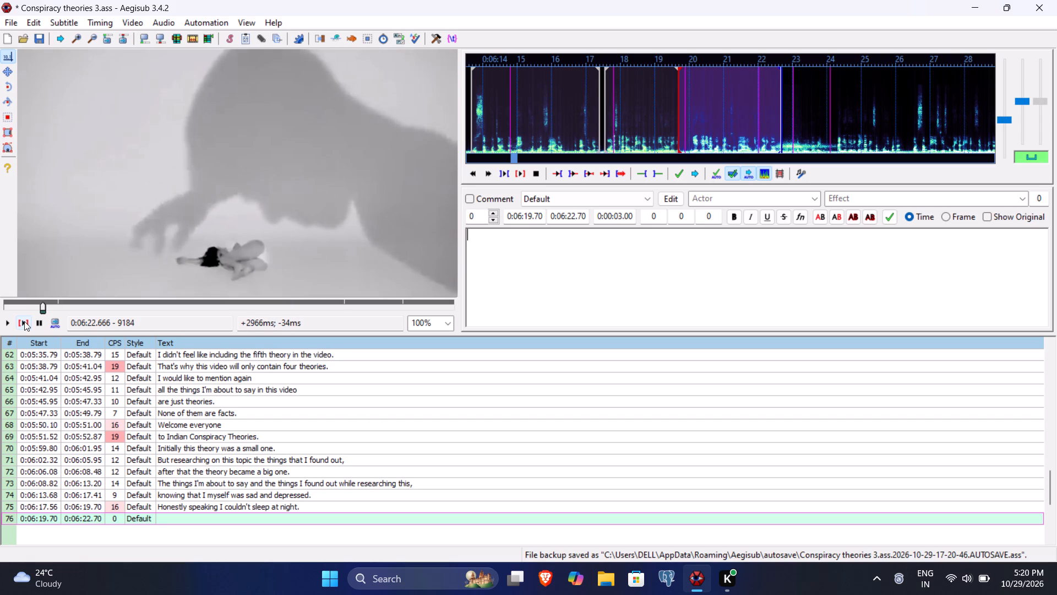
{"action": "left_click", "coordinate": [18, 320]}
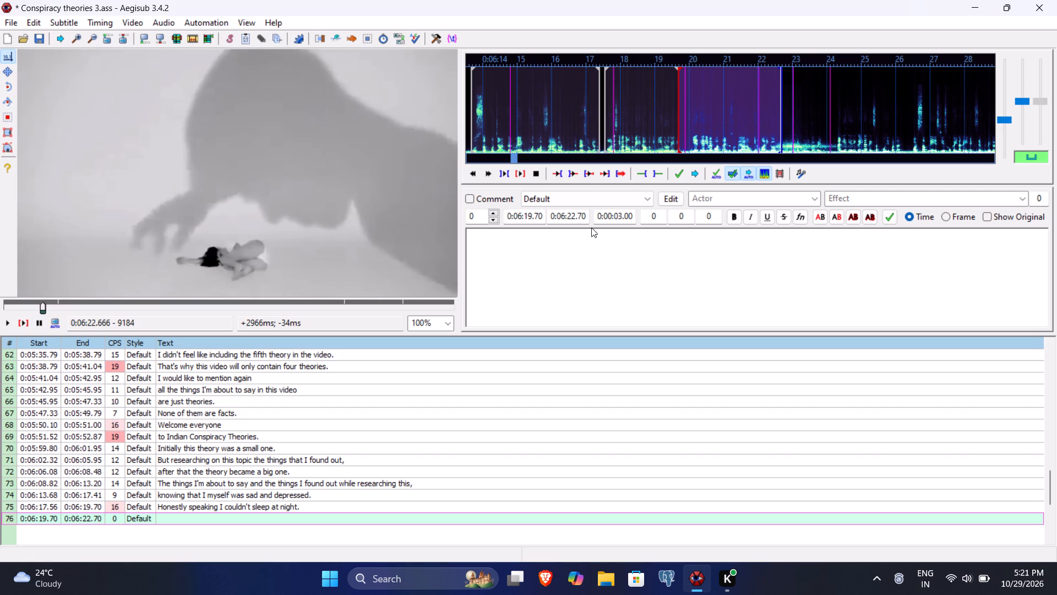
{"action": "left_click", "coordinate": [579, 218]}
{"action": "key", "text": "3"}
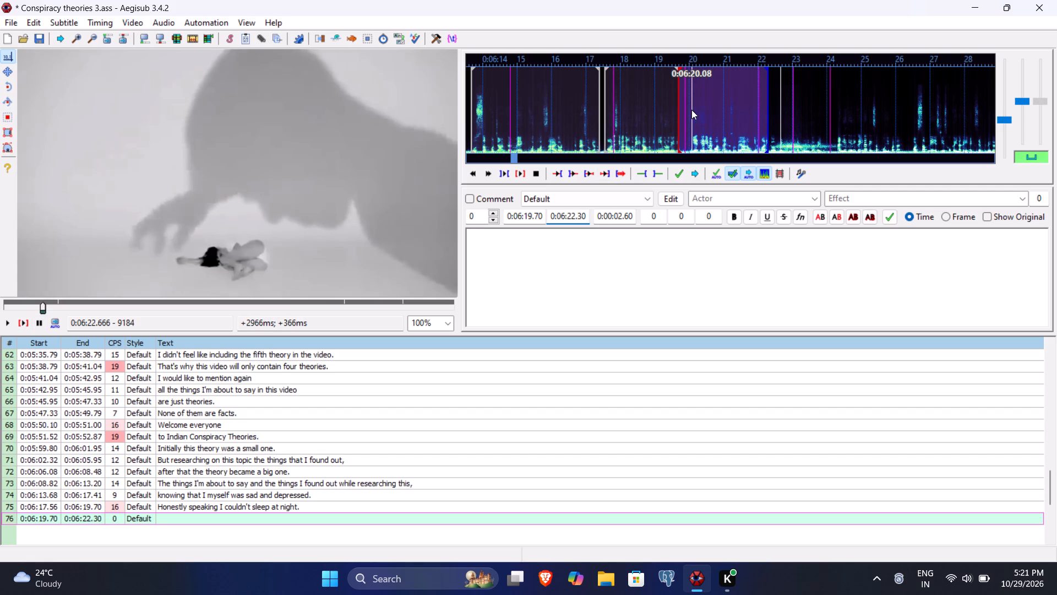
{"action": "left_click", "coordinate": [526, 215]}
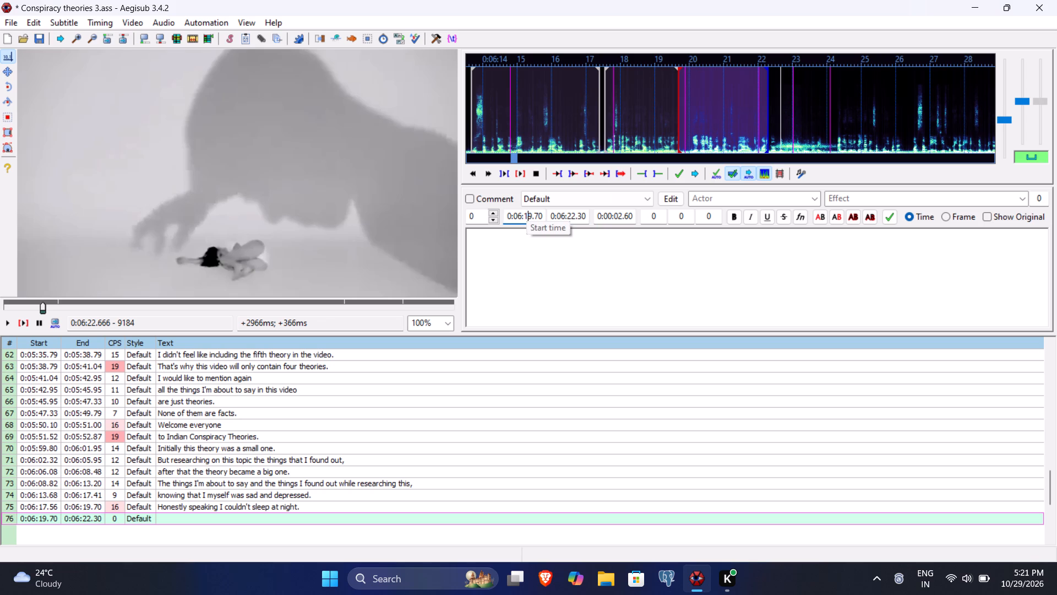
{"action": "key", "text": "BackSpace"}
{"action": "type", "text": "2008"}
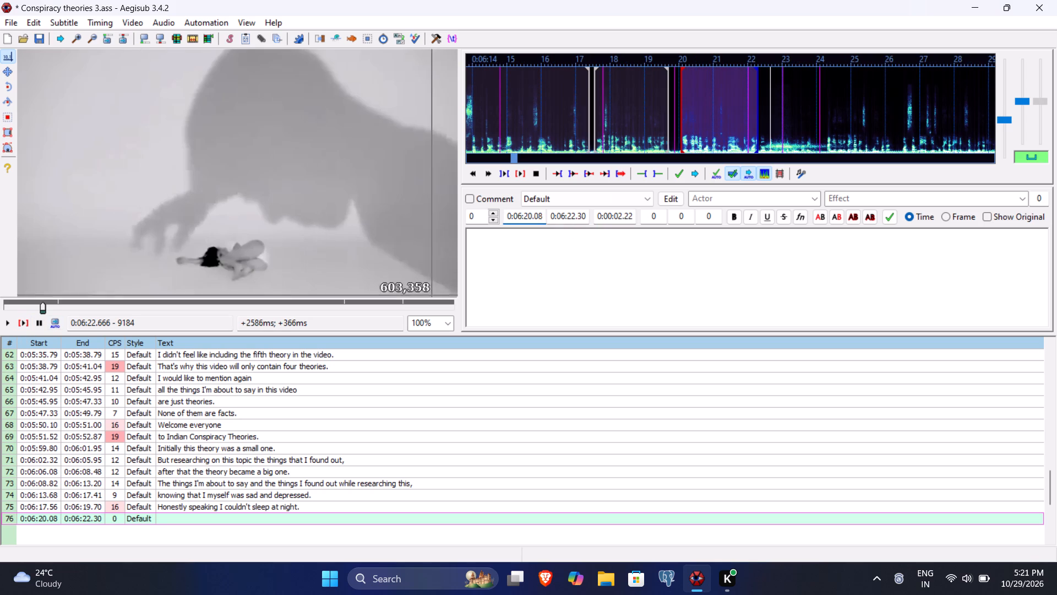
Enter "I've listen to theory that our govt." as line 76's text and commit the line.
{"action": "left_click", "coordinate": [489, 280]}
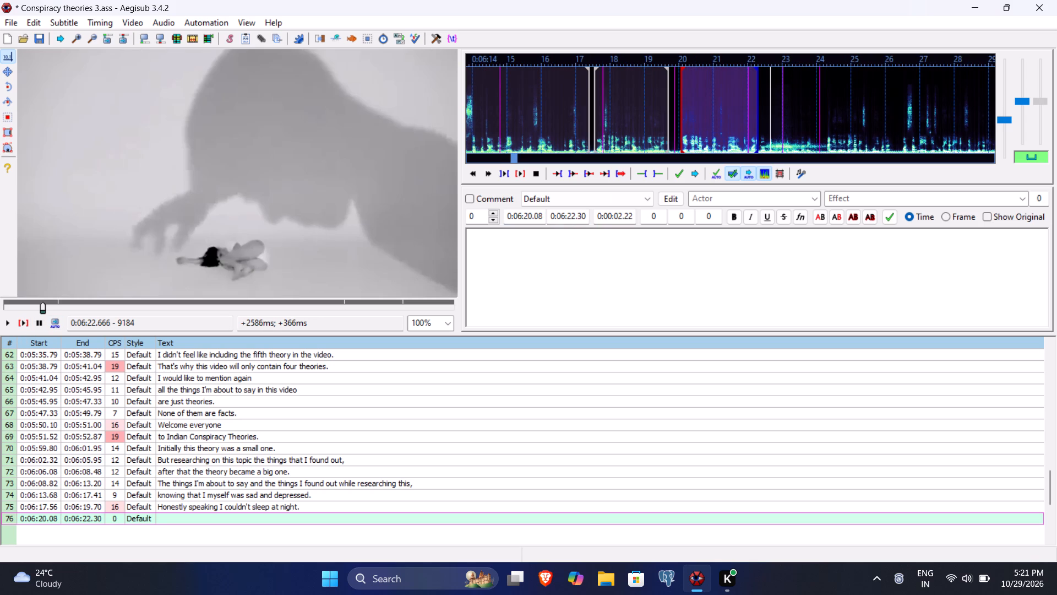
{"action": "key", "text": "shift+i"}
{"action": "type", "text": "'ve listen to theory that our govt."}
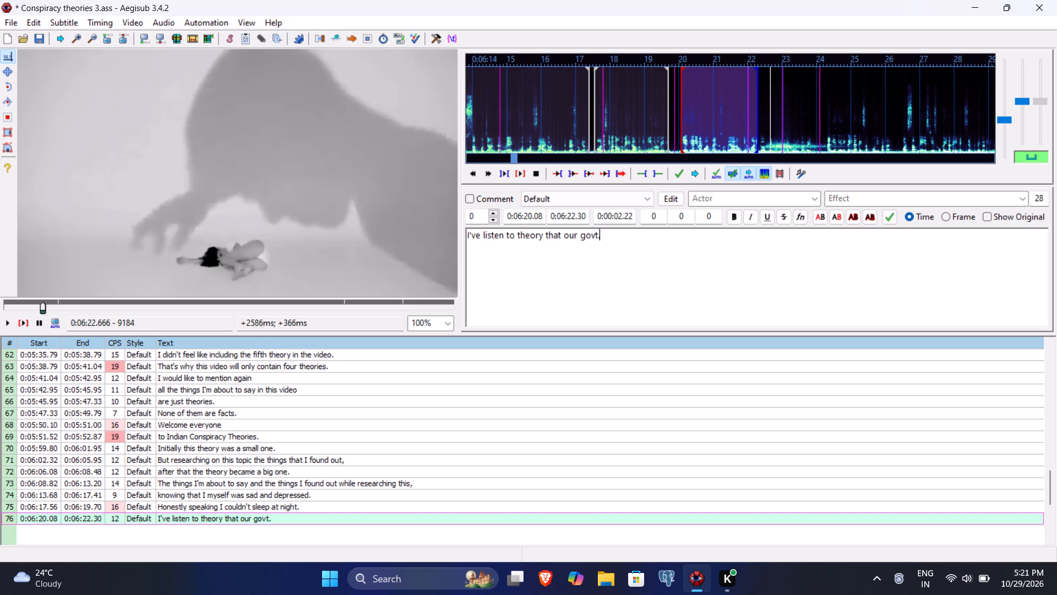
{"action": "key", "text": "Return"}
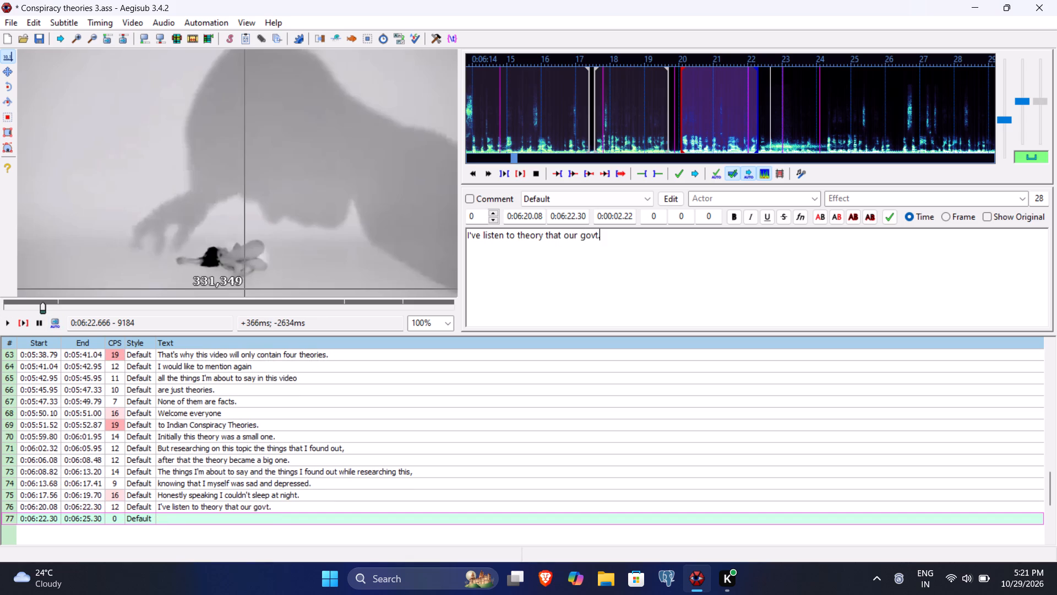
Play the speech for line 77 and set its end time to 0:06:24.12.
{"action": "left_click", "coordinate": [24, 322]}
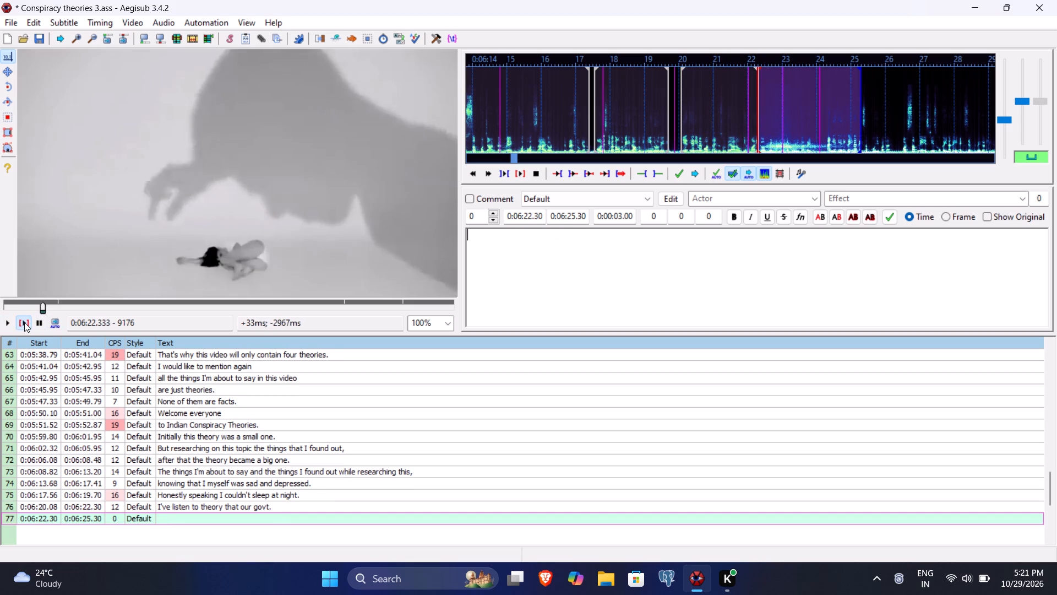
{"action": "left_click", "coordinate": [4, 322]}
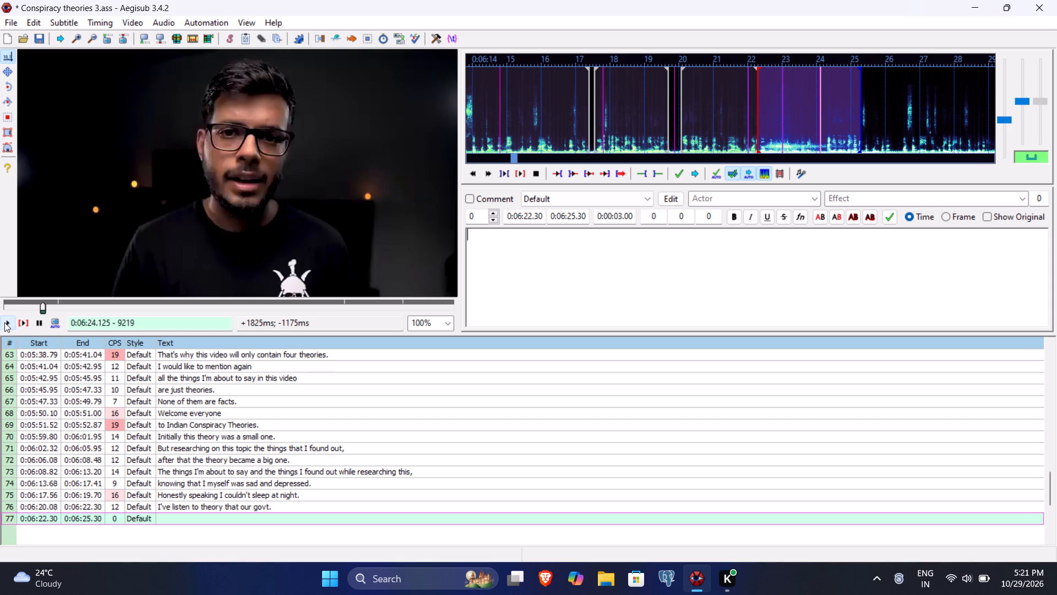
{"action": "left_click", "coordinate": [573, 214]}
{"action": "key", "text": "4"}
{"action": "type", "text": "12"}
Enter "is controlling us." as line 77's text and commit the line.
{"action": "left_click", "coordinate": [565, 229]}
{"action": "type", "text": "is controlling us."}
{"action": "key", "text": "Return"}
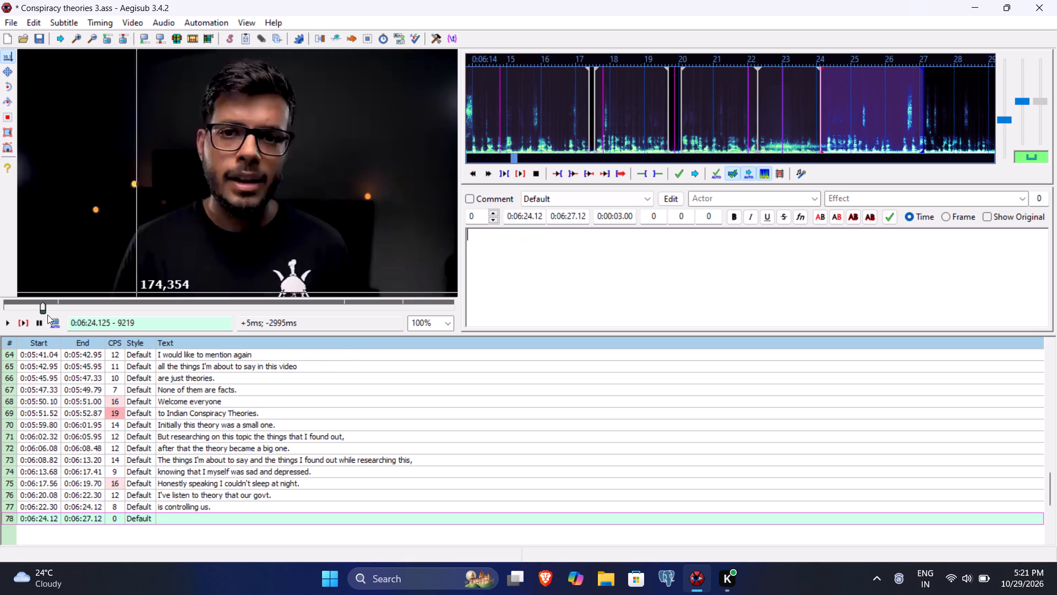
Play the speech for line 78 and set its end time to 0:06:26.18 and start time to 0:06:24.26.
{"action": "left_click", "coordinate": [27, 322]}
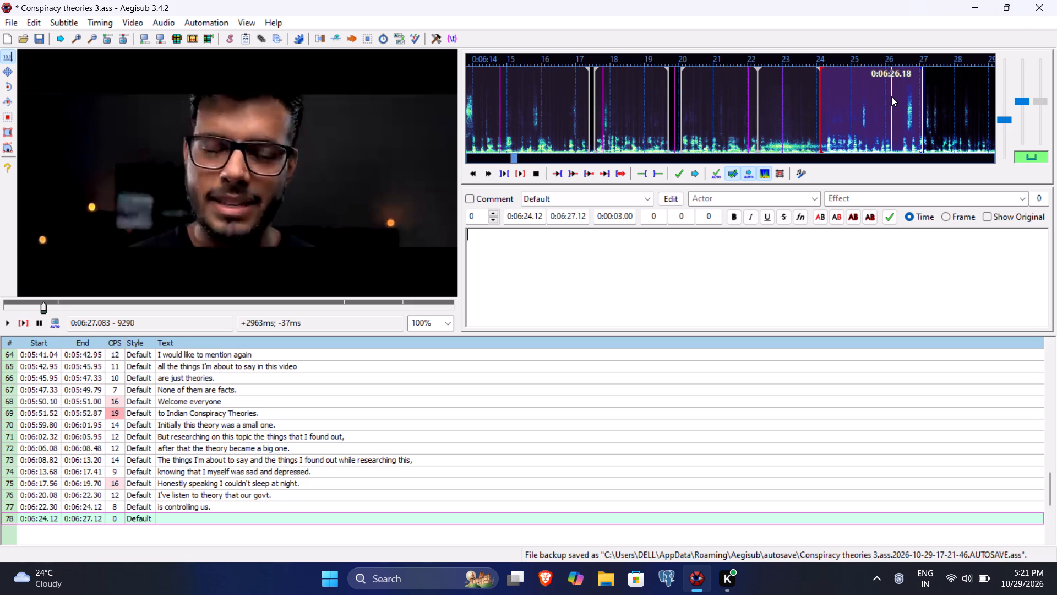
{"action": "left_click", "coordinate": [571, 217]}
{"action": "type", "text": "618"}
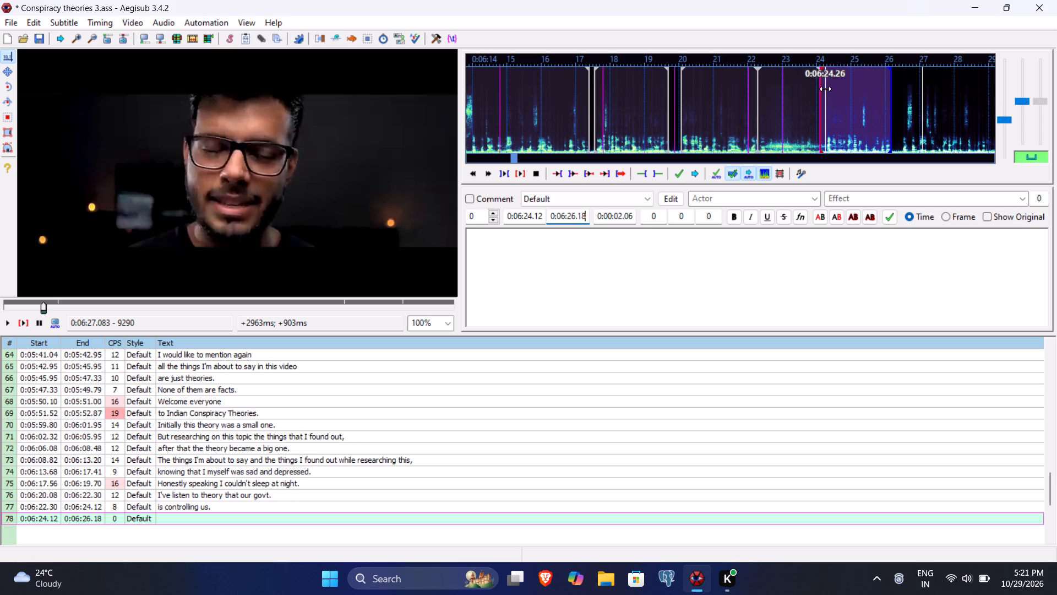
{"action": "left_click", "coordinate": [535, 214]}
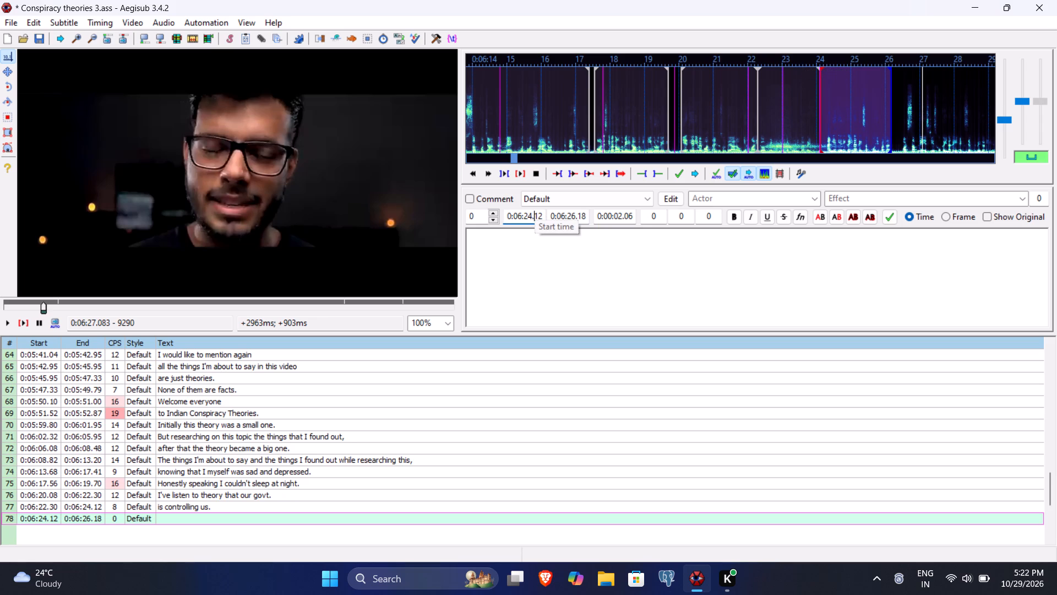
{"action": "type", "text": "26"}
Enter "And somewhat people know about this theory." as line 78's text and commit the line.
{"action": "left_click", "coordinate": [527, 275]}
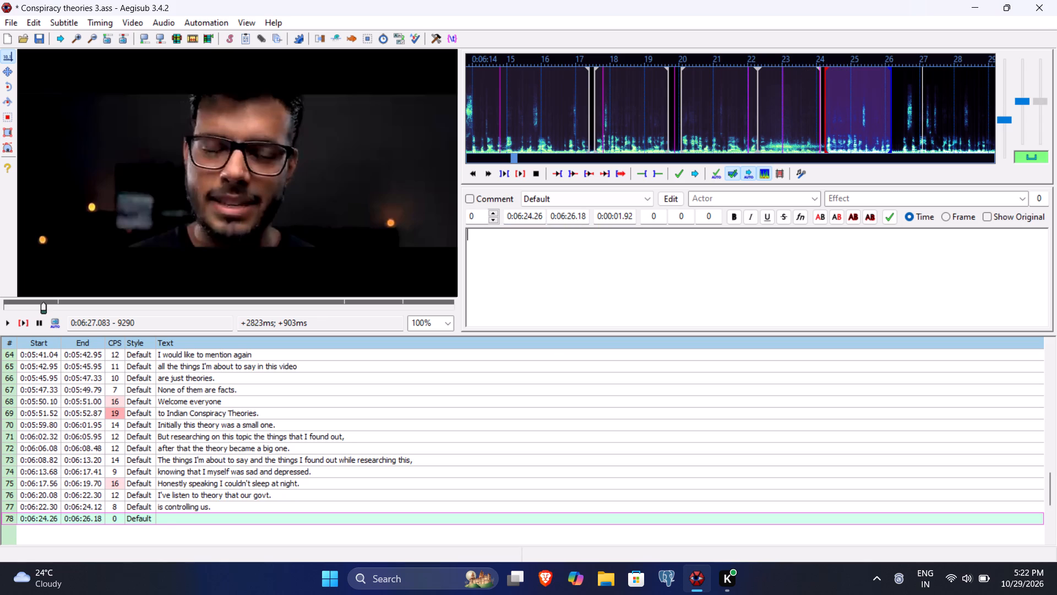
{"action": "type", "text": "and some"}
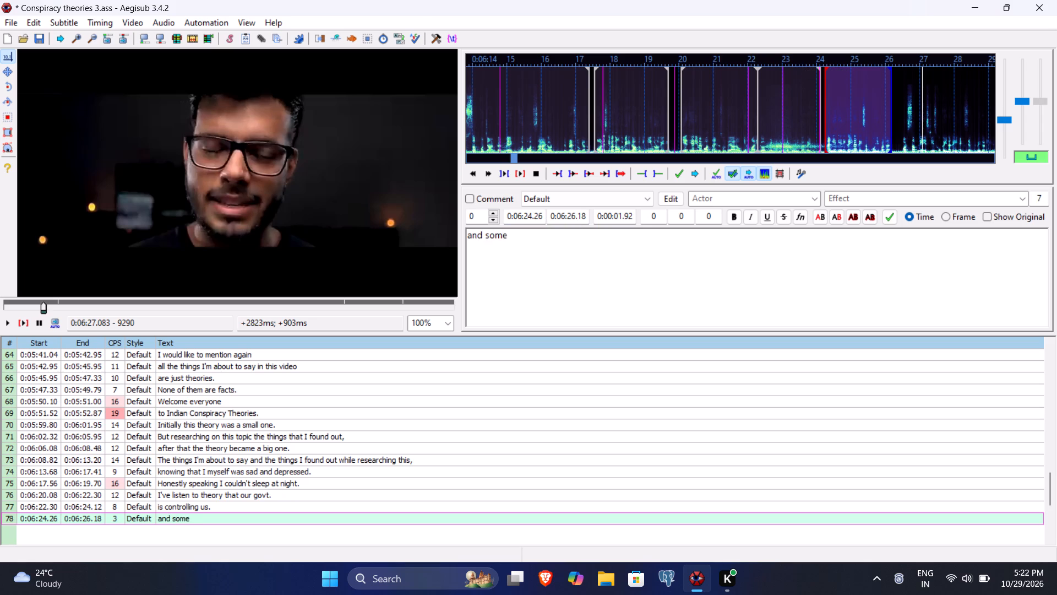
{"action": "key", "text": "BackSpace"}
{"action": "key", "text": "BackSpace"}
{"action": "key", "text": "BackSpace"}
{"action": "key", "text": "BackSpace"}
{"action": "key", "text": "BackSpace"}
{"action": "key", "text": "BackSpace"}
{"action": "key", "text": "BackSpace"}
{"action": "key", "text": "BackSpace"}
{"action": "key", "text": "BackSpace"}
{"action": "key", "text": "BackSpace"}
{"action": "key", "text": "BackSpace"}
{"action": "key", "text": "BackSpace"}
{"action": "type", "text": "And some"}
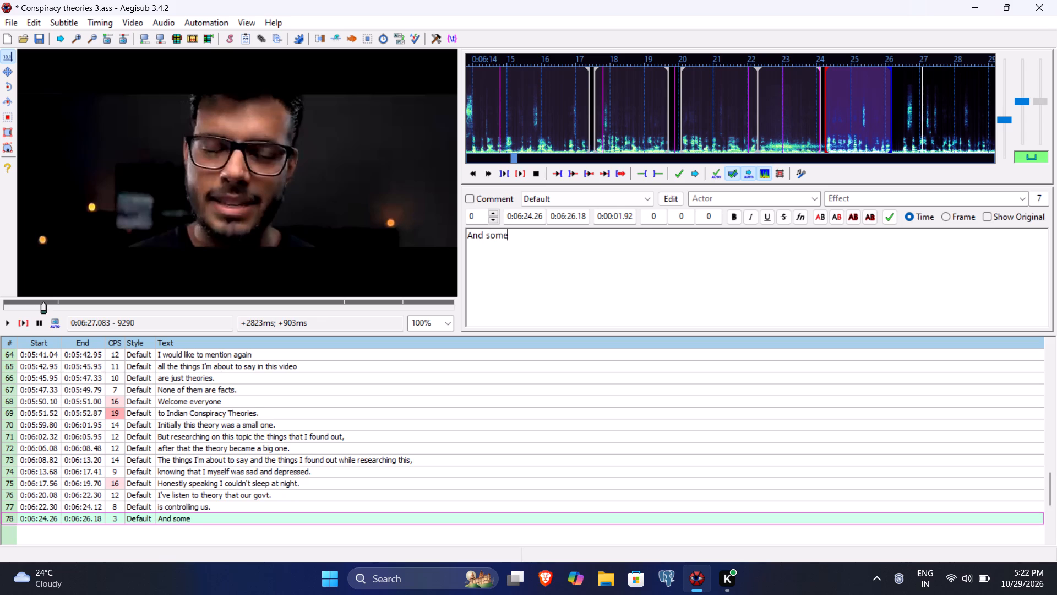
{"action": "type", "text": "what people know a"}
{"action": "type", "text": "bout this theor"}
{"action": "key", "text": "y"}
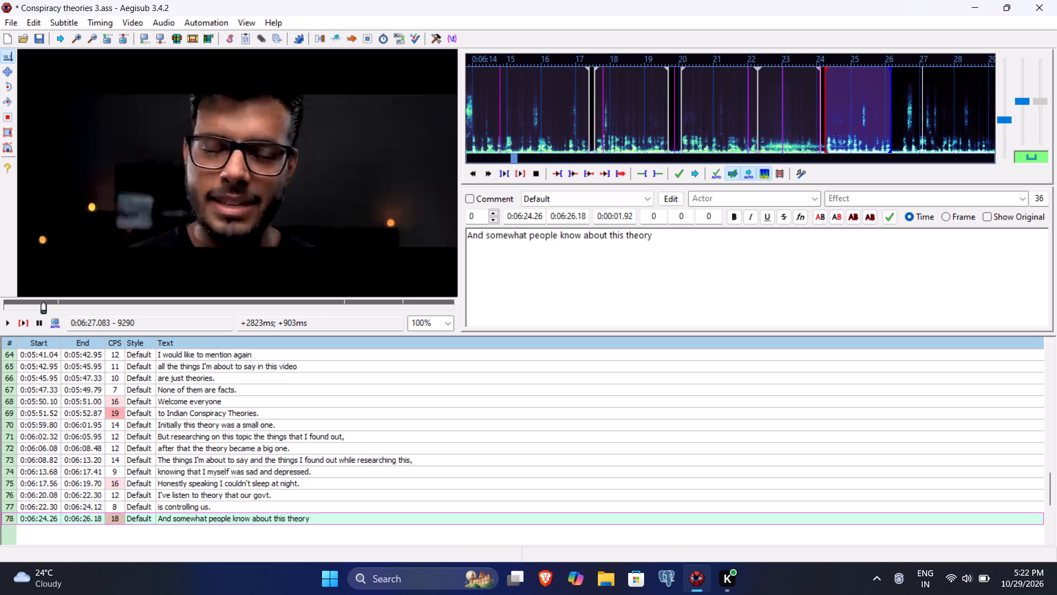
{"action": "key", "text": "period"}
{"action": "key", "text": "Return"}
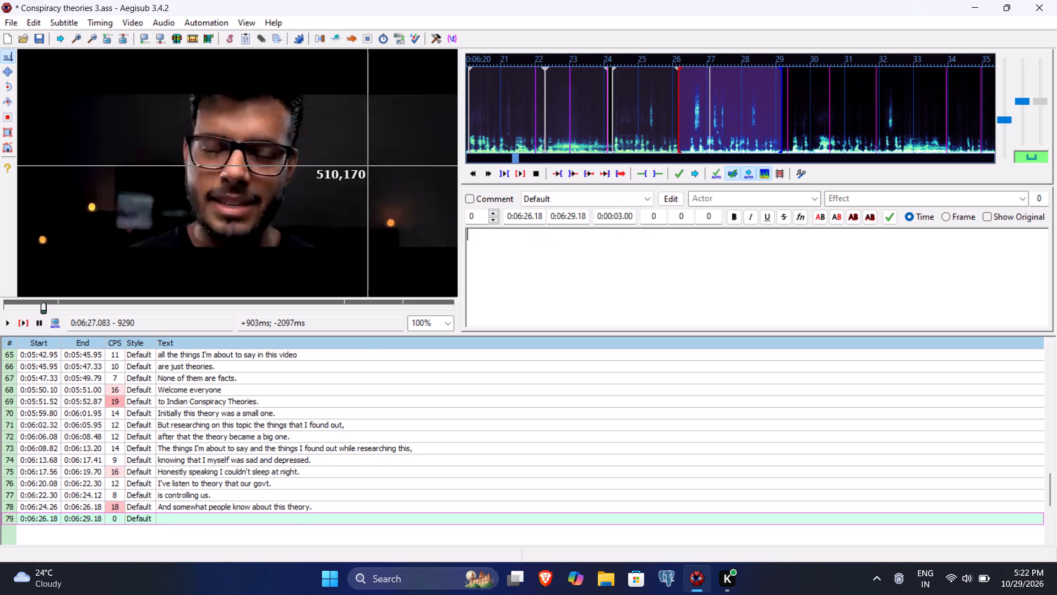
Play the speech for line 79 and set its start time to 0:06:26.52.
{"action": "left_click", "coordinate": [23, 321]}
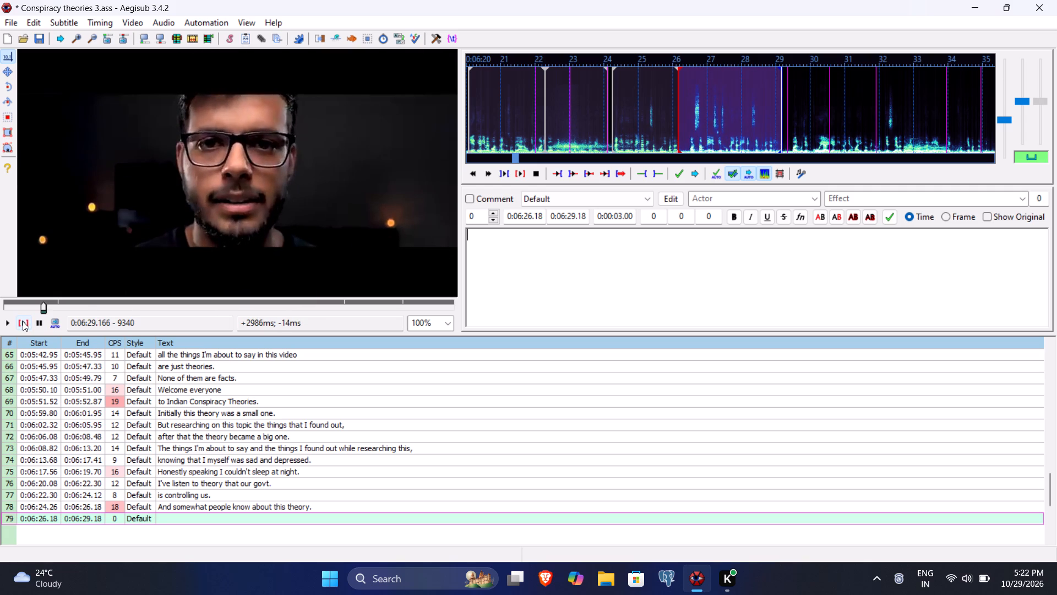
{"action": "left_click", "coordinate": [0, 322]}
{"action": "left_click", "coordinate": [0, 322]}
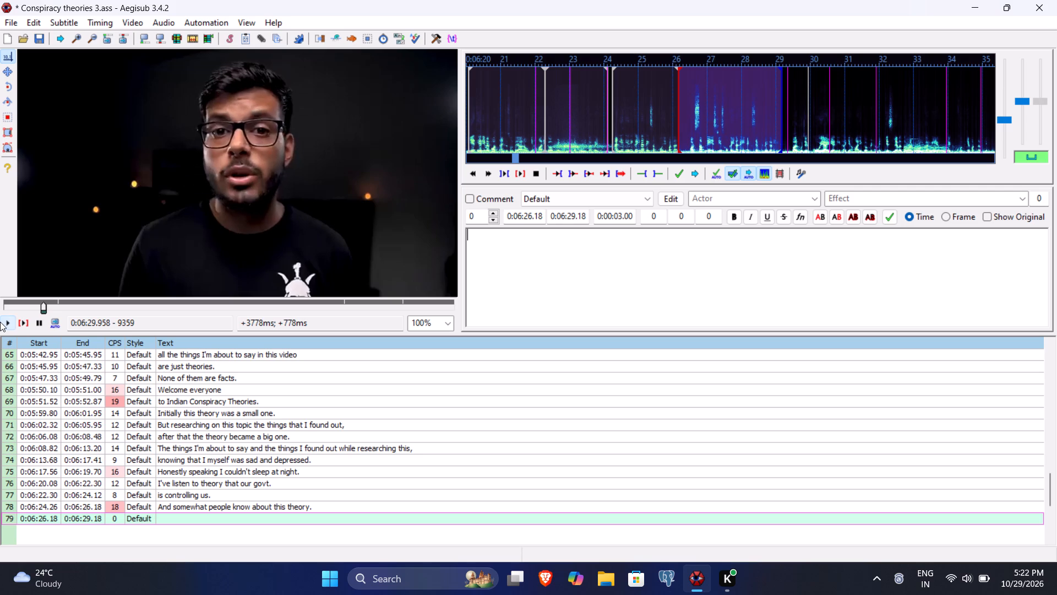
{"action": "left_click", "coordinate": [23, 321]}
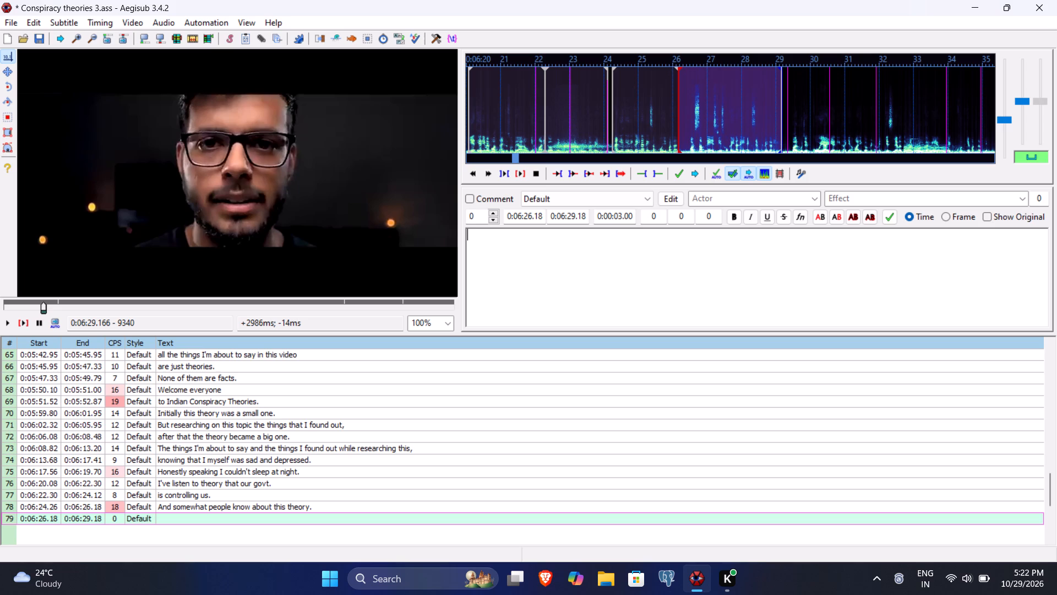
{"action": "left_click", "coordinate": [535, 217]}
{"action": "type", "text": "52"}
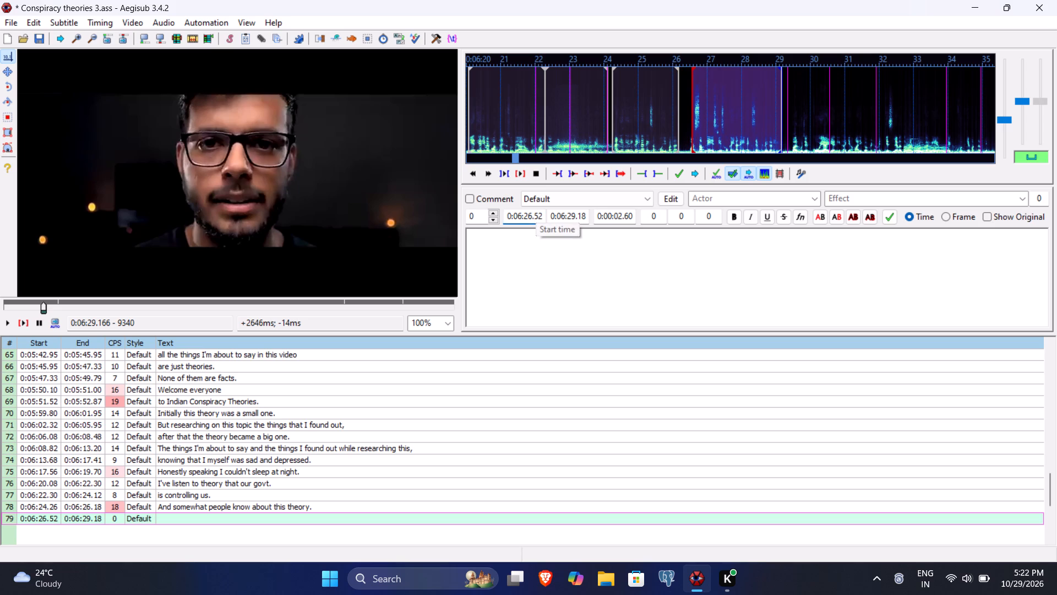
Enter "And somehow even accepted this theory." as line 79's text and commit the line.
{"action": "left_click", "coordinate": [524, 290]}
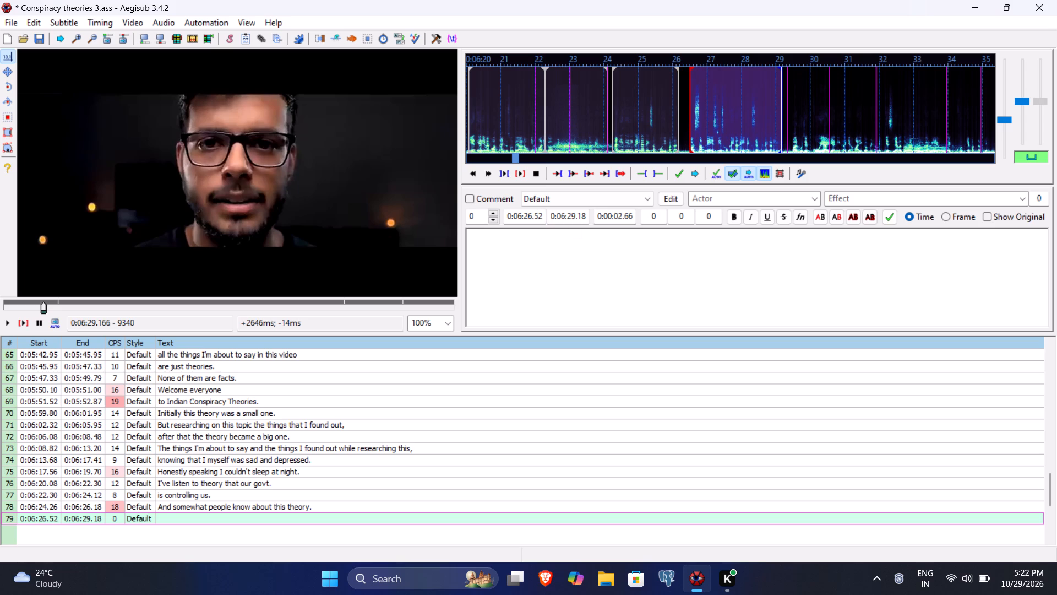
{"action": "type", "text": "And eve"}
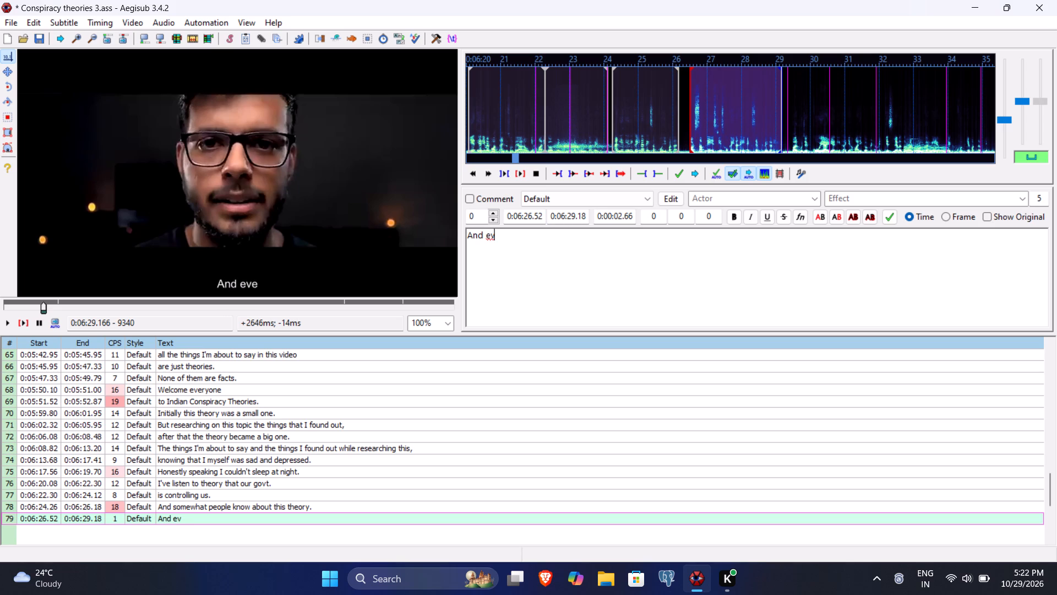
{"action": "key", "text": "BackSpace"}
{"action": "key", "text": "BackSpace"}
{"action": "key", "text": "BackSpace"}
{"action": "type", "text": "somehow even s"}
{"action": "key", "text": "BackSpace"}
{"action": "type", "text": "accepted this theoru"}
{"action": "key", "text": "BackSpace"}
{"action": "key", "text": "y"}
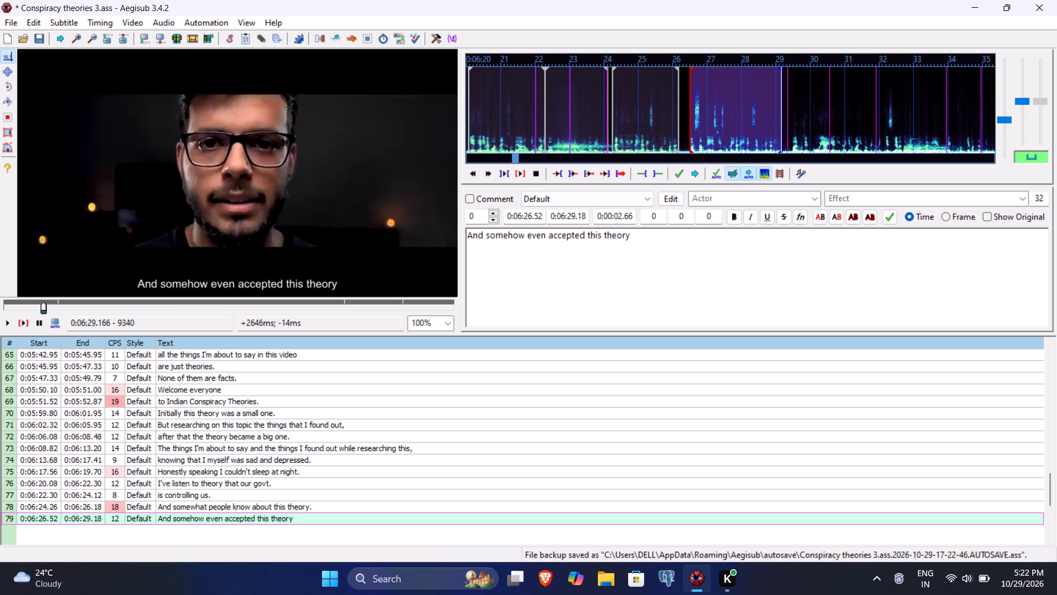
{"action": "key", "text": "period"}
{"action": "key", "text": "Return"}
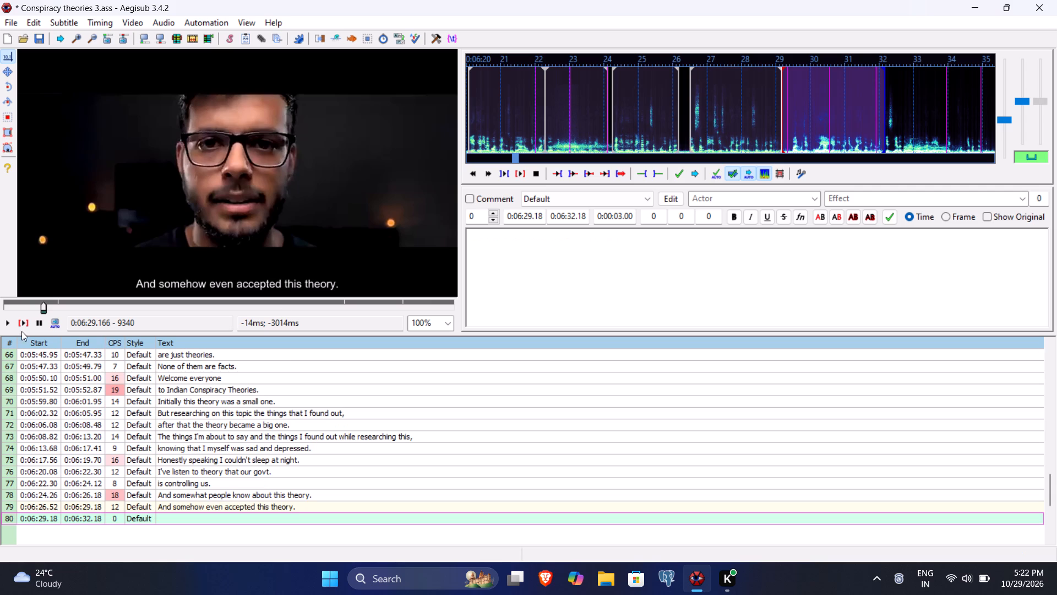
Play the speech for line 80 and set its end time to 0:06:34.15.
{"action": "left_click", "coordinate": [24, 321]}
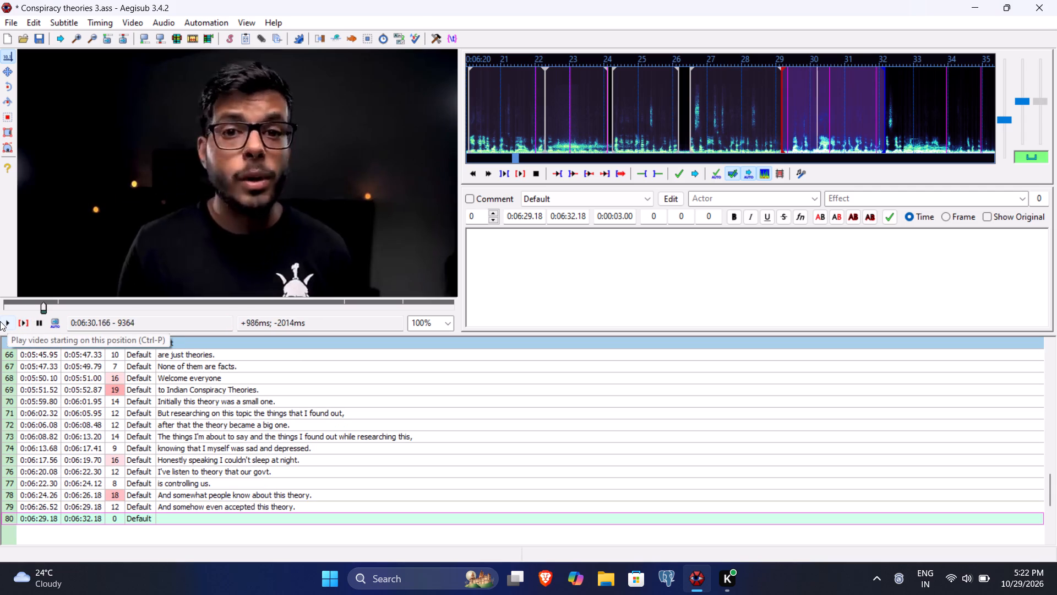
{"action": "left_click", "coordinate": [0, 321]}
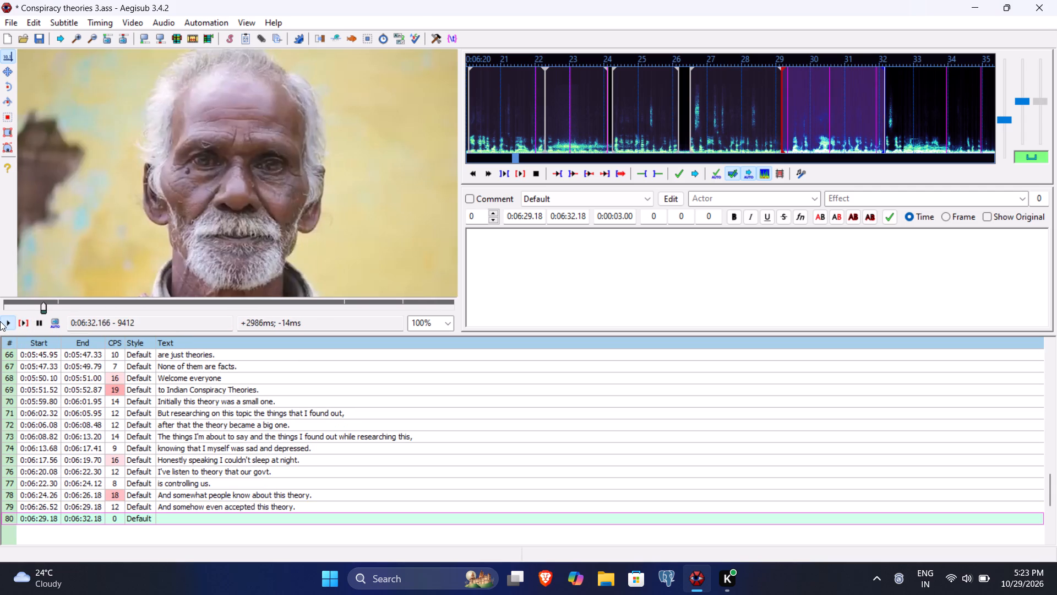
{"action": "left_click", "coordinate": [0, 321]}
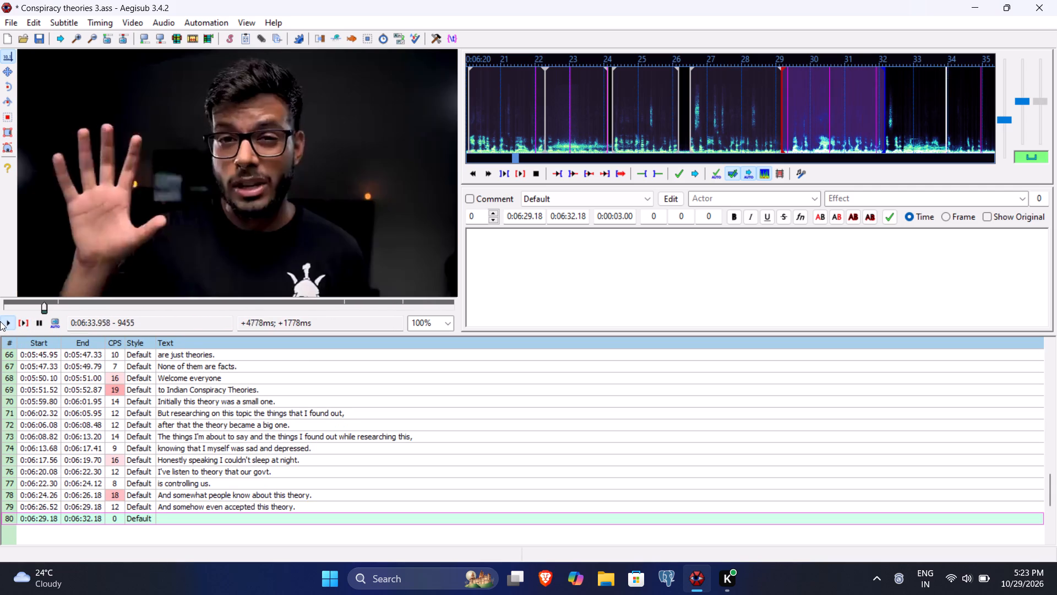
{"action": "left_click", "coordinate": [570, 214]}
{"action": "type", "text": "415"}
Enter "But I had no idea to the level our govt. is controlling us." as line 80's text and commit the line.
{"action": "left_click", "coordinate": [549, 299]}
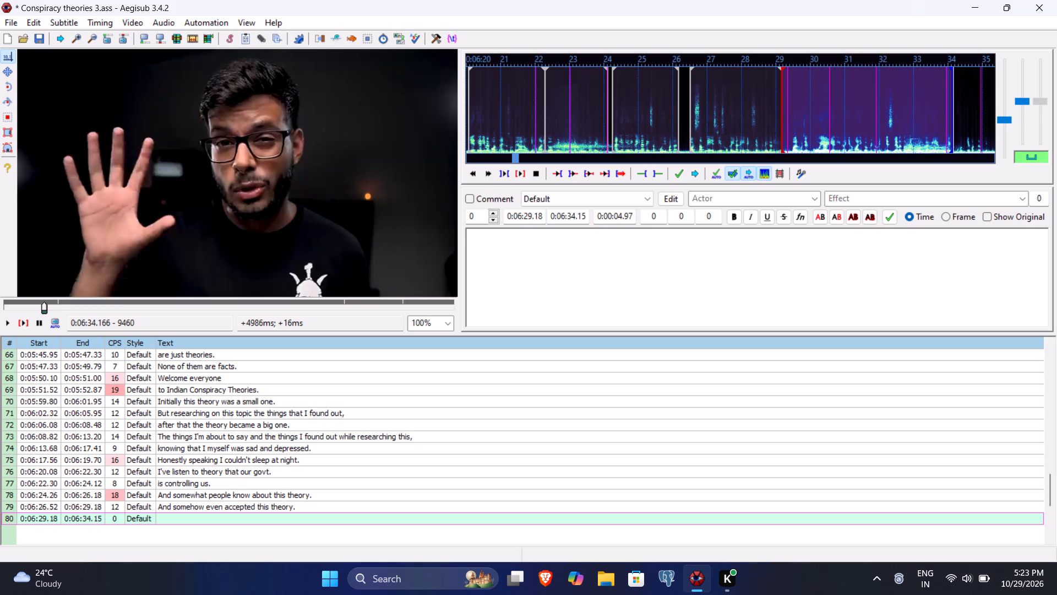
{"action": "type", "text": "But I had noid"}
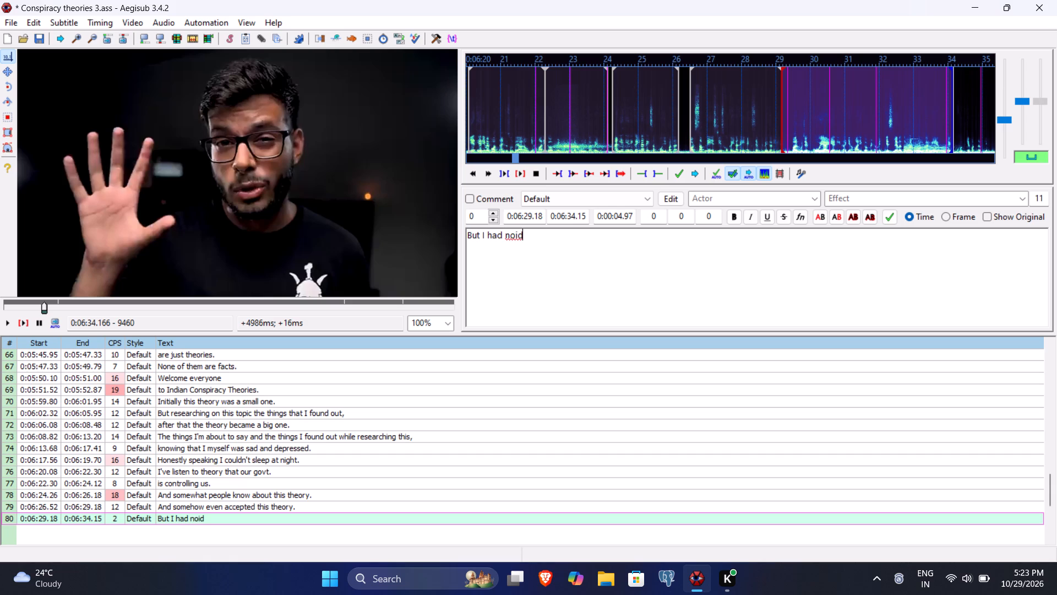
{"action": "key", "text": "BackSpace"}
{"action": "key", "text": "BackSpace"}
{"action": "key", "text": "space"}
{"action": "type", "text": "idea"}
{"action": "key", "text": "space"}
{"action": "type", "text": "to the level"}
{"action": "key", "text": "space"}
{"action": "type", "text": "out"}
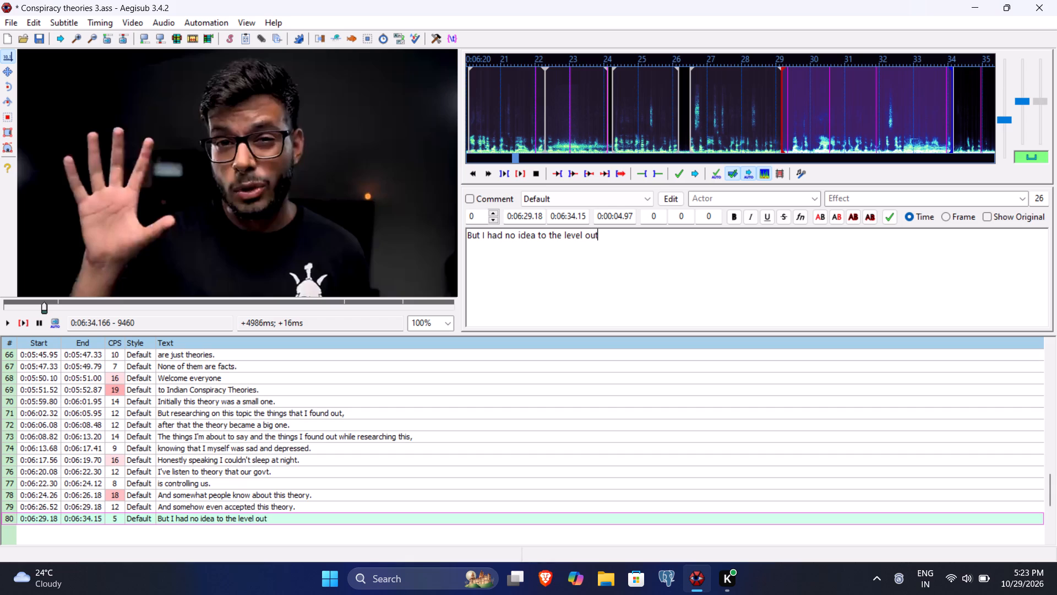
{"action": "key", "text": "space"}
{"action": "key", "text": "BackSpace"}
{"action": "key", "text": "BackSpace"}
{"action": "type", "text": "r govt/ i"}
{"action": "key", "text": "BackSpace"}
{"action": "key", "text": "BackSpace"}
{"action": "key", "text": "BackSpace"}
{"action": "type", "text": ". is controllingus"}
{"action": "key", "text": "BackSpace"}
{"action": "key", "text": "BackSpace"}
{"action": "key", "text": "space"}
{"action": "type", "text": "us."}
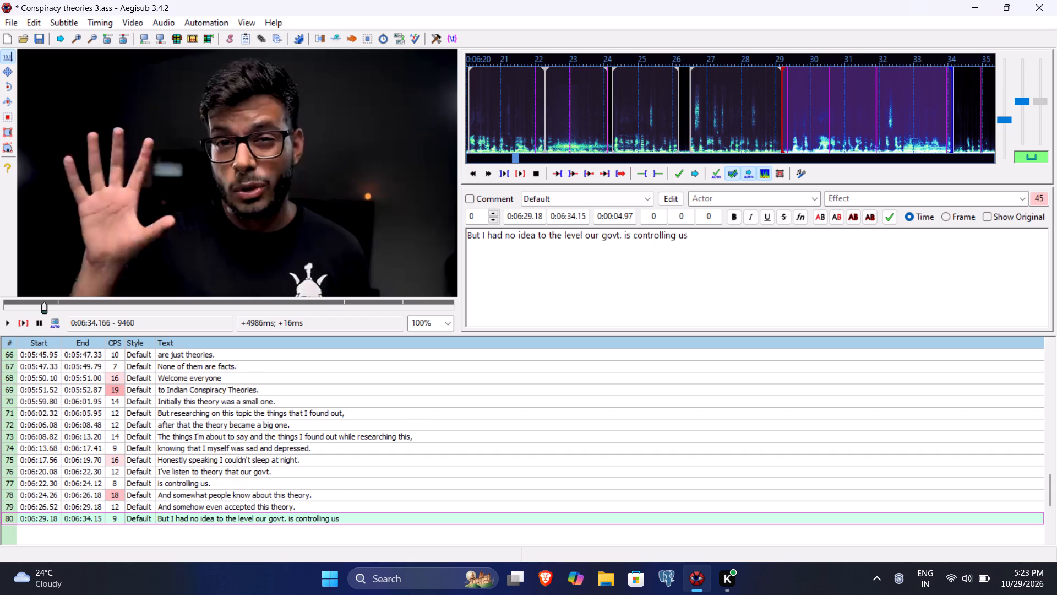
{"action": "key", "text": "Return"}
Play the speech for line 81 and set its end time to 0:06:35.24.
{"action": "left_click", "coordinate": [18, 326]}
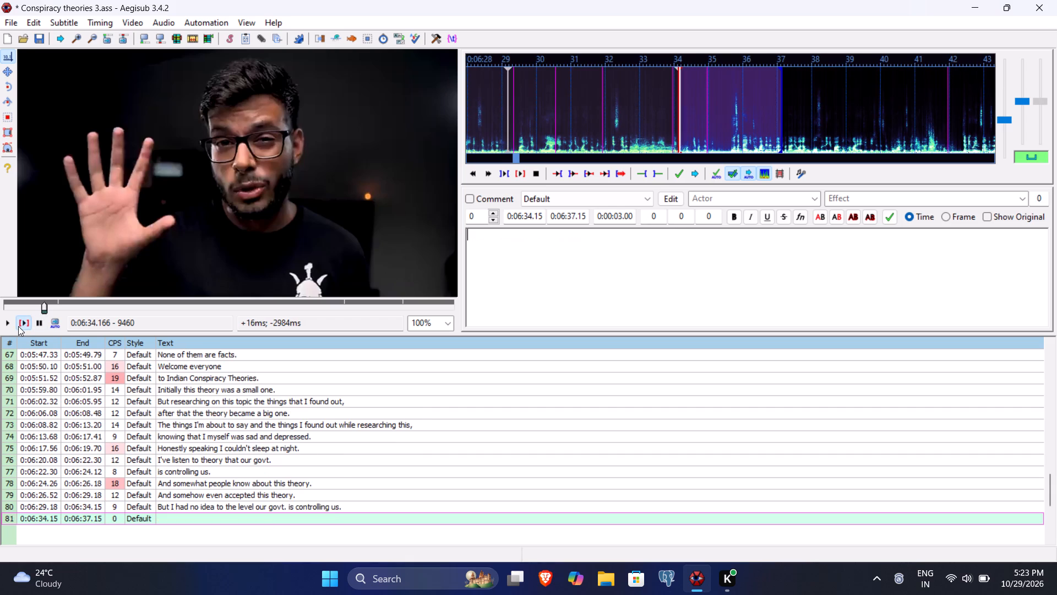
{"action": "left_click", "coordinate": [5, 323]}
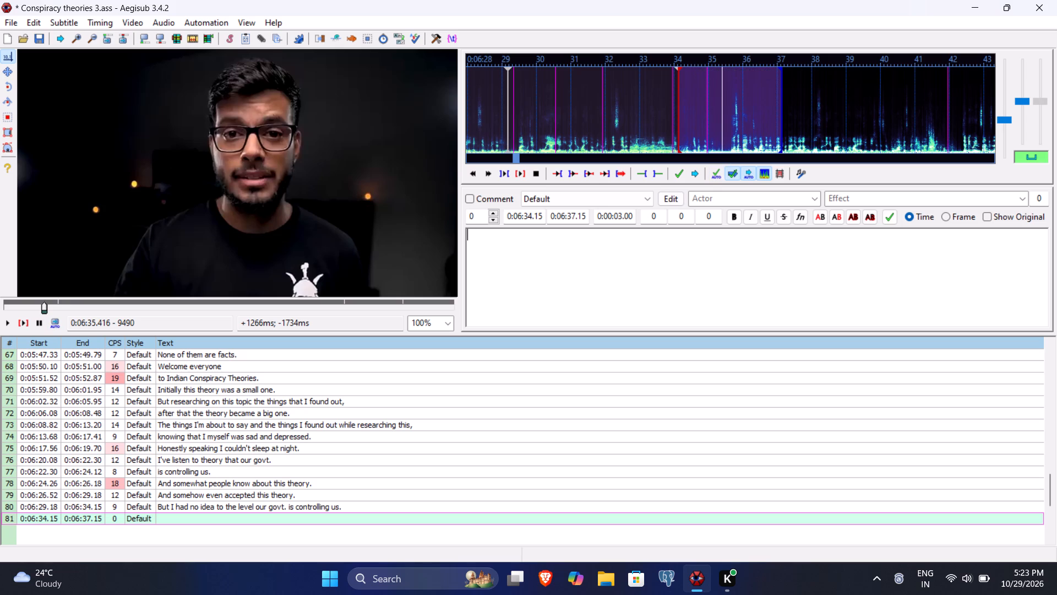
{"action": "left_click", "coordinate": [577, 217]}
{"action": "key", "text": "BackSpace"}
{"action": "key", "text": "BackSpace"}
{"action": "type", "text": "524"}
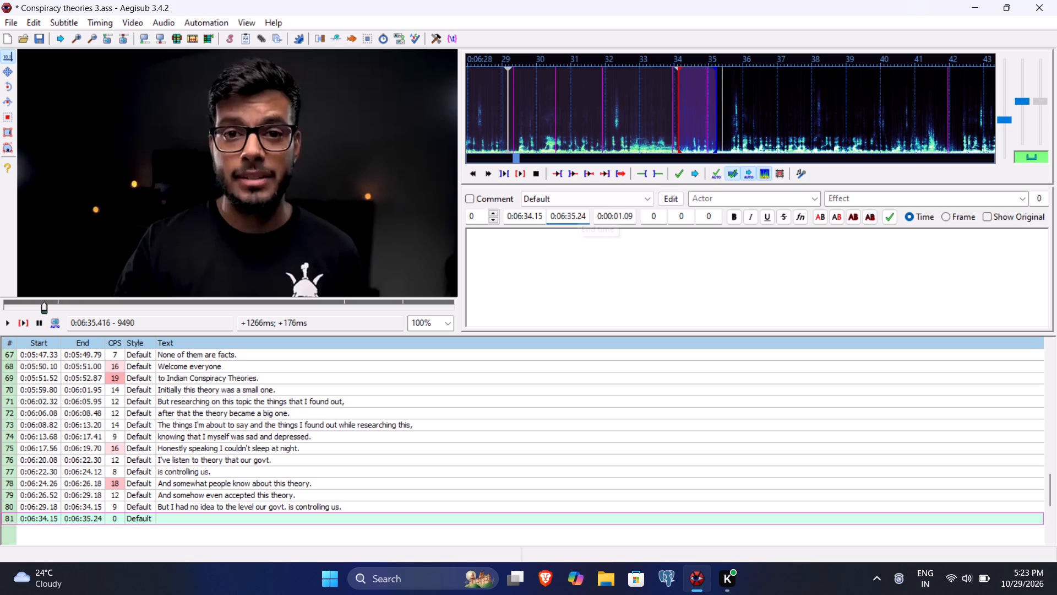
Enter "For their benefit." as line 81's text and commit the line.
{"action": "left_click", "coordinate": [548, 278]}
{"action": "type", "text": "For thi"}
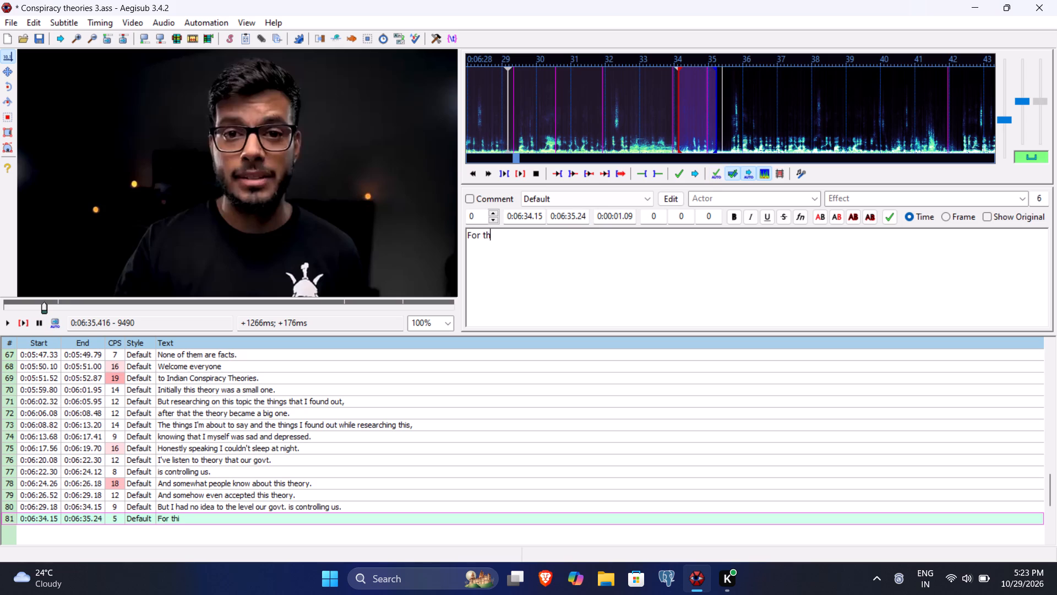
{"action": "key", "text": "BackSpace"}
{"action": "type", "text": "eir benefit."}
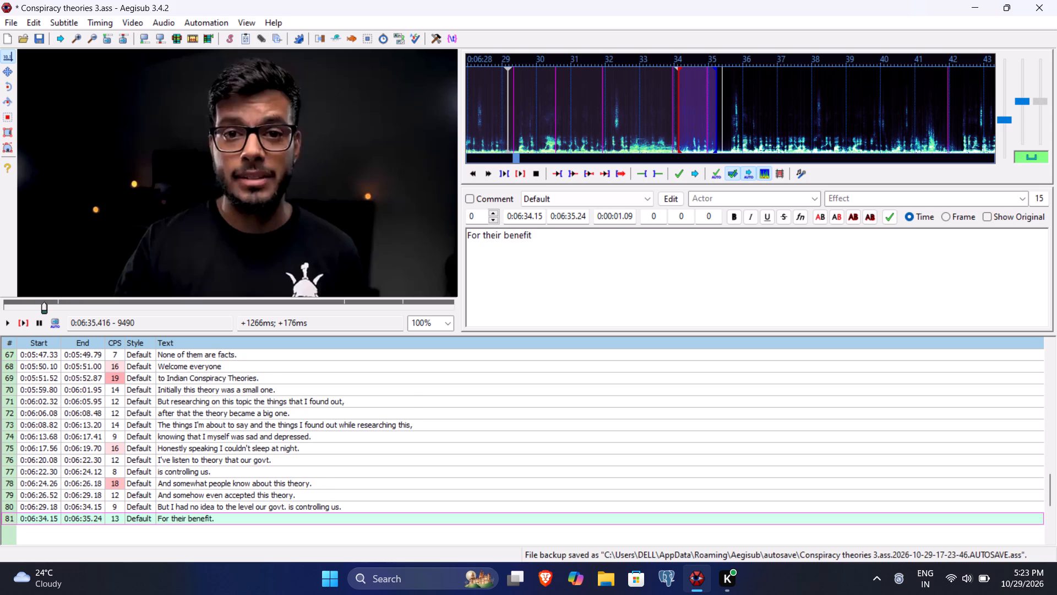
{"action": "key", "text": "Return"}
Play the speech for line 82, setting its end time to 0:06:38.00 and its start time to 0:06:35.65.
{"action": "left_click", "coordinate": [24, 321]}
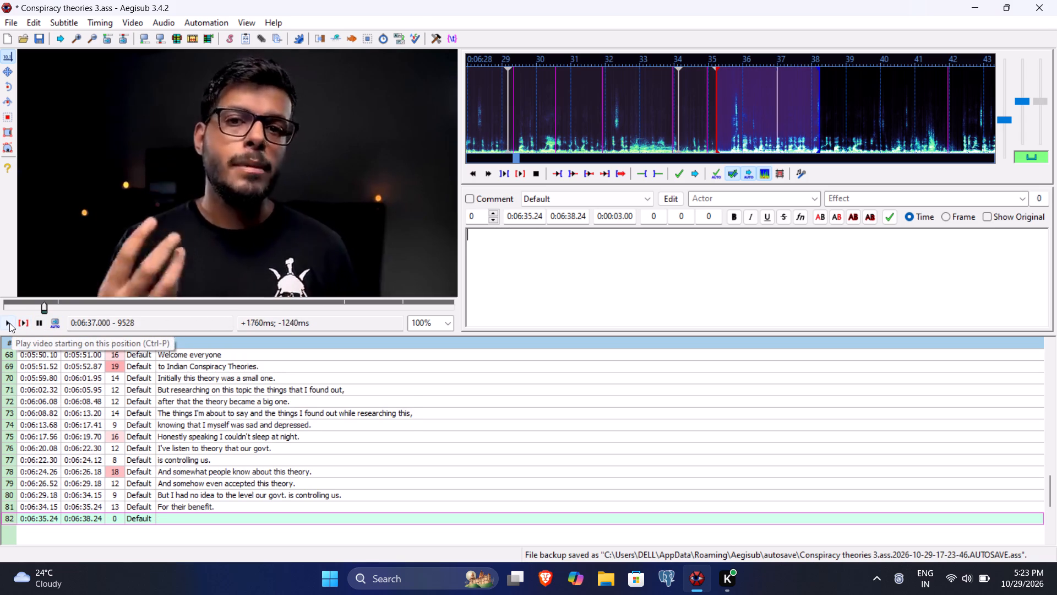
{"action": "left_click", "coordinate": [9, 323]}
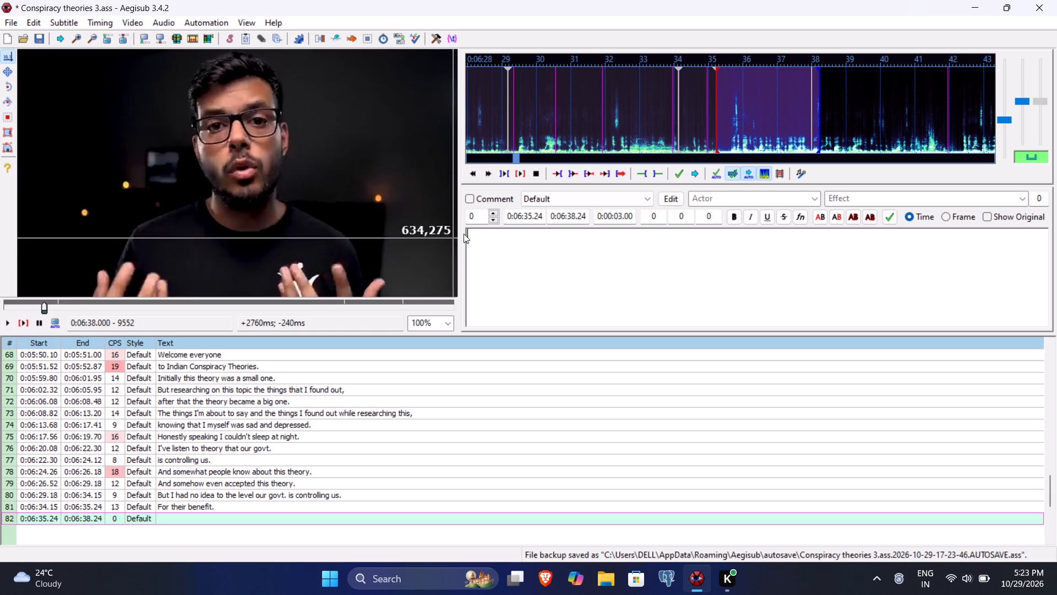
{"action": "left_click", "coordinate": [579, 215]}
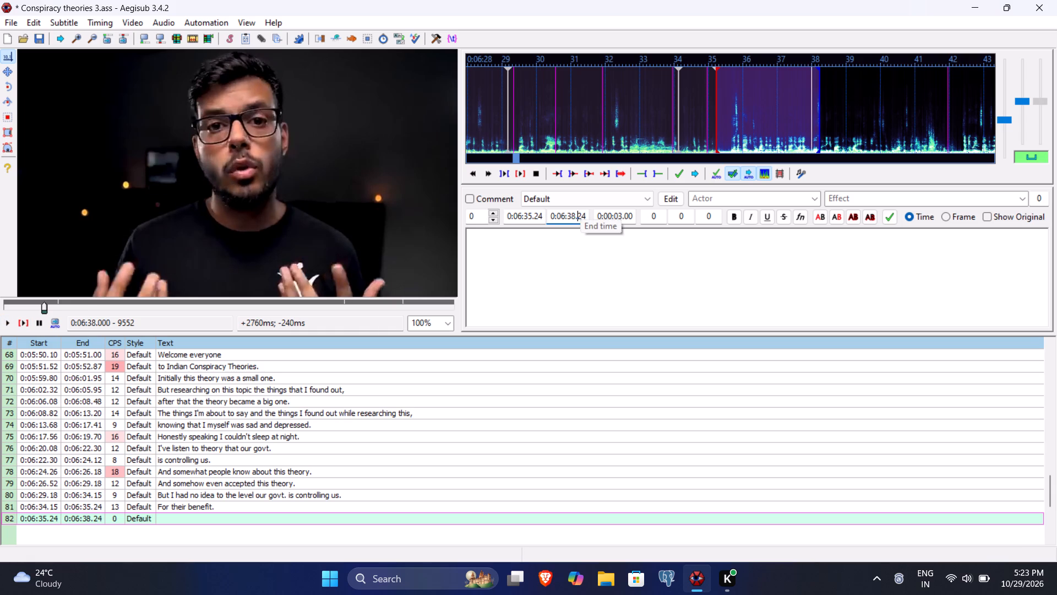
{"action": "type", "text": "00"}
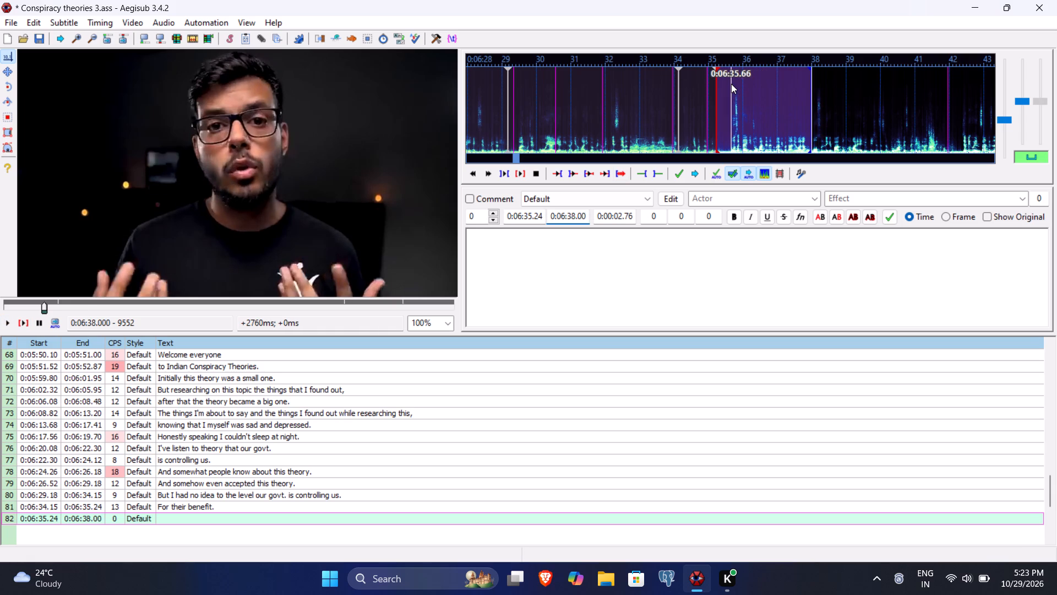
{"action": "left_click", "coordinate": [536, 214]}
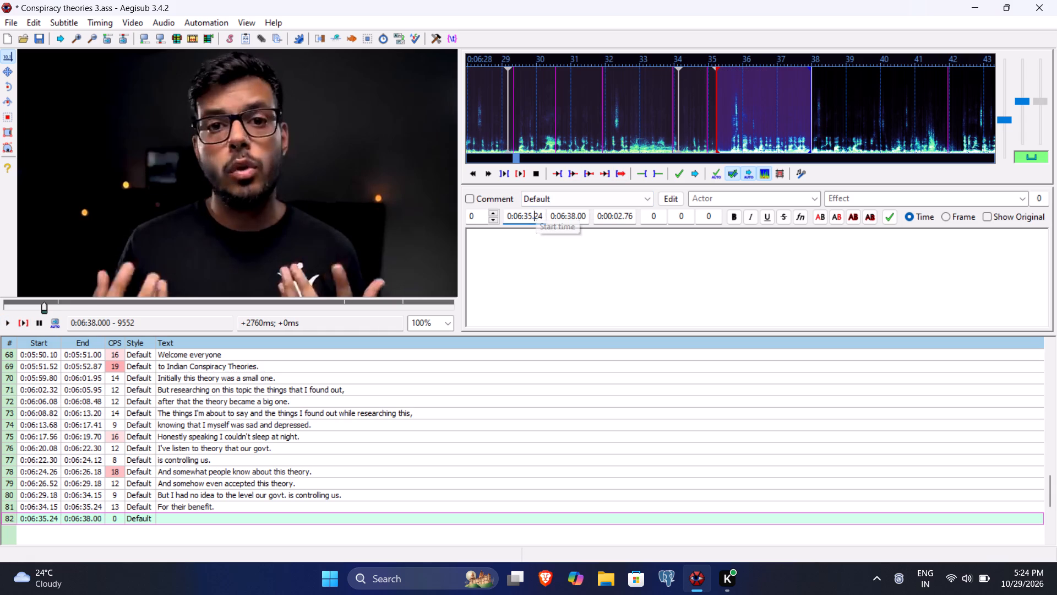
{"action": "type", "text": "65"}
Enter "It's possible the things I'm about to say" as line 82's text and commit the line.
{"action": "left_click", "coordinate": [512, 273]}
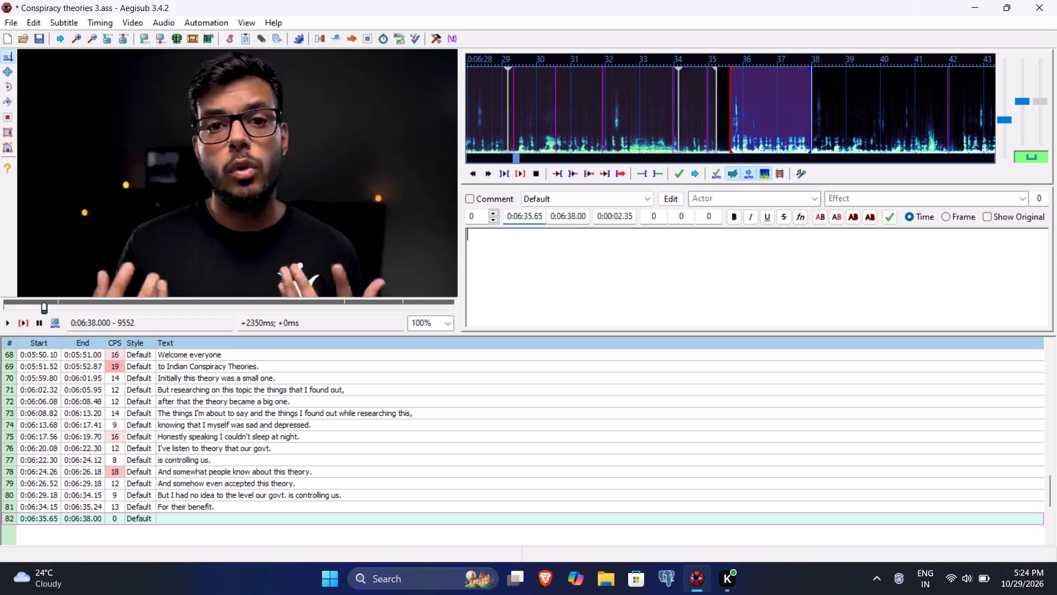
{"action": "type", "text": "It's possible the h"}
{"action": "key", "text": "BackSpace"}
{"action": "type", "text": "things I'm about to say"}
{"action": "key", "text": "Return"}
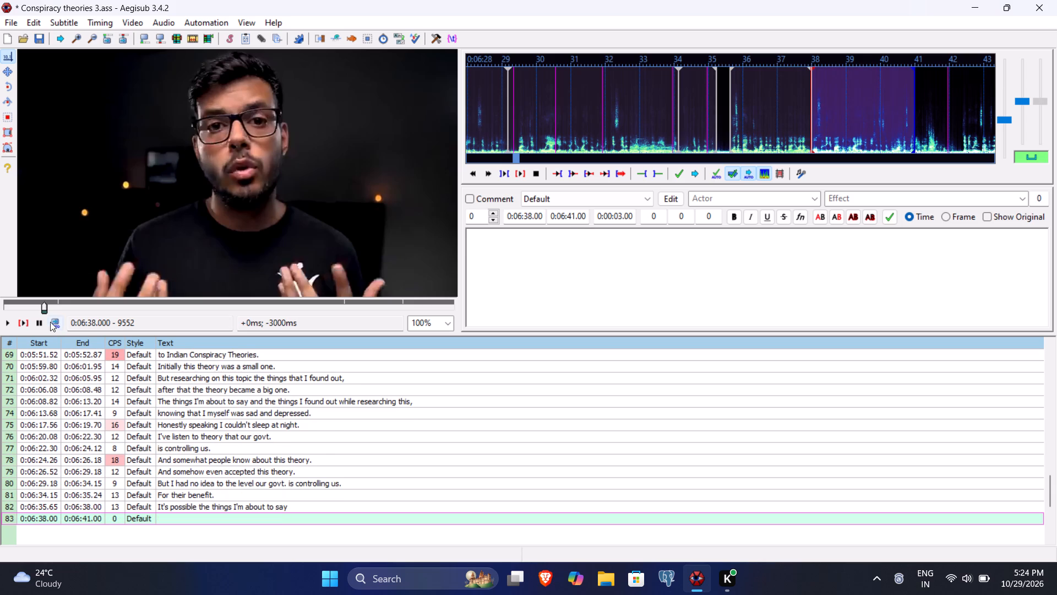
Play the speech for line 83 and set its end time to 0:06:42.12.
{"action": "left_click", "coordinate": [25, 321]}
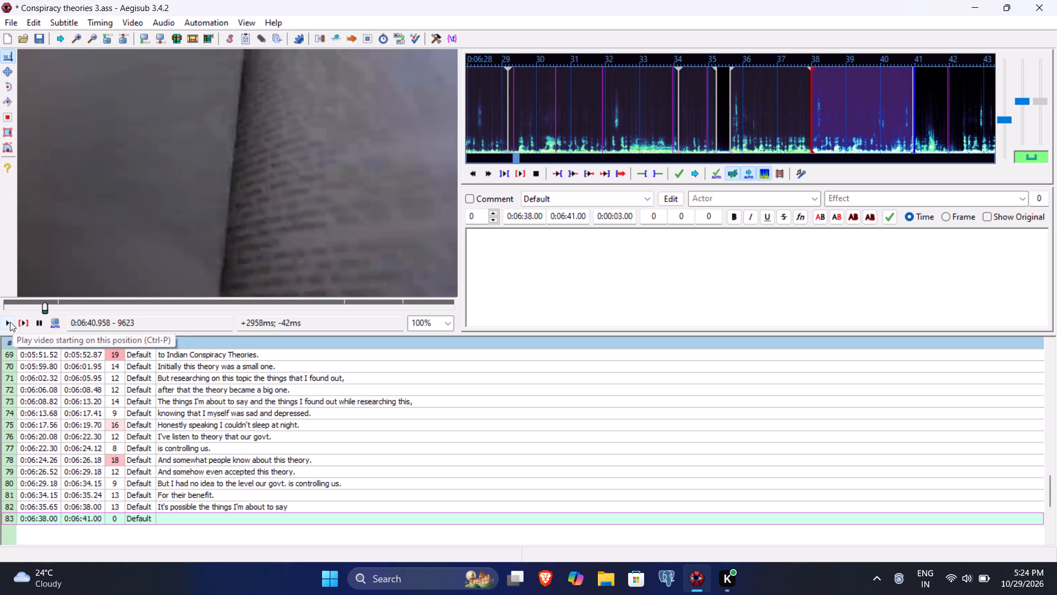
{"action": "left_click", "coordinate": [10, 322]}
{"action": "left_click", "coordinate": [10, 322]}
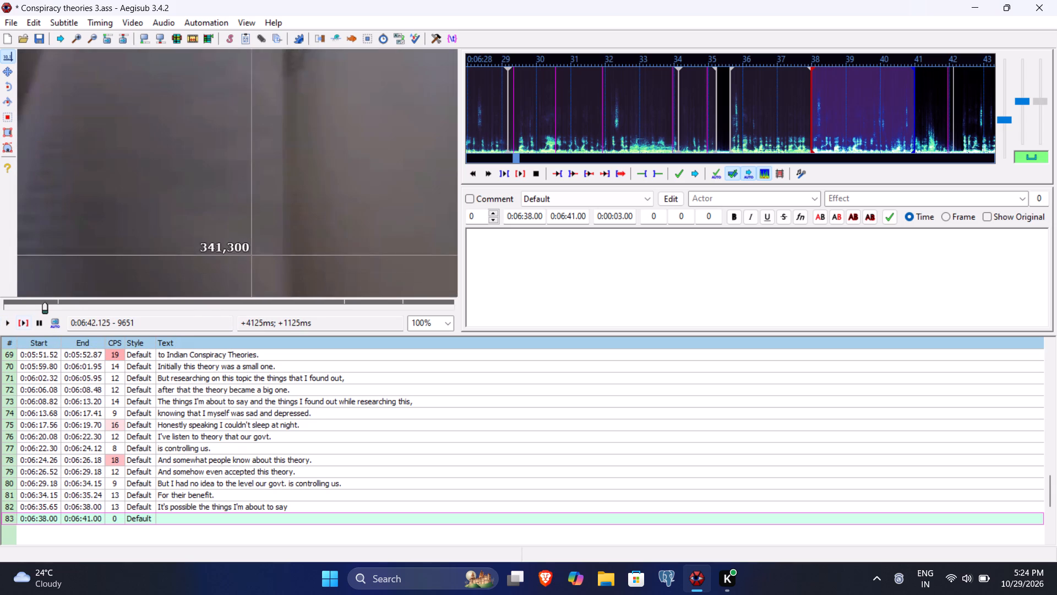
{"action": "left_click", "coordinate": [573, 217]}
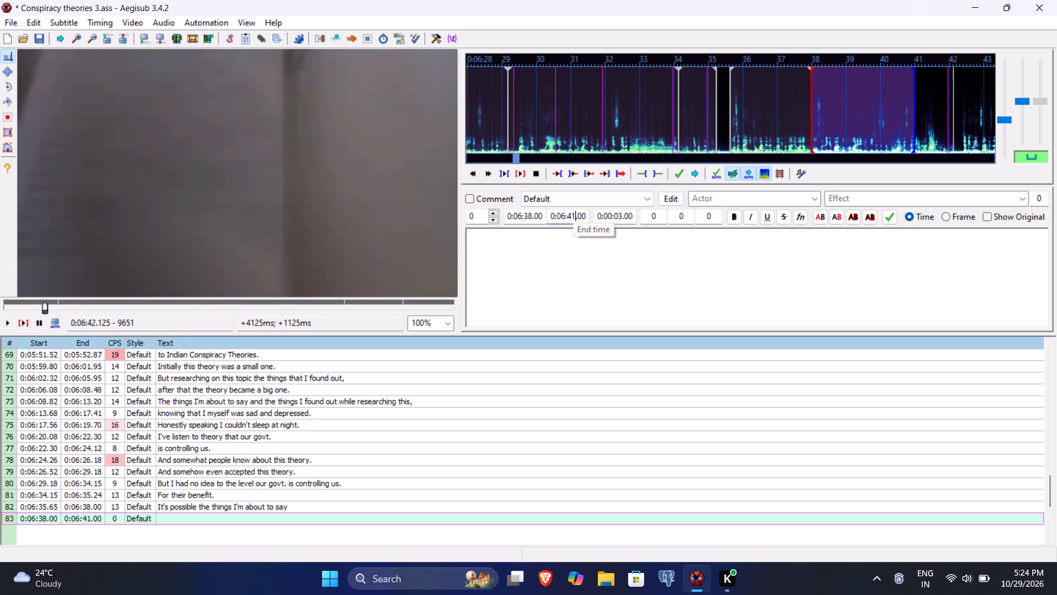
{"action": "key", "text": "BackSpace"}
{"action": "type", "text": "2125"}
Enter "that you might not be able to see our education system the same way you saw before." as line 83's text.
{"action": "left_click", "coordinate": [556, 255]}
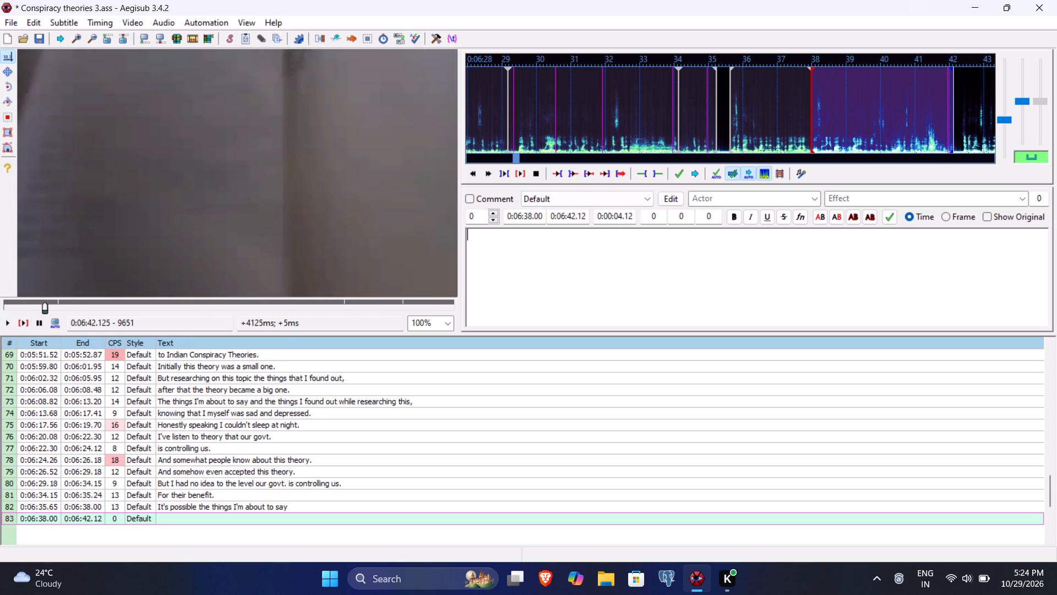
{"action": "type", "text": "that"}
{"action": "key", "text": "space"}
{"action": "type", "text": "you i"}
{"action": "key", "text": "BackSpace"}
{"action": "type", "text": "might not be able to see out"}
{"action": "key", "text": "BackSpace"}
{"action": "type", "text": "r educatii"}
{"action": "key", "text": "BackSpace"}
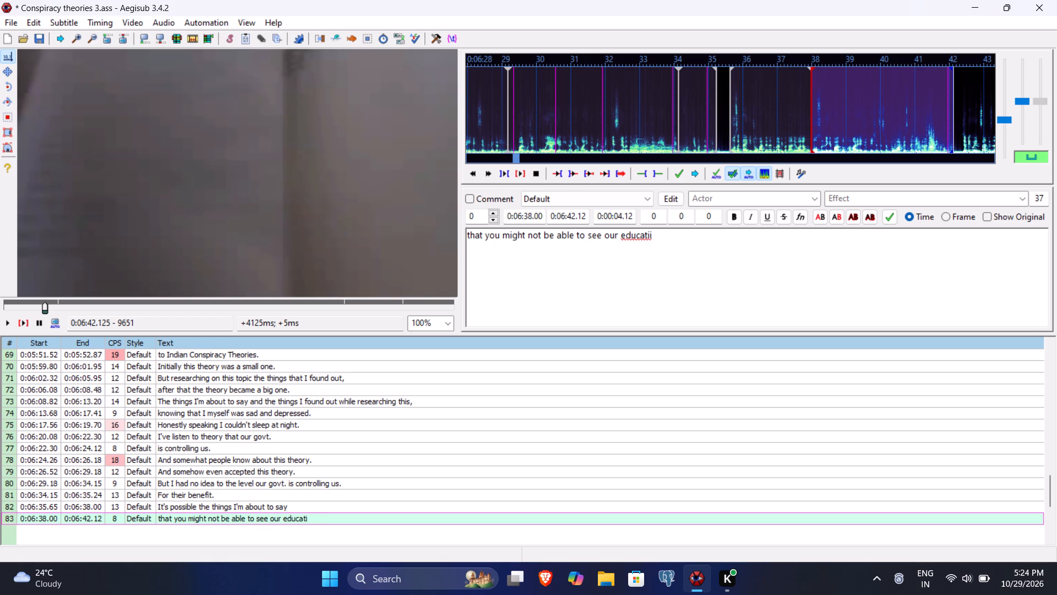
{"action": "type", "text": "on system"}
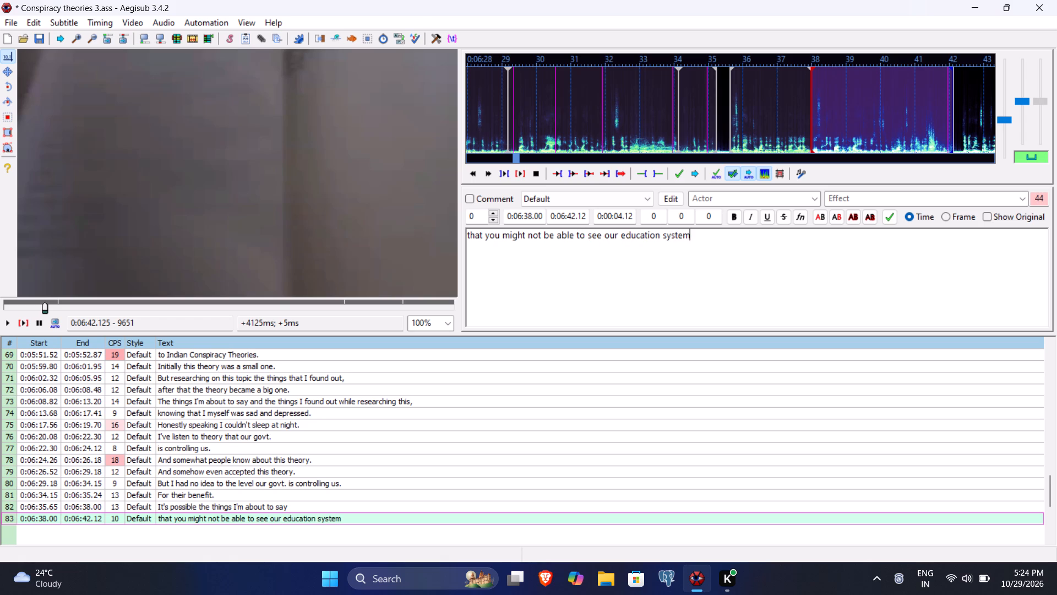
{"action": "key", "text": "space"}
{"action": "type", "text": "the"}
{"action": "key", "text": "space"}
{"action": "type", "text": "same way s"}
{"action": "key", "text": "BackSpace"}
{"action": "type", "text": "you saw before."}
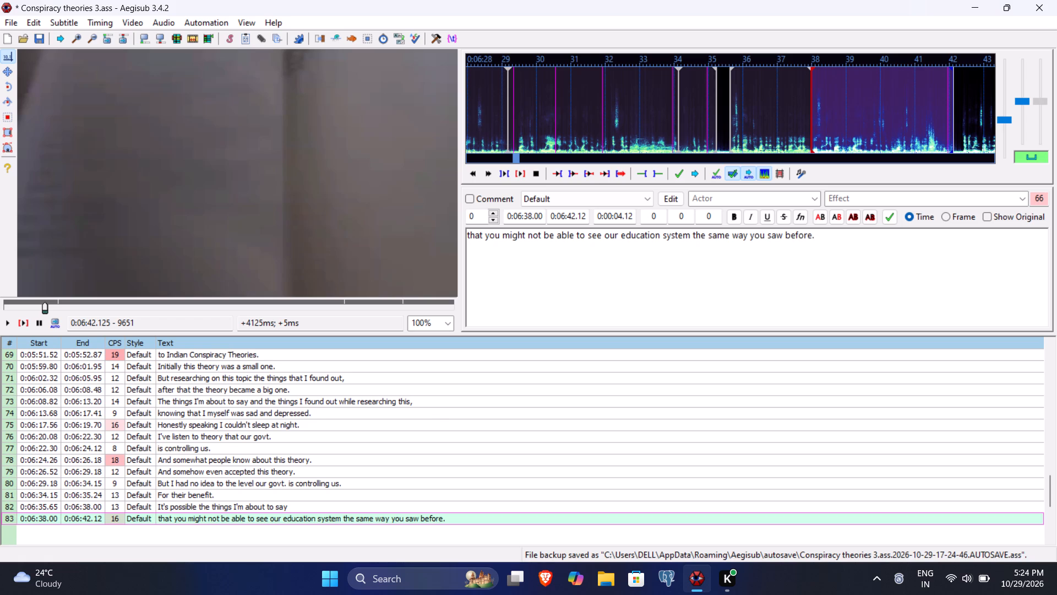
Save the subtitle file and commit line 83.
{"action": "key", "text": "ctrl+s"}
{"action": "key", "text": "Return"}
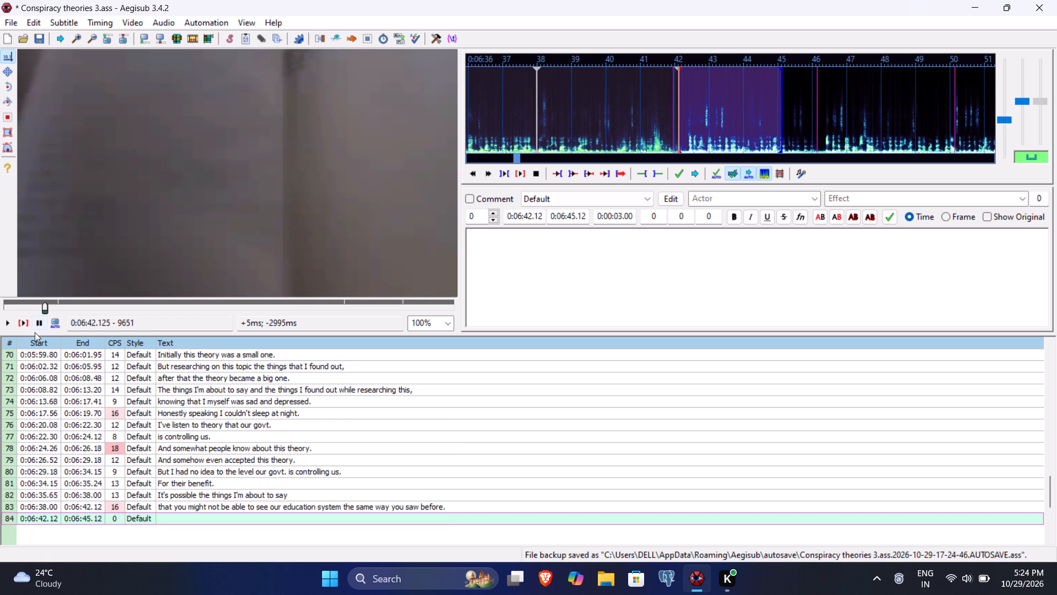
Play the speech for line 84, setting its end time to 0:06:46.16 and its start time to 0:06:42.40.
{"action": "left_click", "coordinate": [27, 324]}
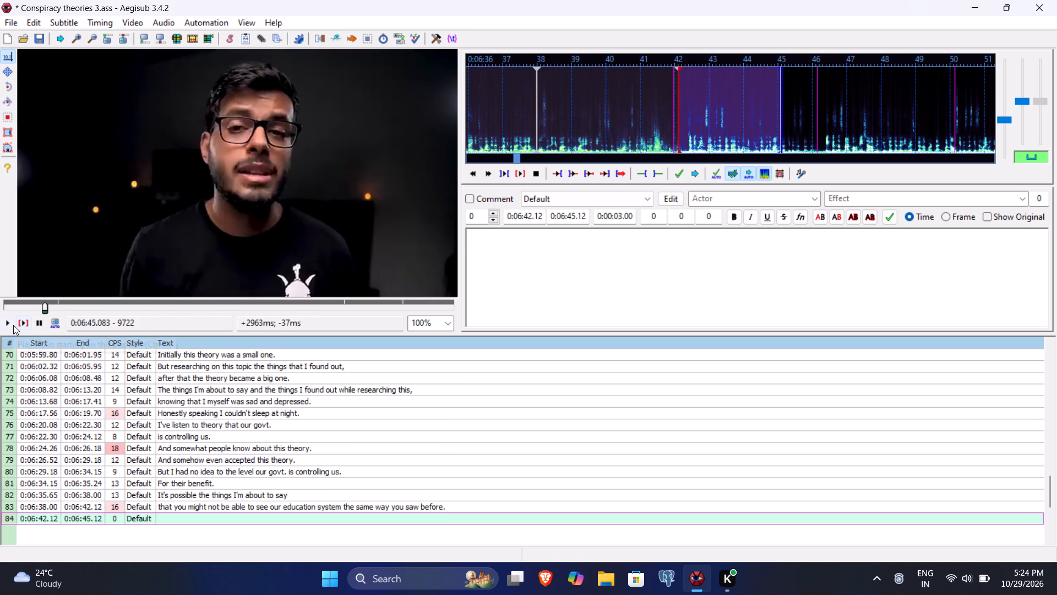
{"action": "left_click", "coordinate": [2, 324]}
{"action": "left_click", "coordinate": [2, 324]}
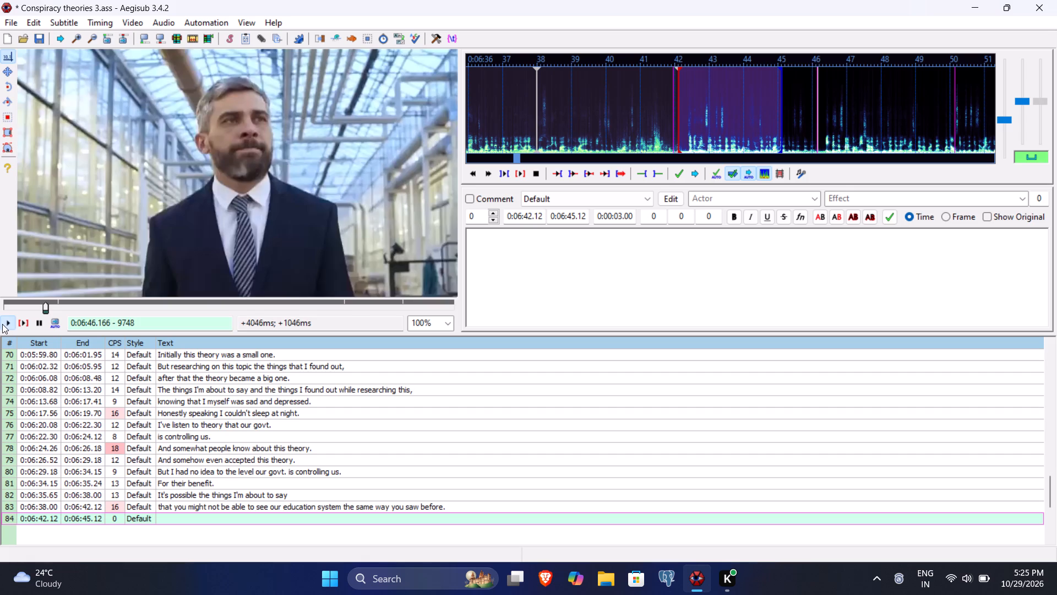
{"action": "left_click", "coordinate": [570, 219]}
{"action": "type", "text": "616"}
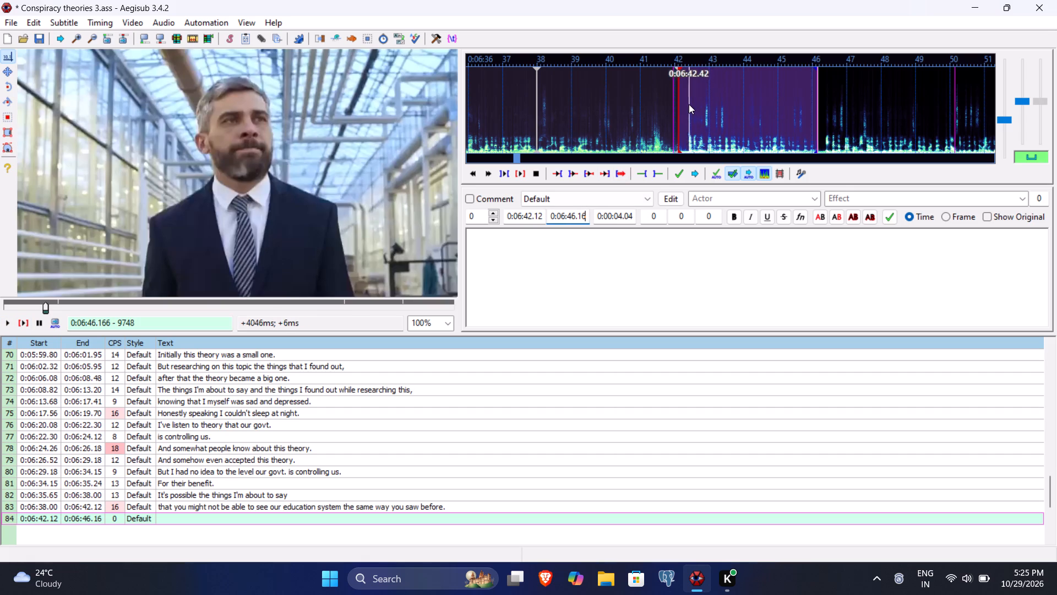
{"action": "left_click", "coordinate": [533, 214]}
{"action": "type", "text": "40"}
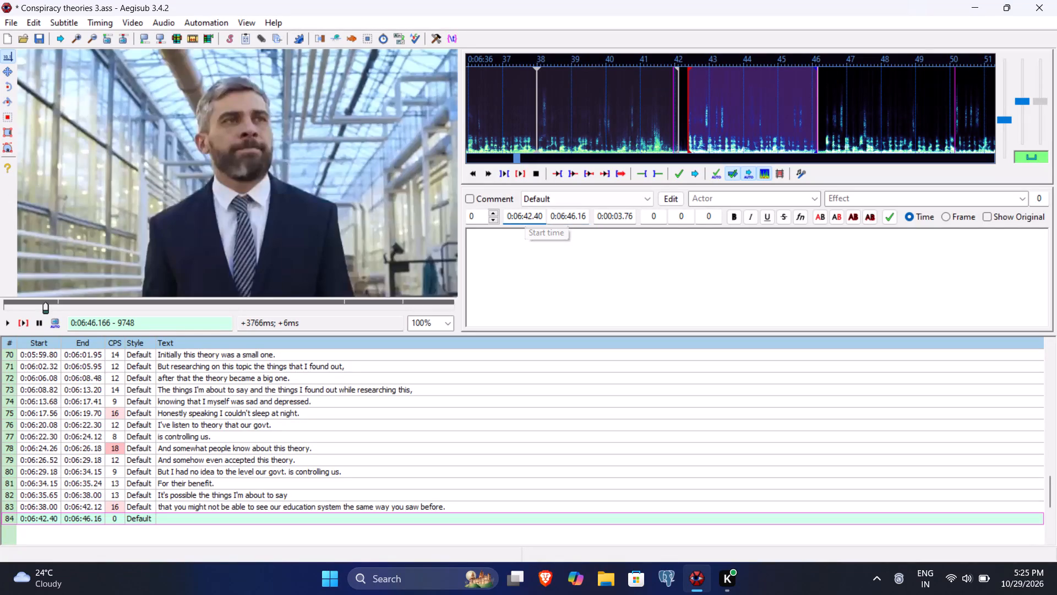
Enter "Whenever a person starts a business they think of their" as line 84's text.
{"action": "left_click", "coordinate": [513, 271]}
{"action": "key", "text": "shift+e"}
{"action": "key", "text": "BackSpace"}
{"action": "type", "text": "Wha"}
{"action": "key", "text": "BackSpace"}
{"action": "type", "text": "enever a"}
{"action": "key", "text": "space"}
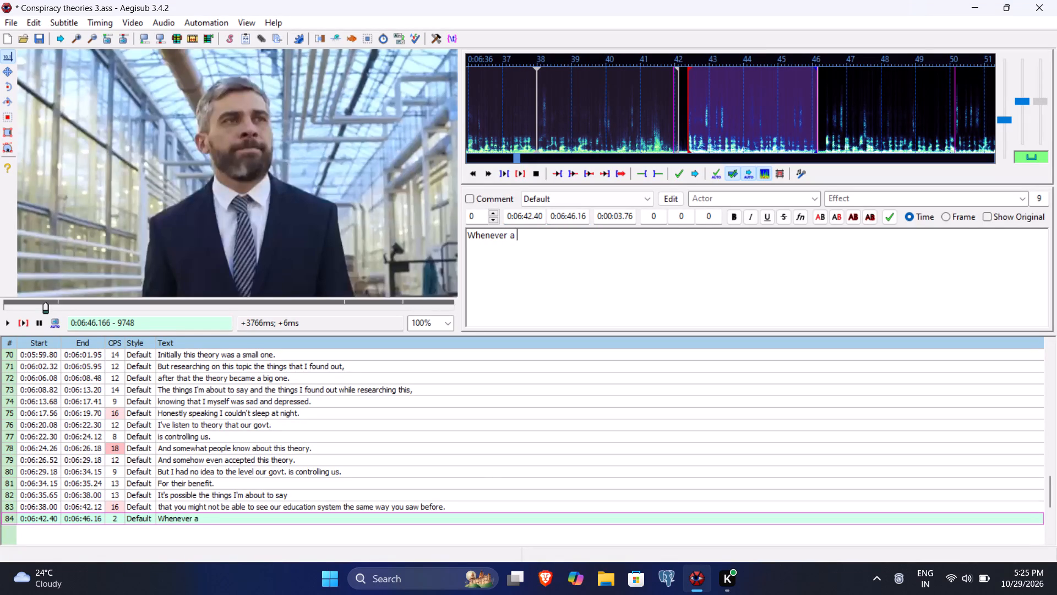
{"action": "type", "text": "person starta"}
{"action": "key", "text": "BackSpace"}
{"action": "type", "text": "s abus"}
{"action": "key", "text": "BackSpace"}
{"action": "key", "text": "BackSpace"}
{"action": "key", "text": "BackSpace"}
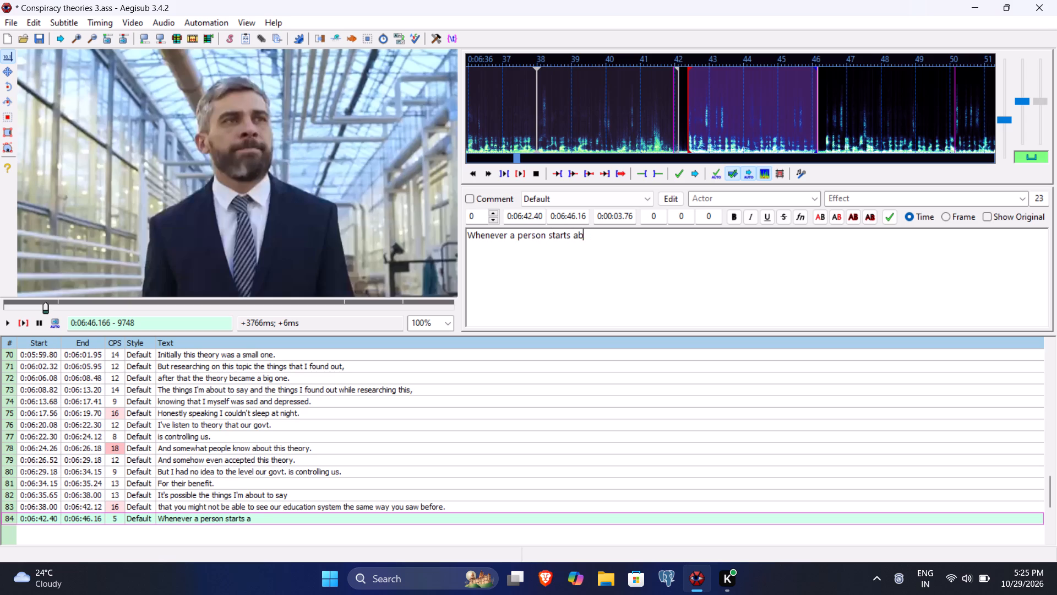
{"action": "key", "text": "space"}
{"action": "type", "text": "business they think of"}
{"action": "key", "text": "space"}
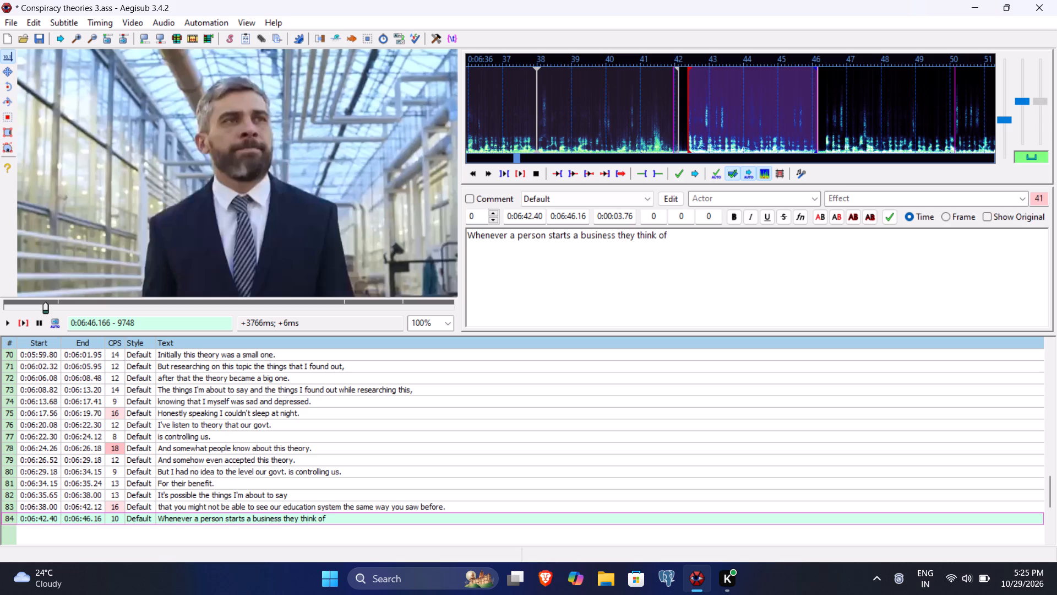
{"action": "type", "text": "their"}
{"action": "key", "text": "space"}
Replay line 84, add "future" at the end of its text and commit the line.
{"action": "left_click", "coordinate": [25, 320]}
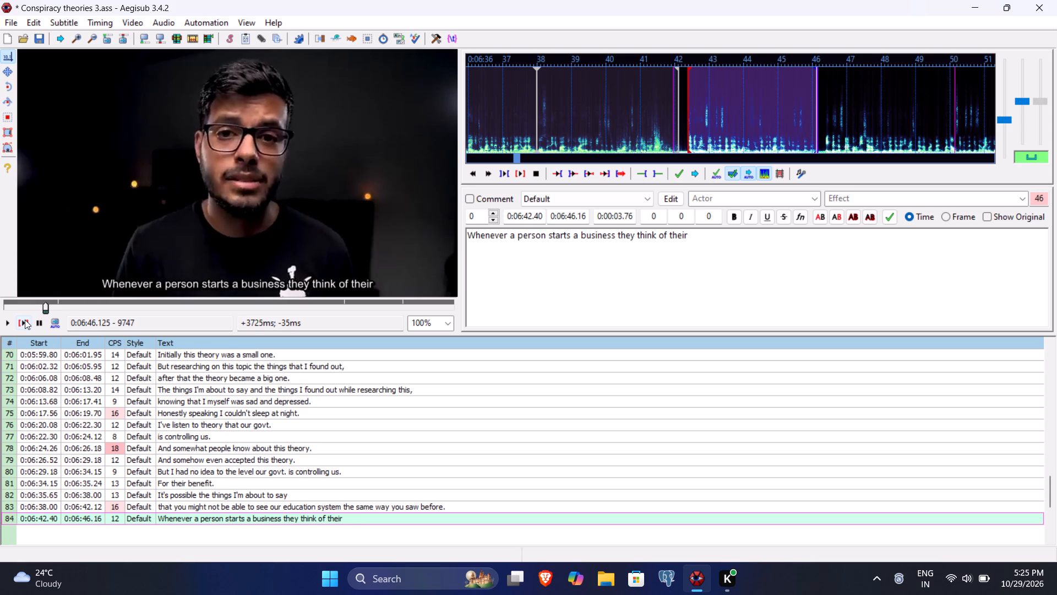
{"action": "type", "text": "fur"}
{"action": "key", "text": "BackSpace"}
{"action": "type", "text": "ture"}
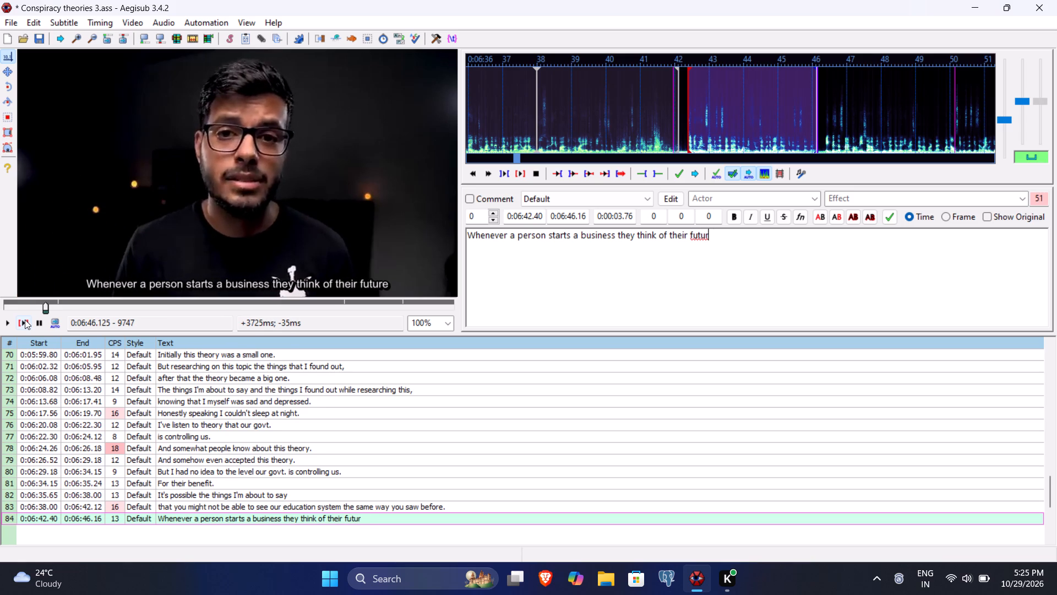
{"action": "key", "text": "Return"}
Play the speech for line 85, setting its end time to 0:06:49.82 and its start time to 0:06:46.34.
{"action": "left_click", "coordinate": [25, 320]}
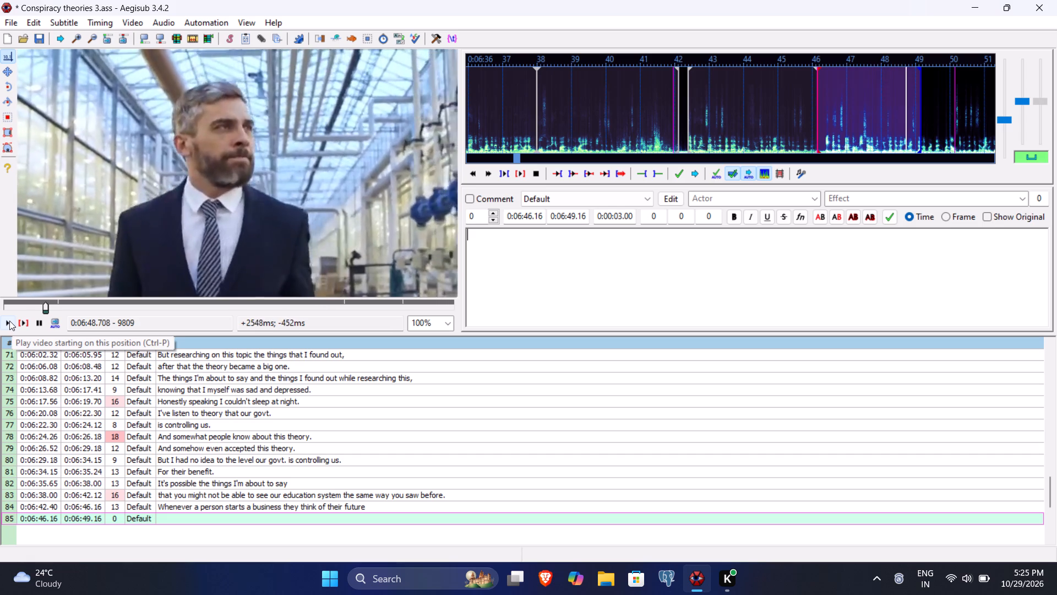
{"action": "left_click", "coordinate": [9, 321]}
{"action": "left_click", "coordinate": [9, 321]}
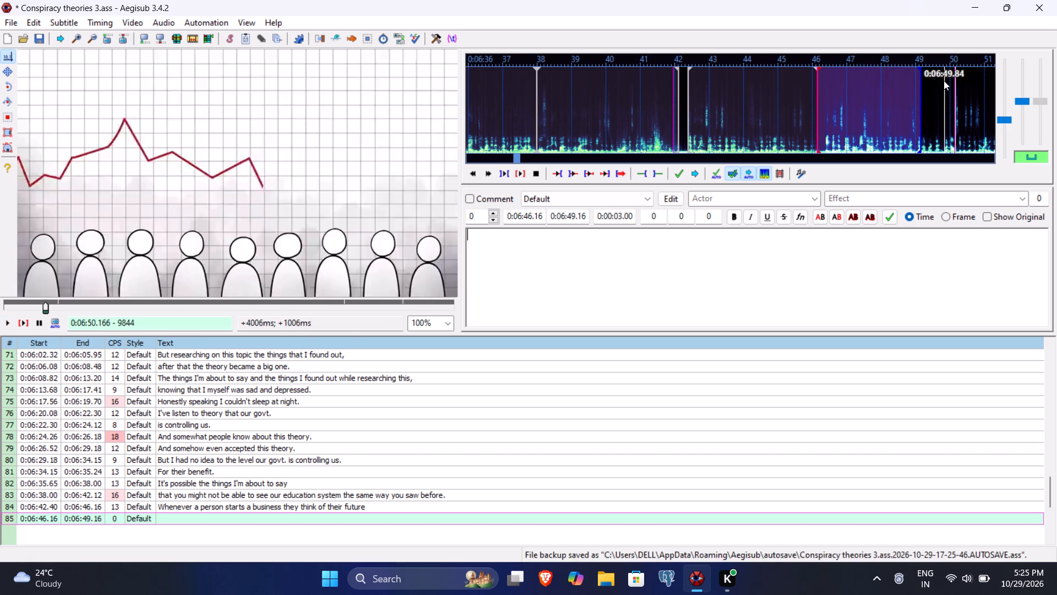
{"action": "left_click", "coordinate": [580, 219]}
{"action": "key", "text": "BackSpace"}
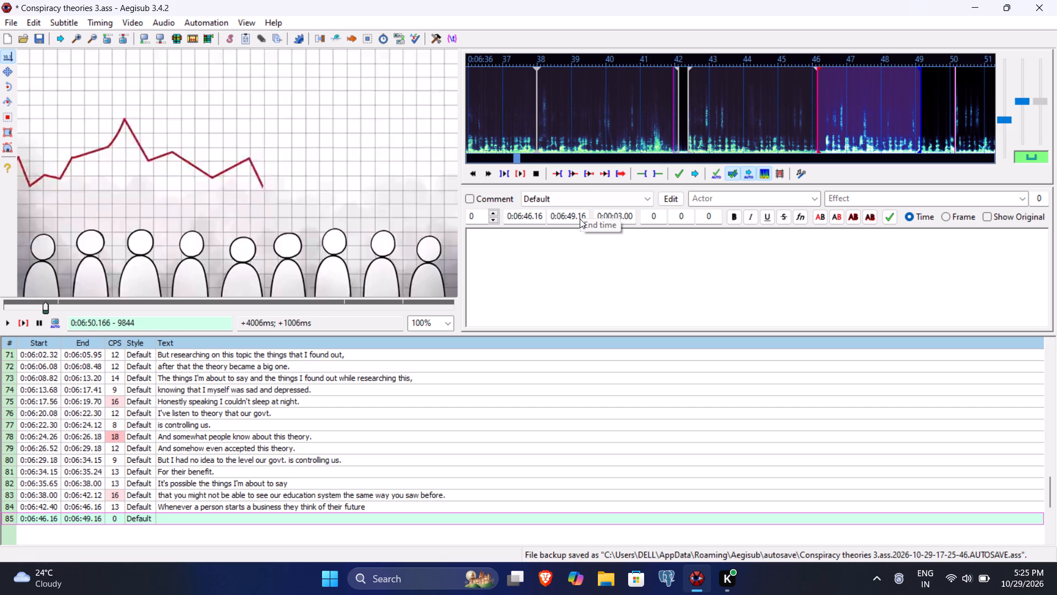
{"action": "type", "text": "82"}
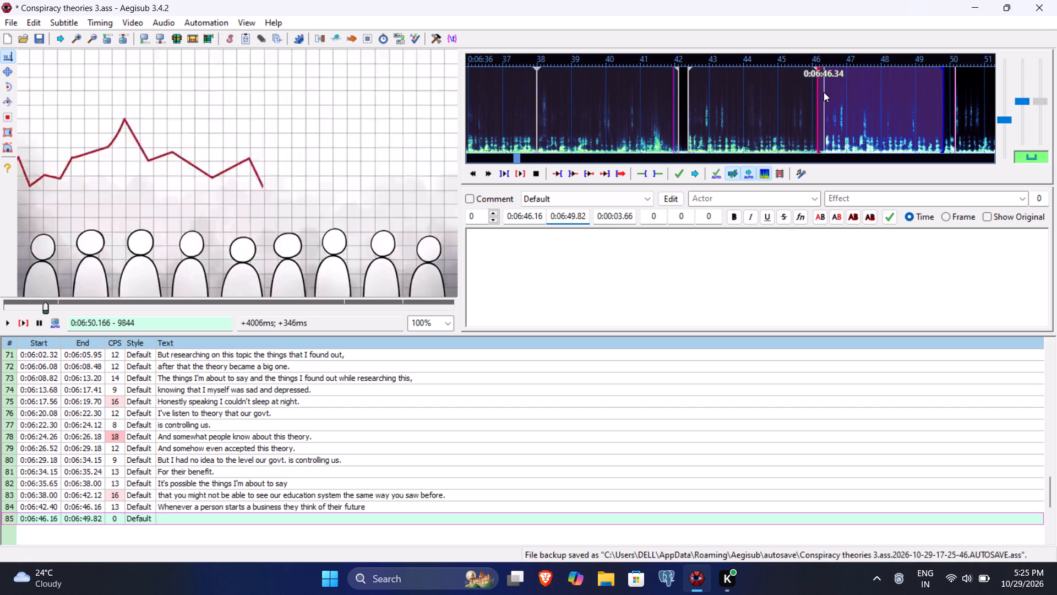
{"action": "left_click", "coordinate": [533, 213]}
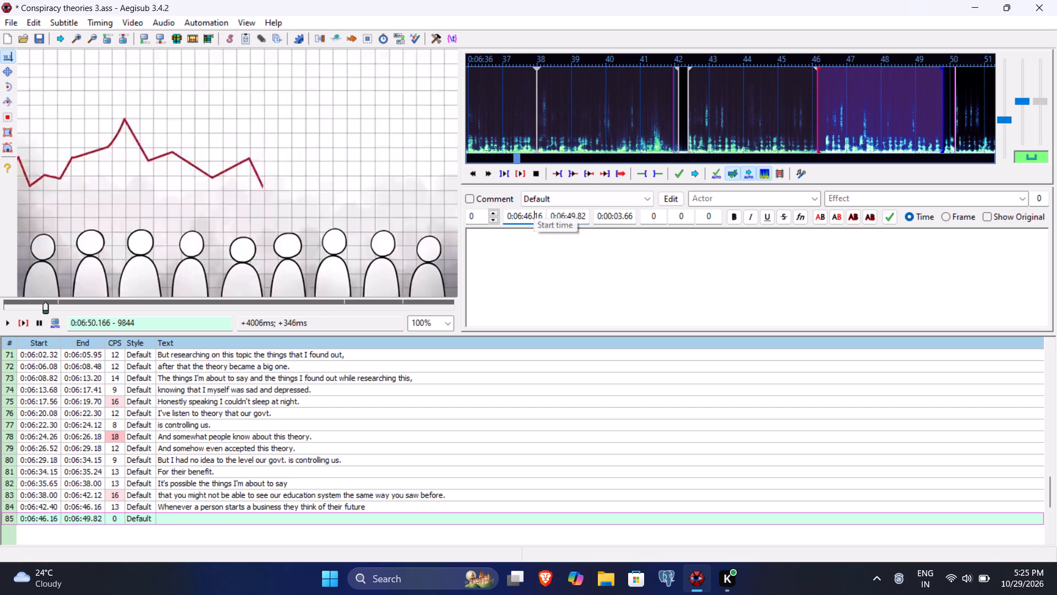
{"action": "type", "text": "34"}
Enter "a businessman has to keep investing in their future continually." as line 85's text and commit the line.
{"action": "left_click", "coordinate": [521, 253]}
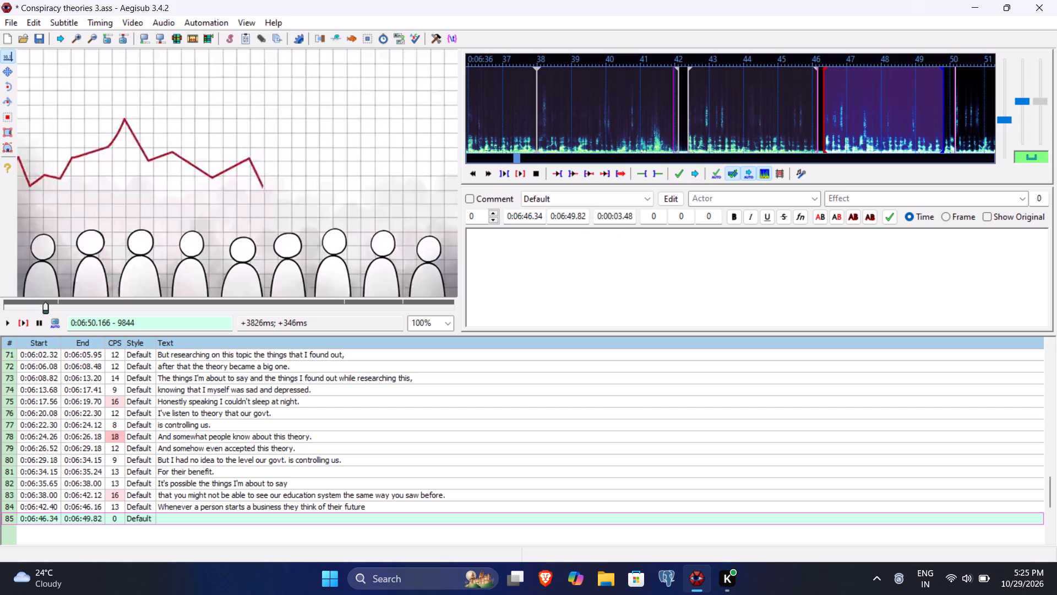
{"action": "type", "text": "a businessman has to ek"}
{"action": "key", "text": "BackSpace"}
{"action": "key", "text": "BackSpace"}
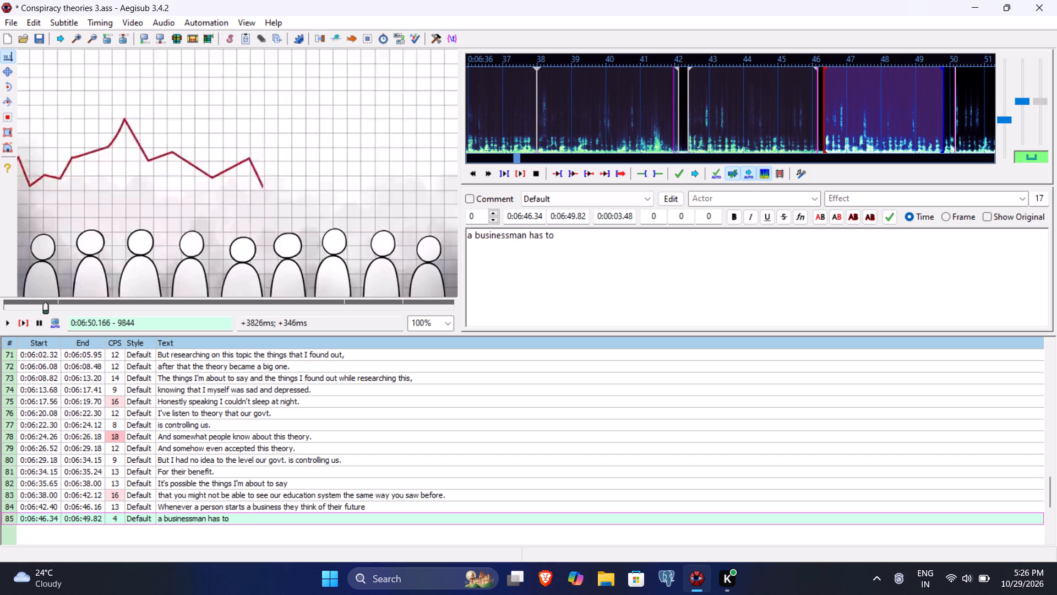
{"action": "type", "text": "keep investing in t"}
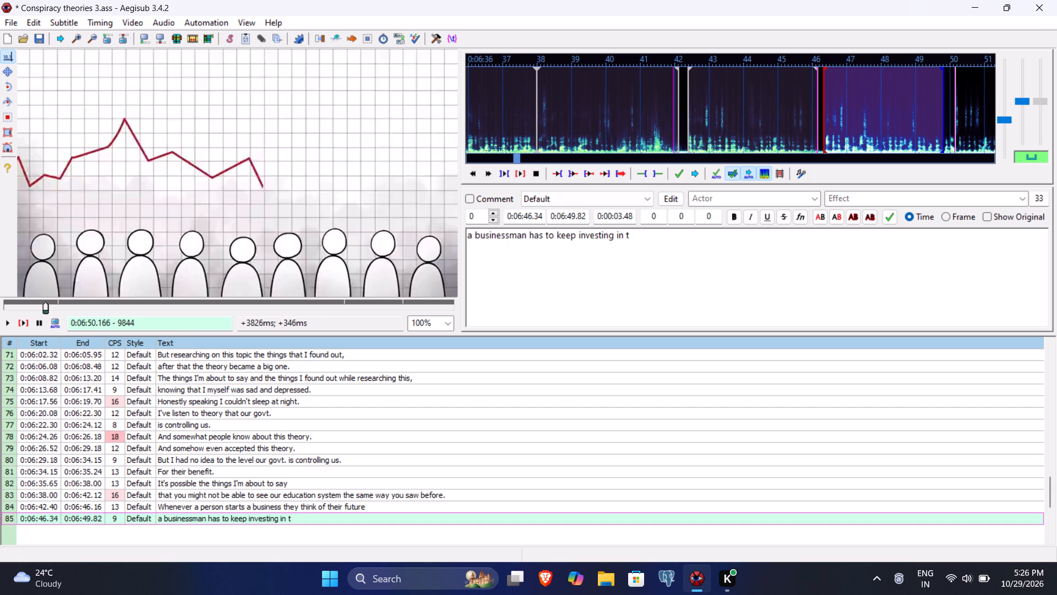
{"action": "key", "text": "BackSpace"}
{"action": "type", "text": "their future continually"}
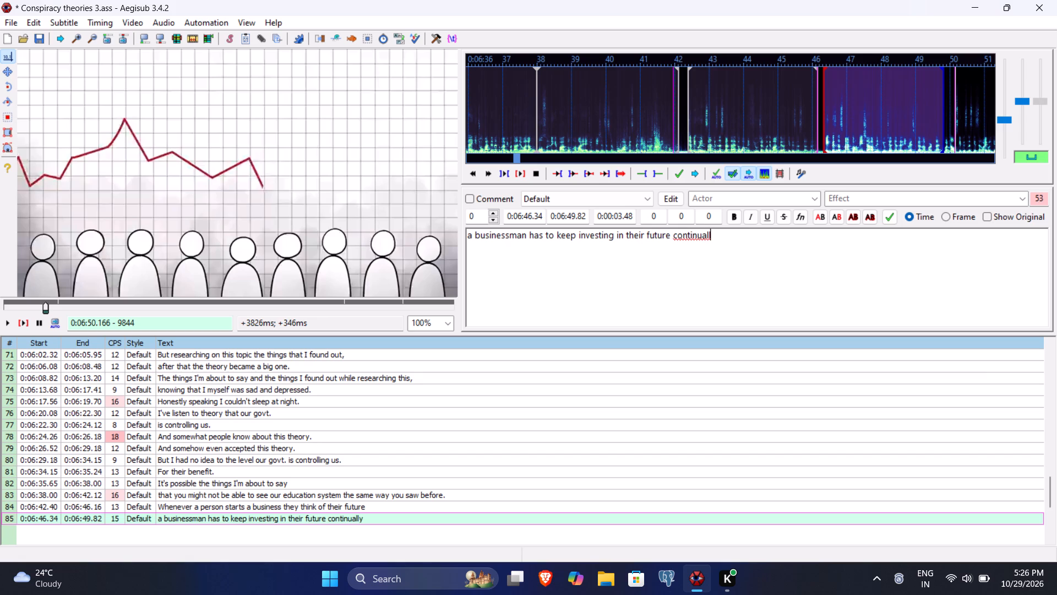
{"action": "key", "text": "period"}
{"action": "key", "text": "Return"}
Play the speech for line 86, enter "Otherwise the chances of survival of their business reduces." as its text and commit the line.
{"action": "left_click", "coordinate": [26, 322]}
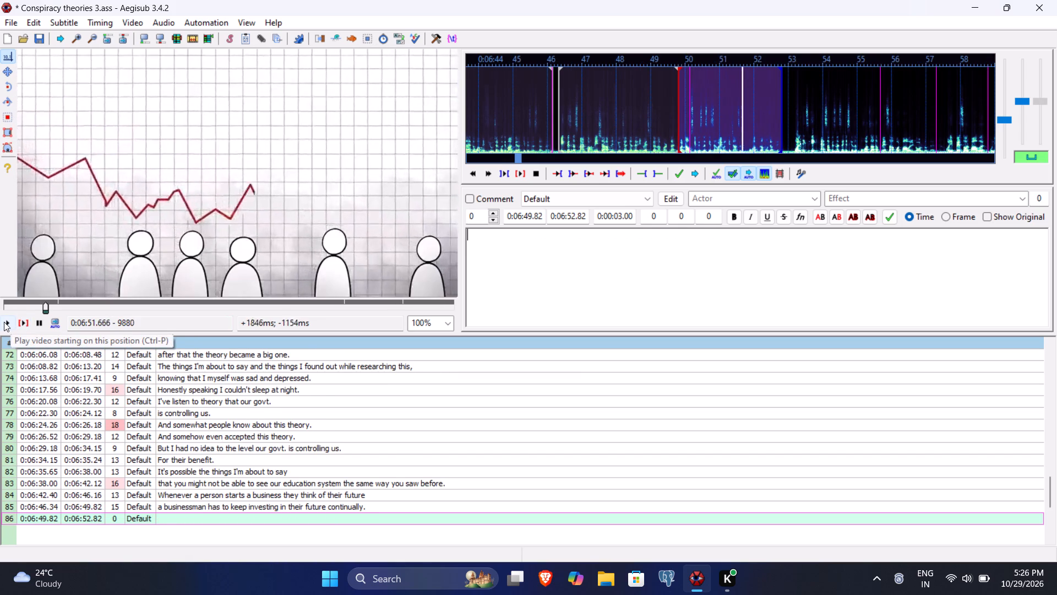
{"action": "double_click", "coordinate": [4, 322]}
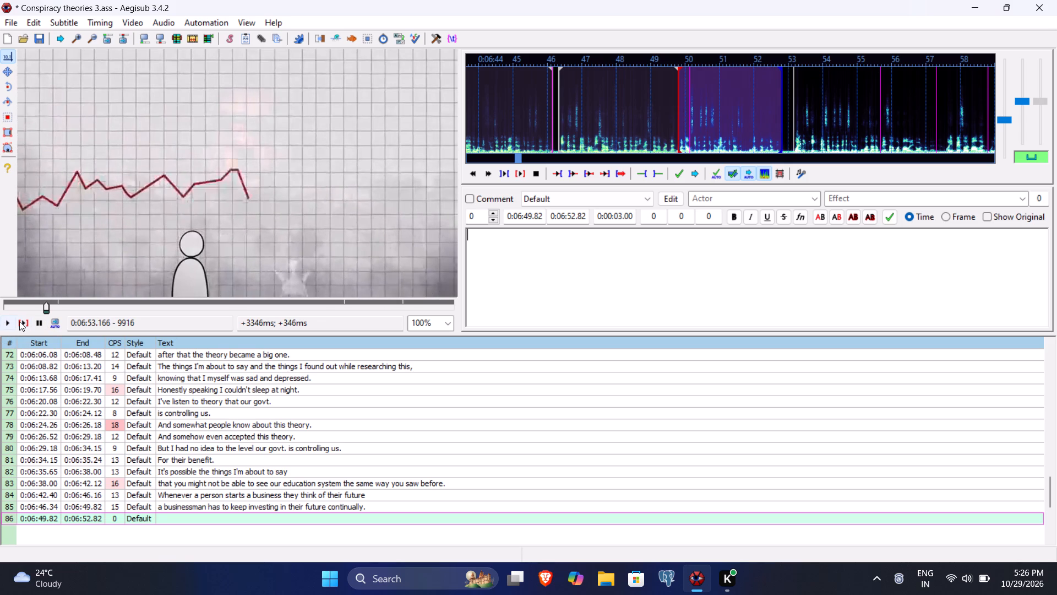
{"action": "left_click", "coordinate": [19, 321]}
{"action": "left_click", "coordinate": [0, 323]}
{"action": "left_click", "coordinate": [0, 323]}
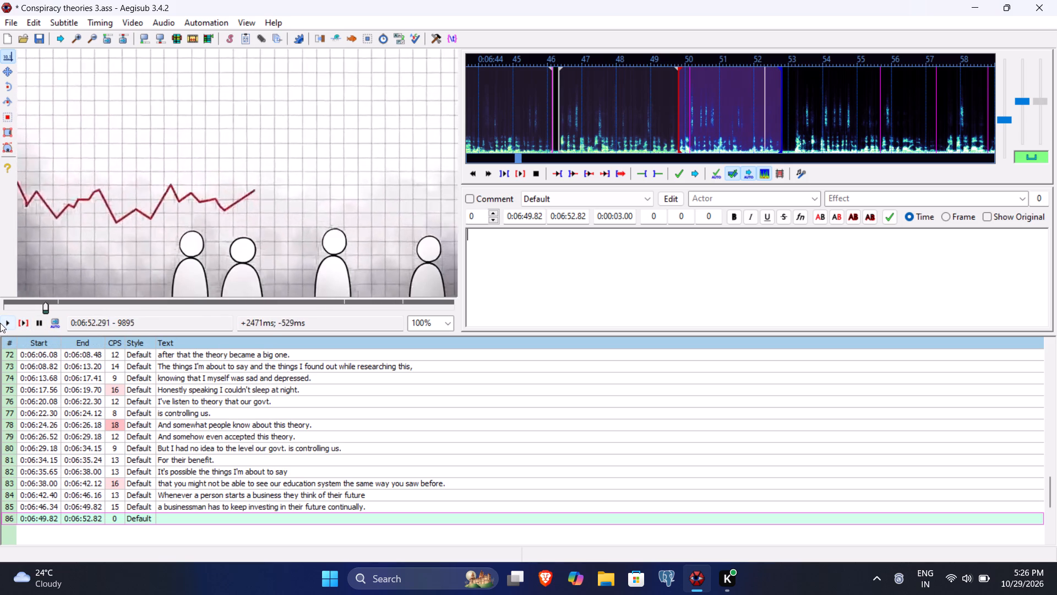
{"action": "left_click", "coordinate": [0, 323]}
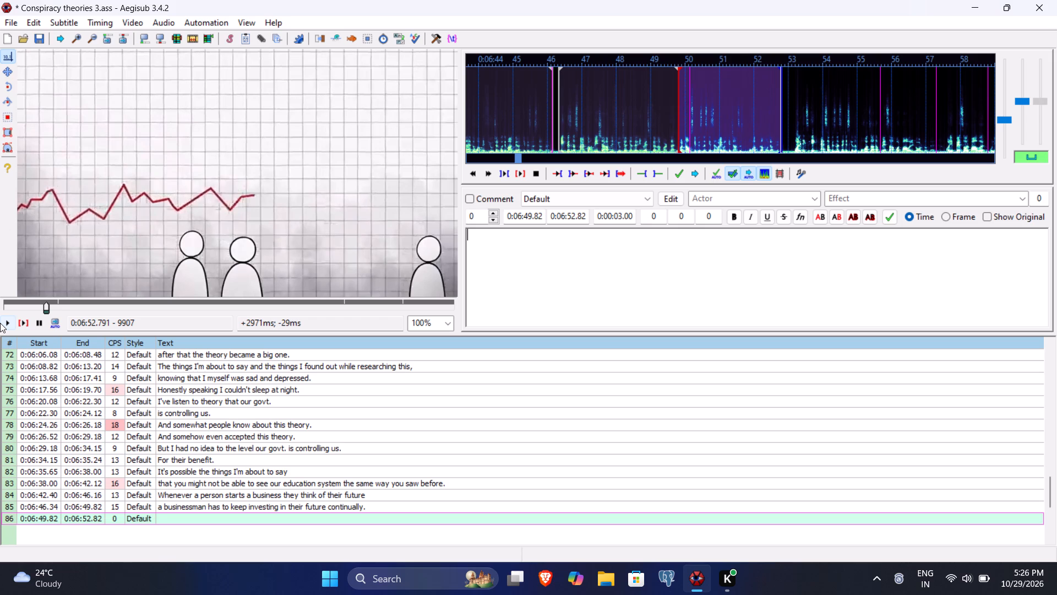
{"action": "type", "text": "Otherwie"}
{"action": "key", "text": "BackSpace"}
{"action": "type", "text": "se the s"}
{"action": "key", "text": "BackSpace"}
{"action": "type", "text": "chances of thie"}
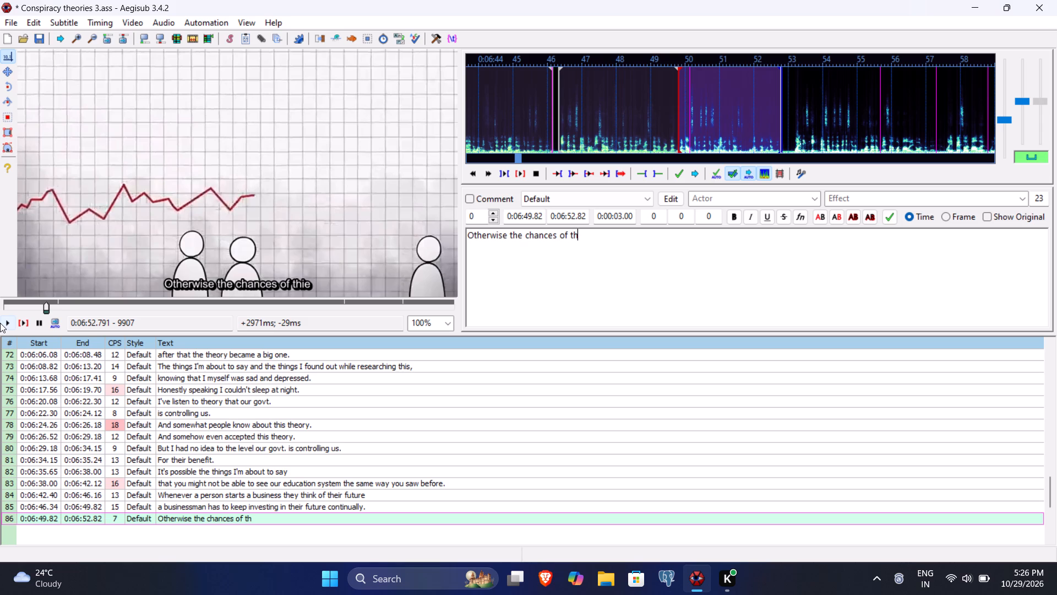
{"action": "key", "text": "BackSpace"}
{"action": "key", "text": "BackSpace"}
{"action": "type", "text": "eir"}
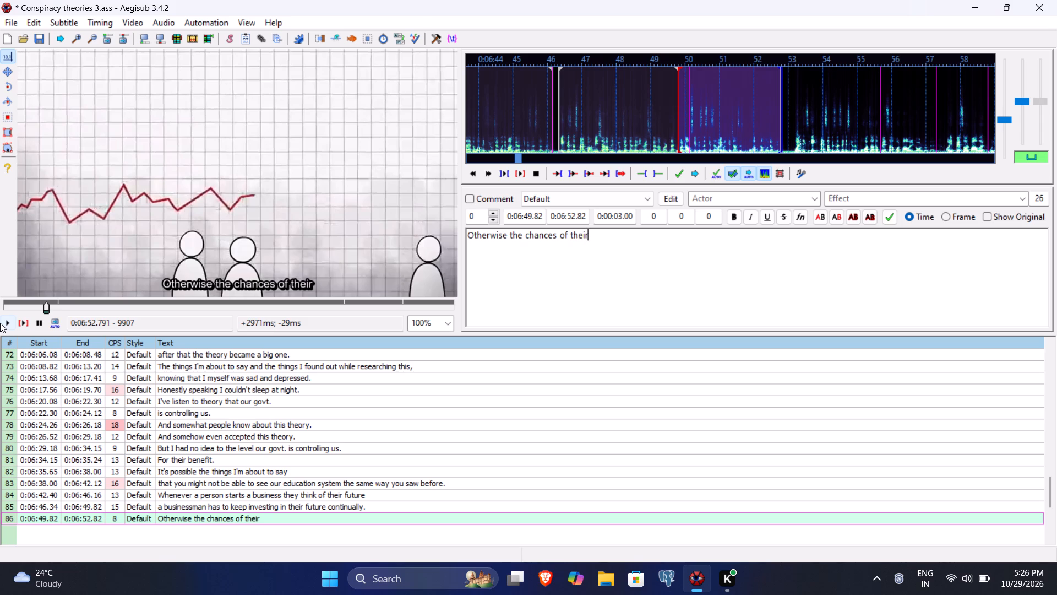
{"action": "key", "text": "ctrl+shift+Left"}
{"action": "type", "text": "survival of thie"}
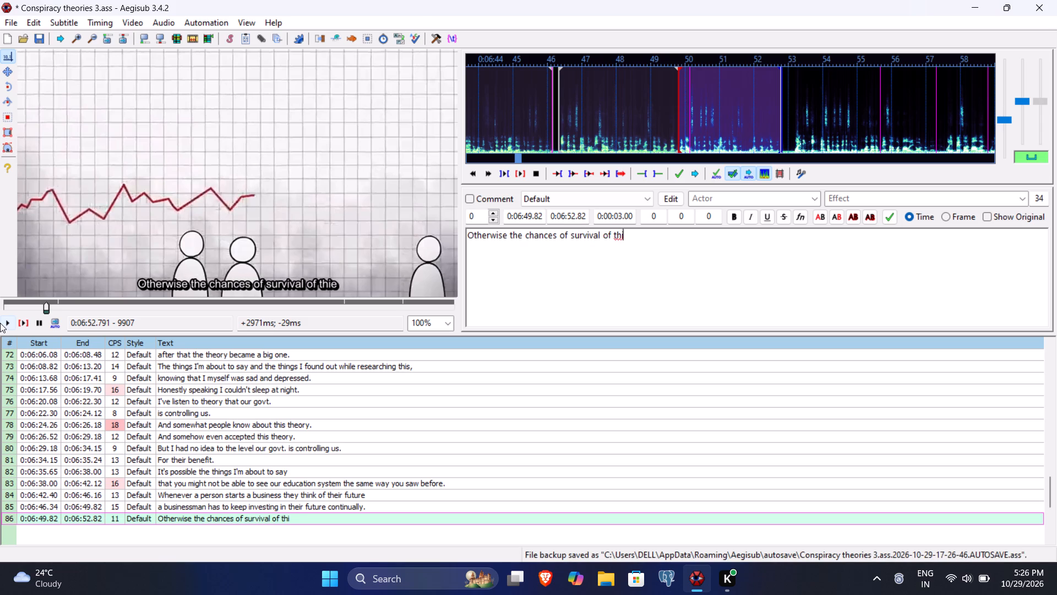
{"action": "key", "text": "BackSpace"}
{"action": "key", "text": "BackSpace"}
{"action": "type", "text": "eir busine"}
{"action": "type", "text": "ss reduces"}
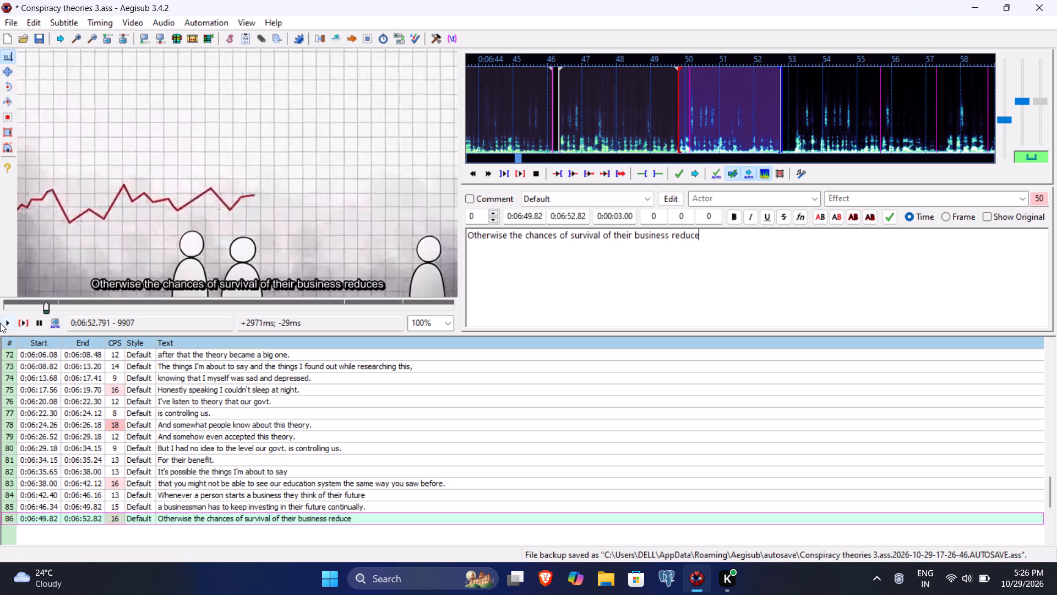
{"action": "key", "text": "period"}
{"action": "key", "text": "Return"}
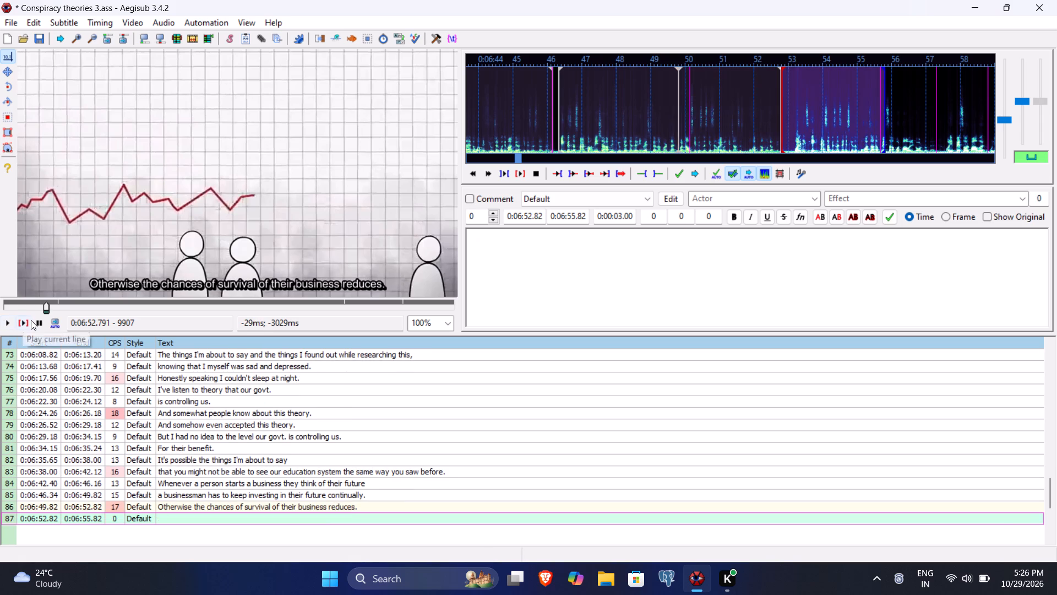
Play the speech for line 87, setting its end time to 0:06:57.41 and its start time to 0:06:53.18.
{"action": "left_click", "coordinate": [31, 320]}
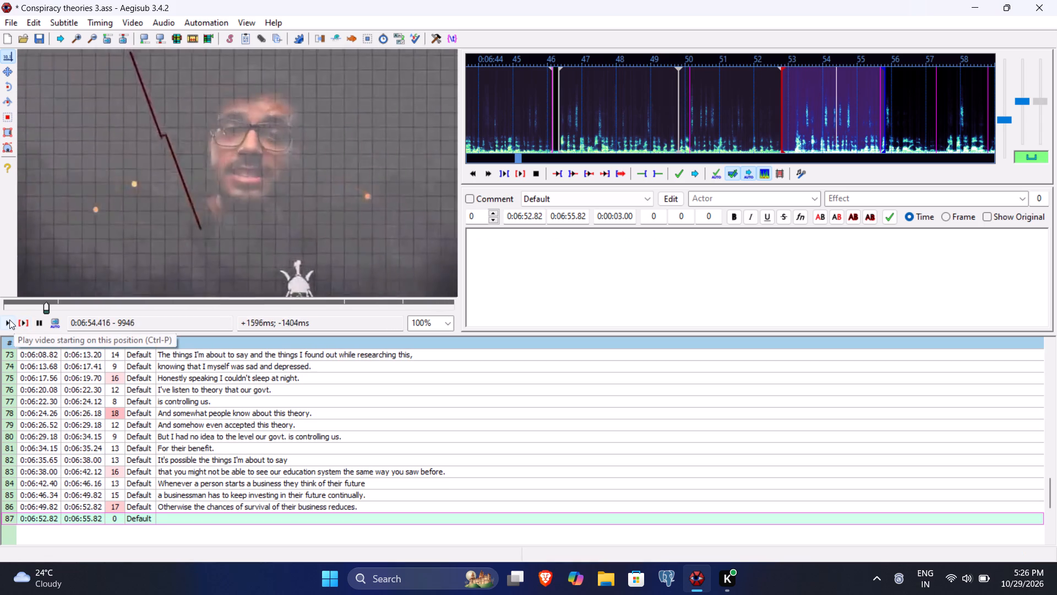
{"action": "left_click", "coordinate": [9, 320]}
{"action": "left_click", "coordinate": [9, 320]}
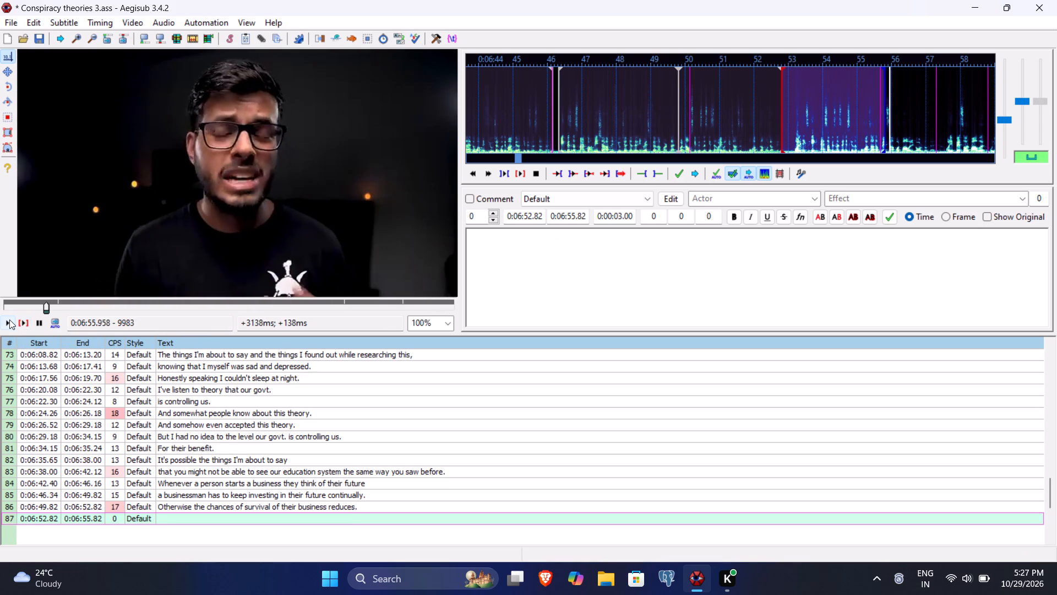
{"action": "left_click", "coordinate": [9, 320]}
{"action": "double_click", "coordinate": [9, 320]}
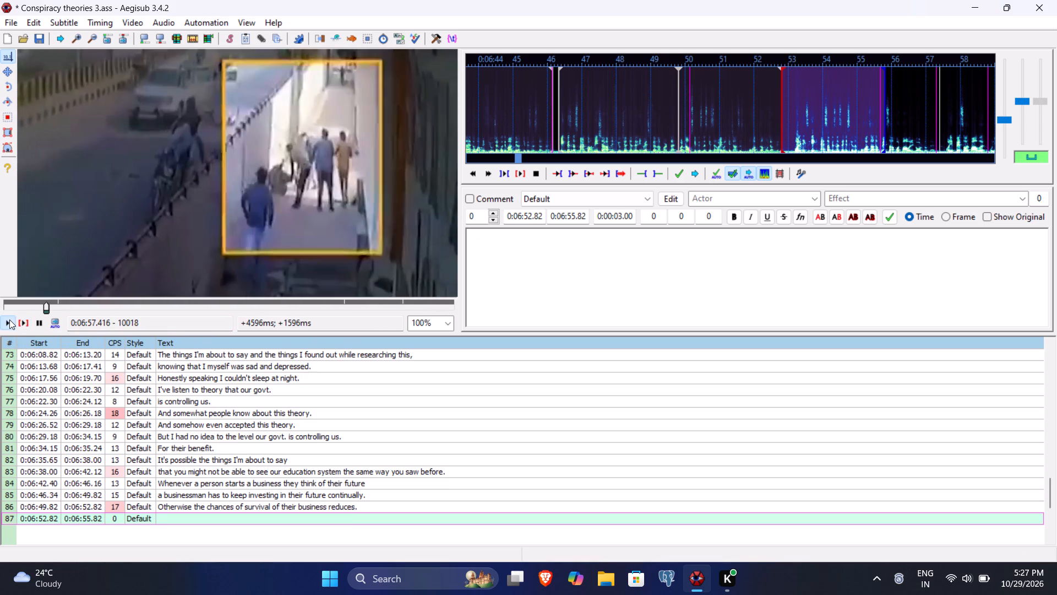
{"action": "left_click", "coordinate": [574, 218]}
{"action": "key", "text": "BackSpace"}
{"action": "key", "text": "7"}
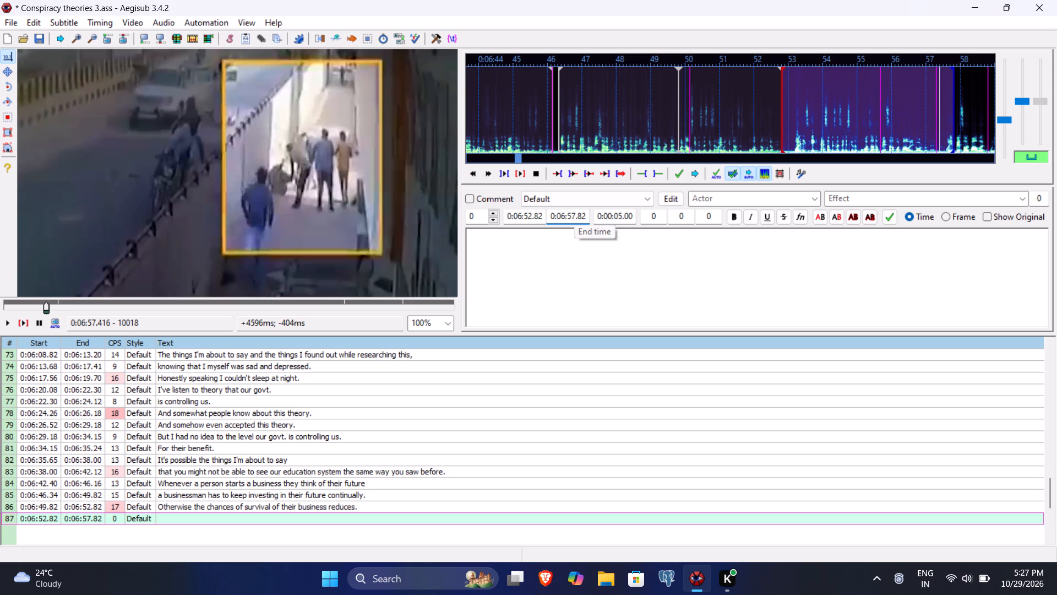
{"action": "type", "text": "41"}
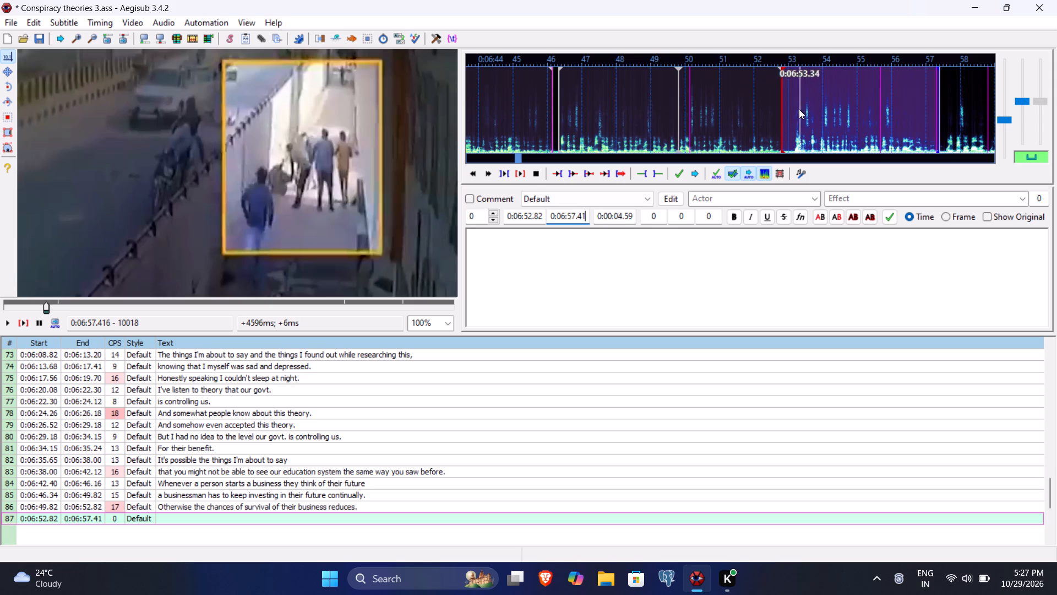
{"action": "left_click", "coordinate": [528, 215]}
{"action": "type", "text": "318"}
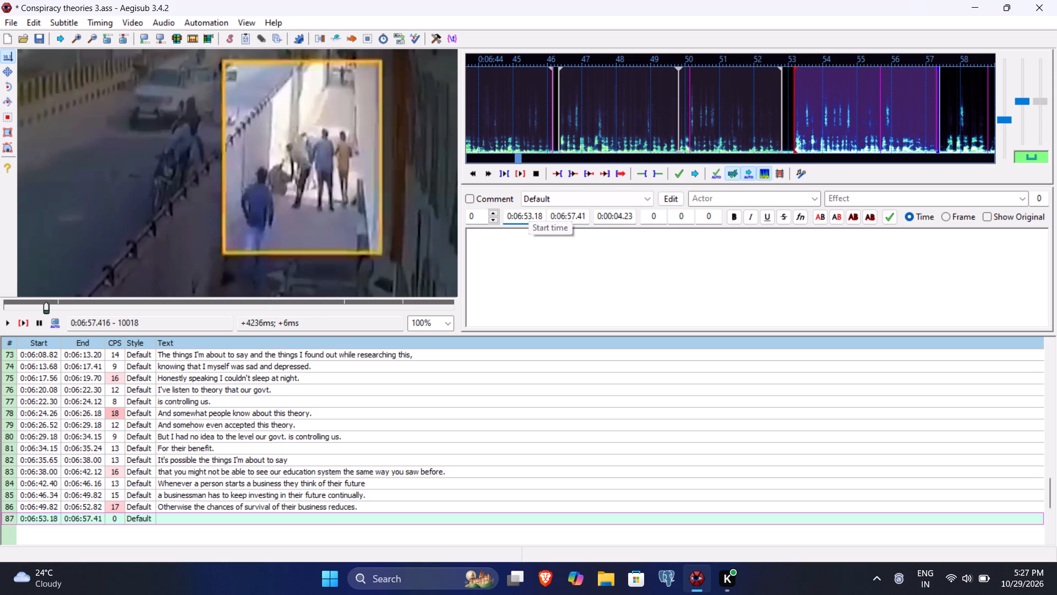
Enter "Politics is a kind of game in which a lot of power and money is involved." as line 87's text.
{"action": "left_click", "coordinate": [509, 288]}
{"action": "type", "text": "Politica"}
{"action": "key", "text": "space"}
{"action": "key", "text": "BackSpace"}
{"action": "key", "text": "BackSpace"}
{"action": "type", "text": "s is a kind of gam"}
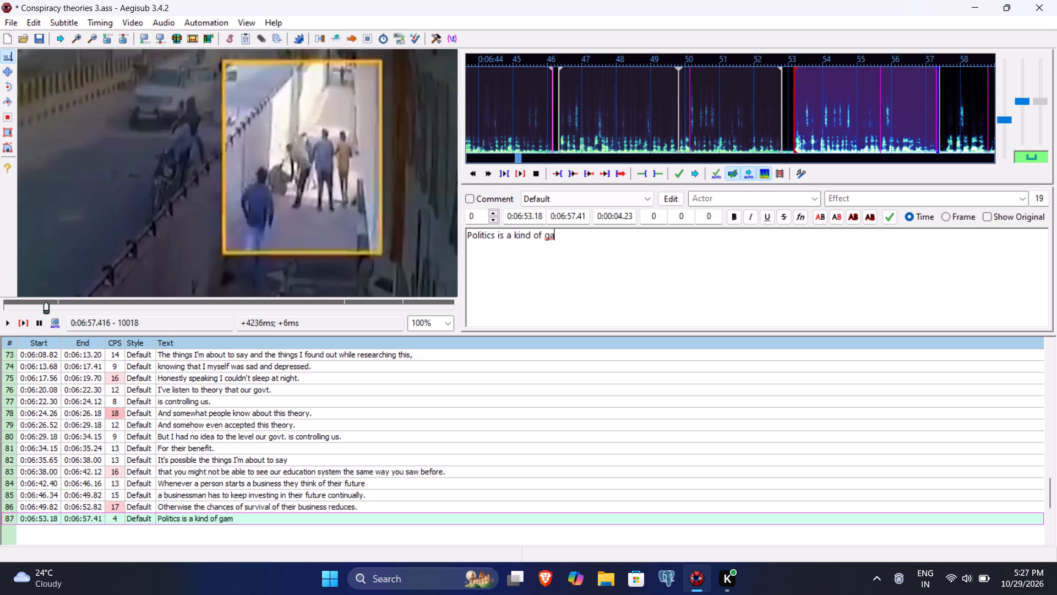
{"action": "key", "text": "space"}
{"action": "key", "text": "BackSpace"}
{"action": "type", "text": "e in whih"}
{"action": "key", "text": "BackSpace"}
{"action": "type", "text": "ch a lot"}
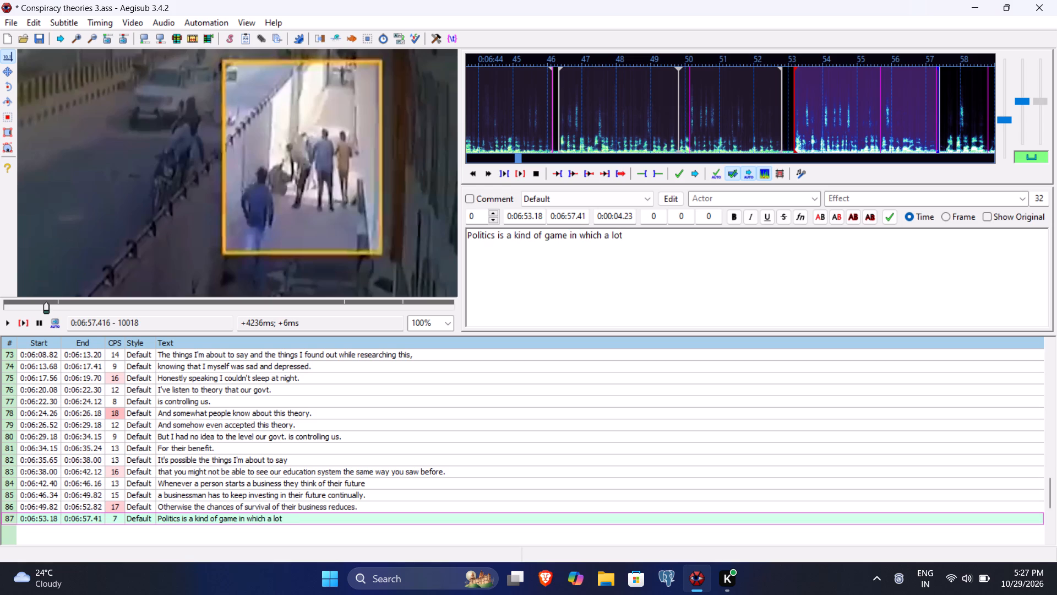
{"action": "key", "text": "space"}
{"action": "type", "text": "of power and moen"}
{"action": "key", "text": "BackSpace"}
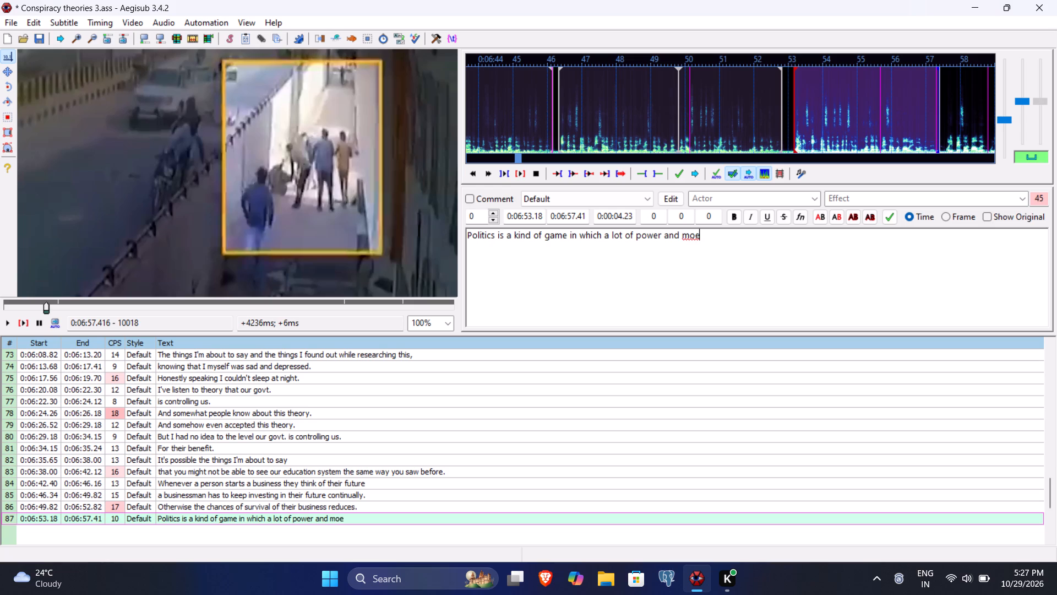
{"action": "key", "text": "BackSpace"}
{"action": "type", "text": "ney is e"}
{"action": "key", "text": "BackSpace"}
{"action": "type", "text": "involved."}
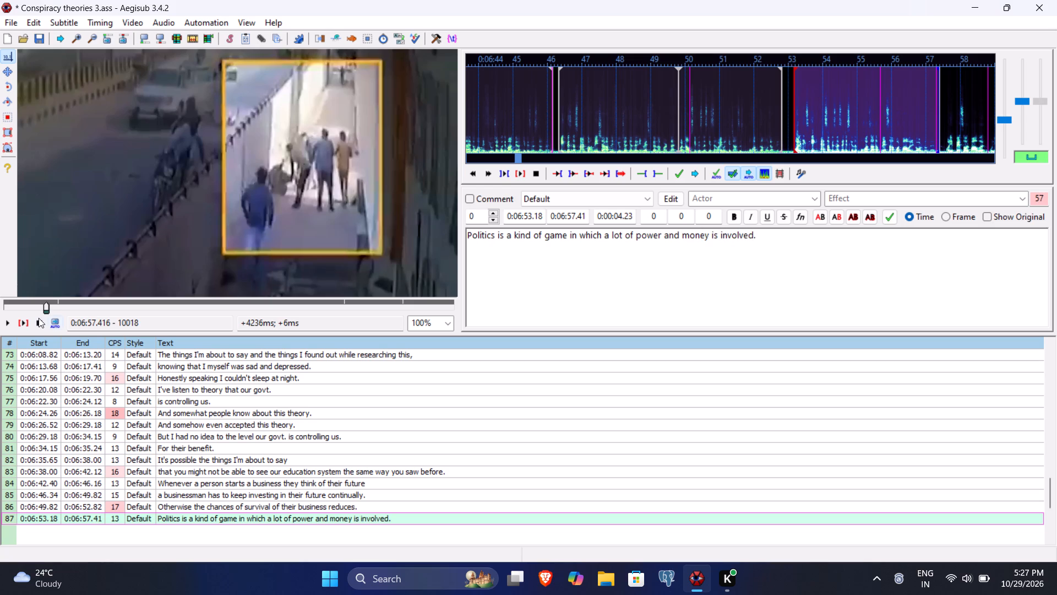
Replay line 87, replace "game" with "business" in its text and commit the line.
{"action": "left_click", "coordinate": [26, 322]}
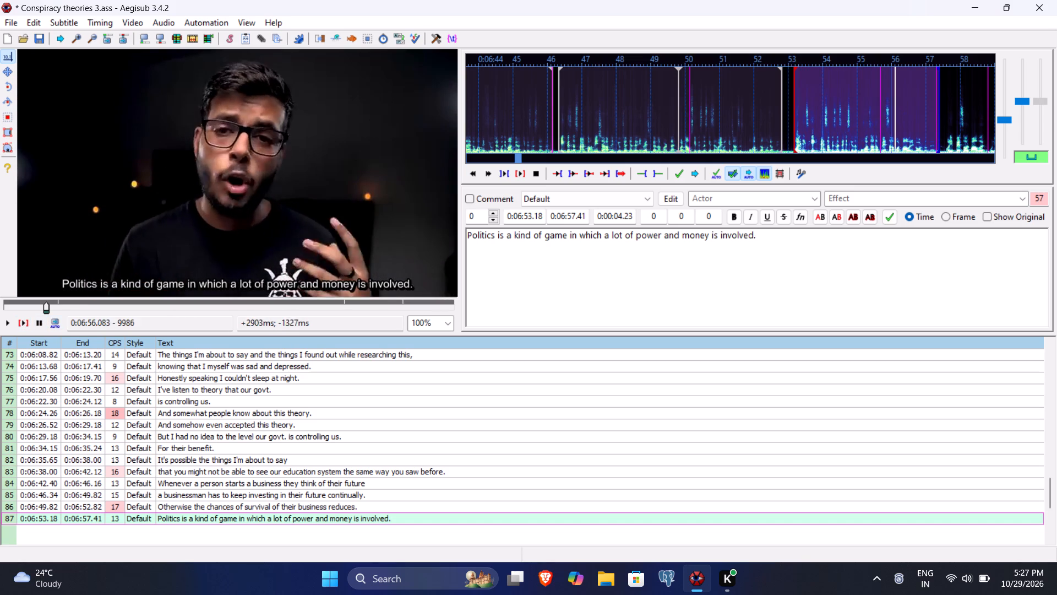
{"action": "double_click", "coordinate": [553, 235]}
{"action": "type", "text": "businees"}
{"action": "key", "text": "Return"}
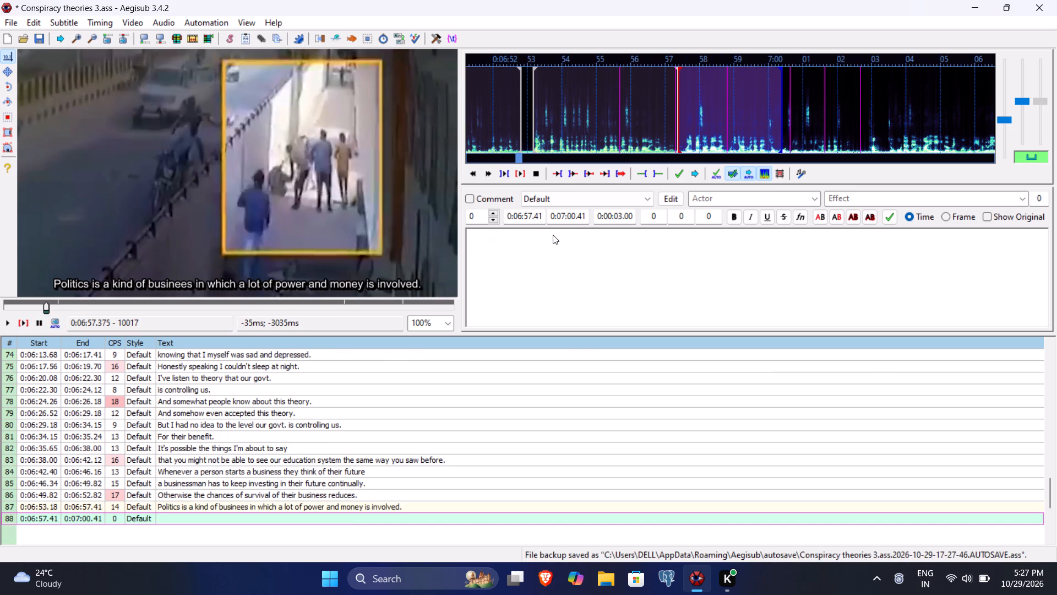
{"action": "key", "text": "ctrl+Delete"}
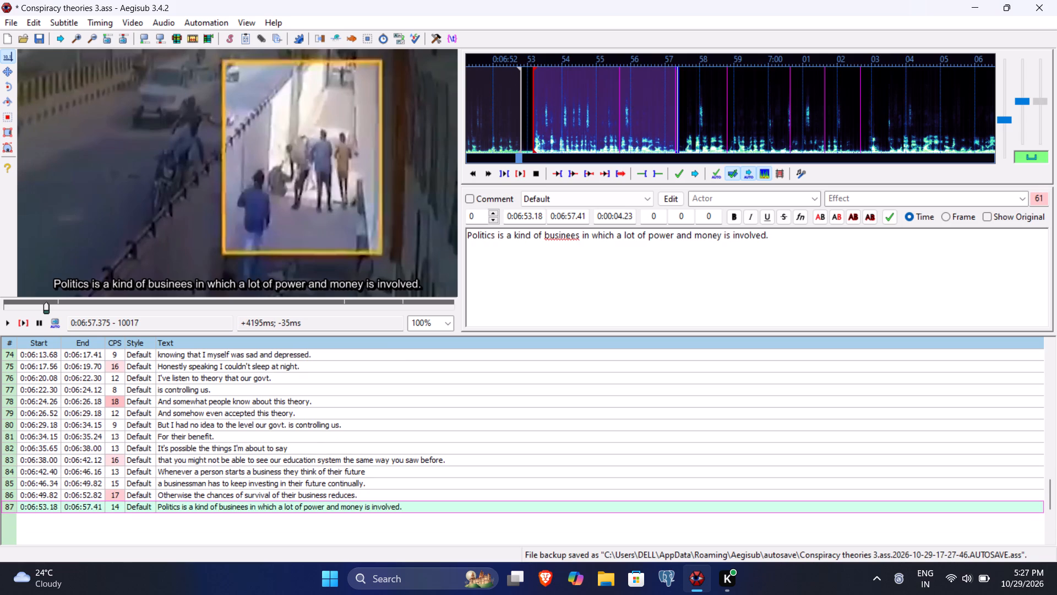
{"action": "left_click", "coordinate": [573, 235]}
{"action": "key", "text": "Delete"}
{"action": "key", "text": "s"}
{"action": "key", "text": "Return"}
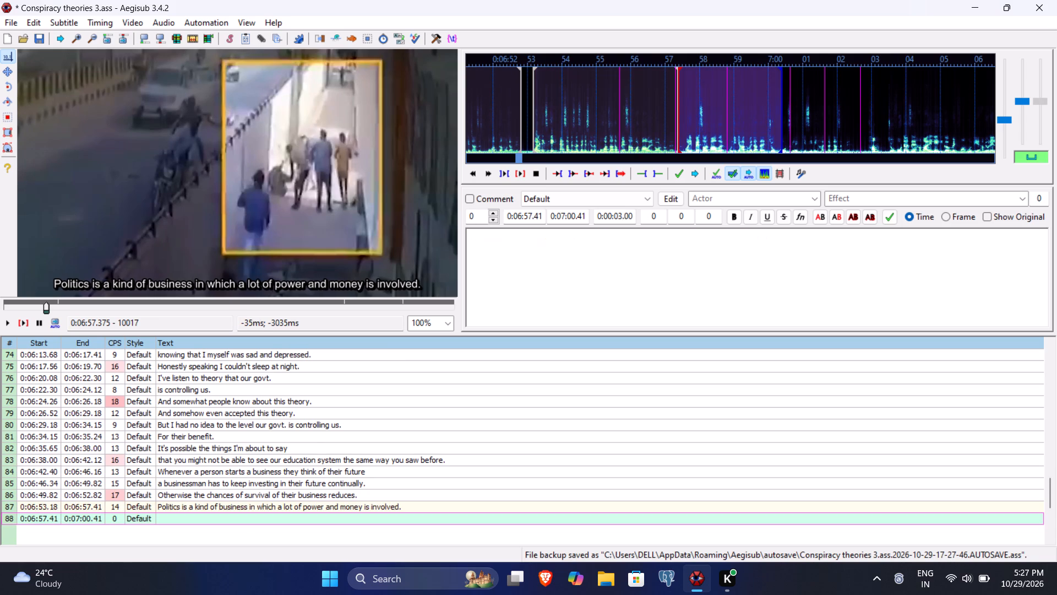
Play the speech for line 88, setting its end time to 0:07:02.50 and its start time to 0:06:57.56.
{"action": "left_click", "coordinate": [21, 326]}
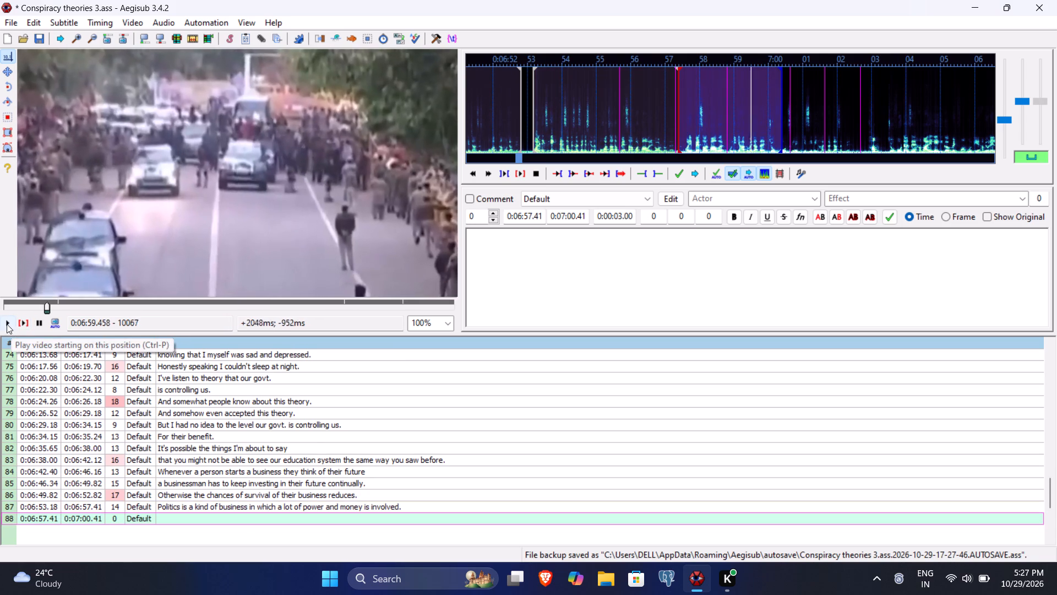
{"action": "left_click", "coordinate": [7, 324]}
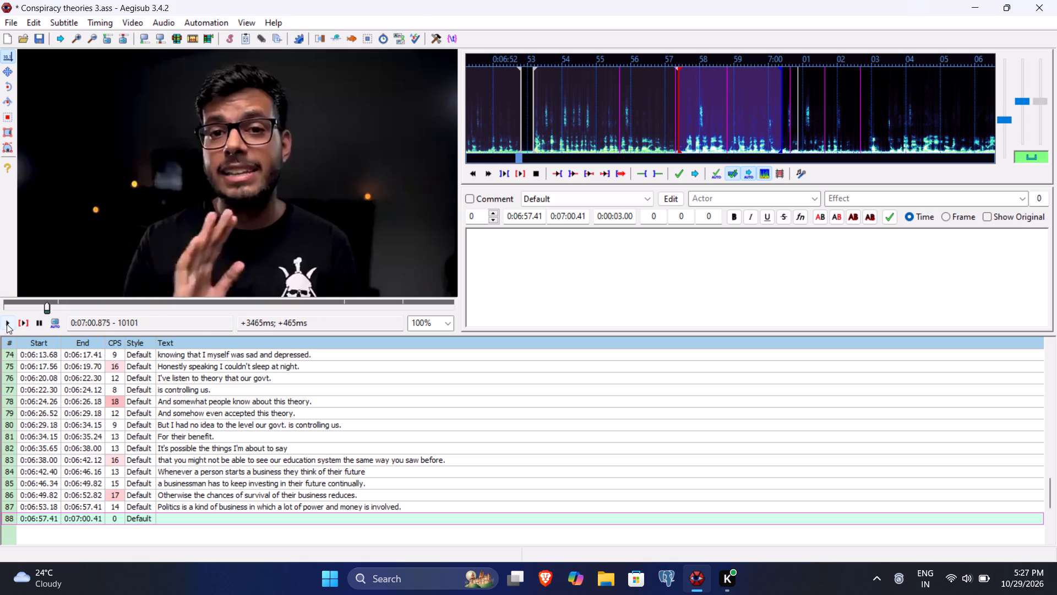
{"action": "left_click", "coordinate": [7, 324]}
{"action": "double_click", "coordinate": [7, 324]}
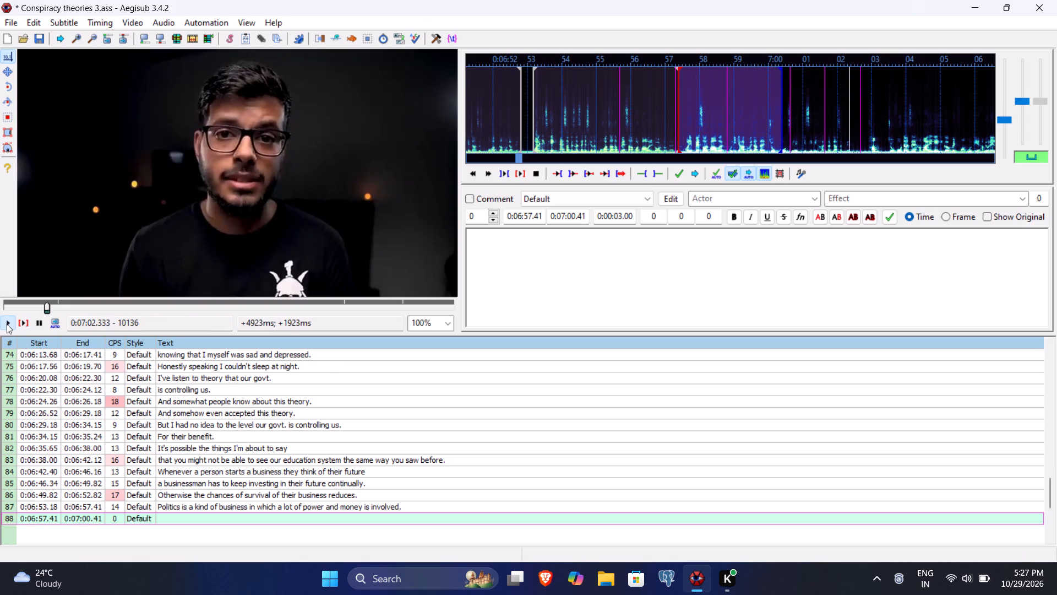
{"action": "left_click", "coordinate": [570, 216]}
{"action": "type", "text": "250"}
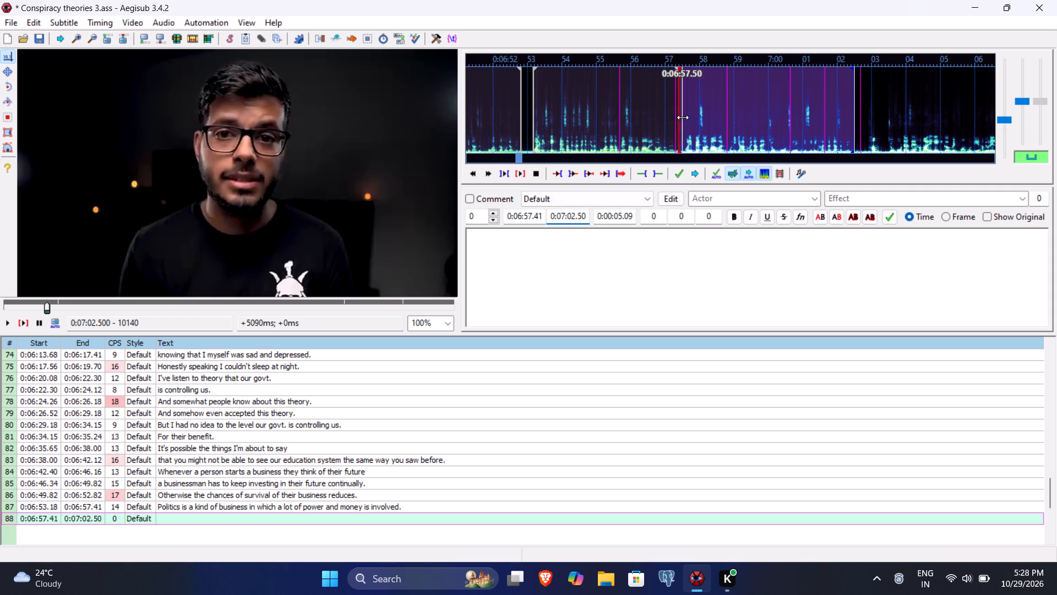
{"action": "left_click", "coordinate": [532, 220]}
{"action": "type", "text": "56"}
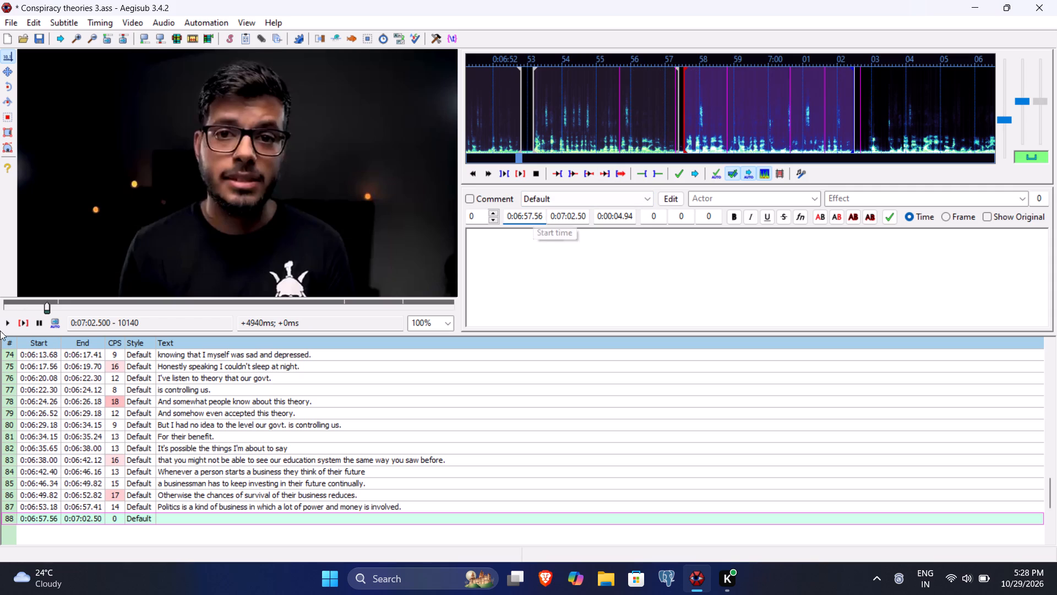
Replay line 88, enter "And this money and power goes to them who can do anything to get votes." as its text and commit the line.
{"action": "left_click", "coordinate": [24, 320]}
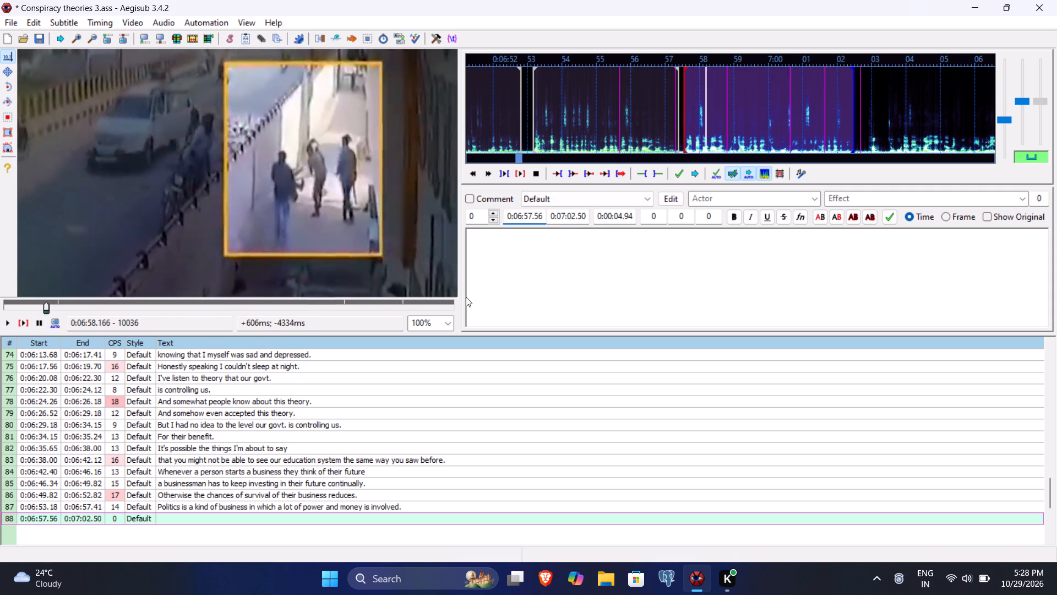
{"action": "left_click", "coordinate": [486, 290]}
{"action": "type", "text": "And this money and powr"}
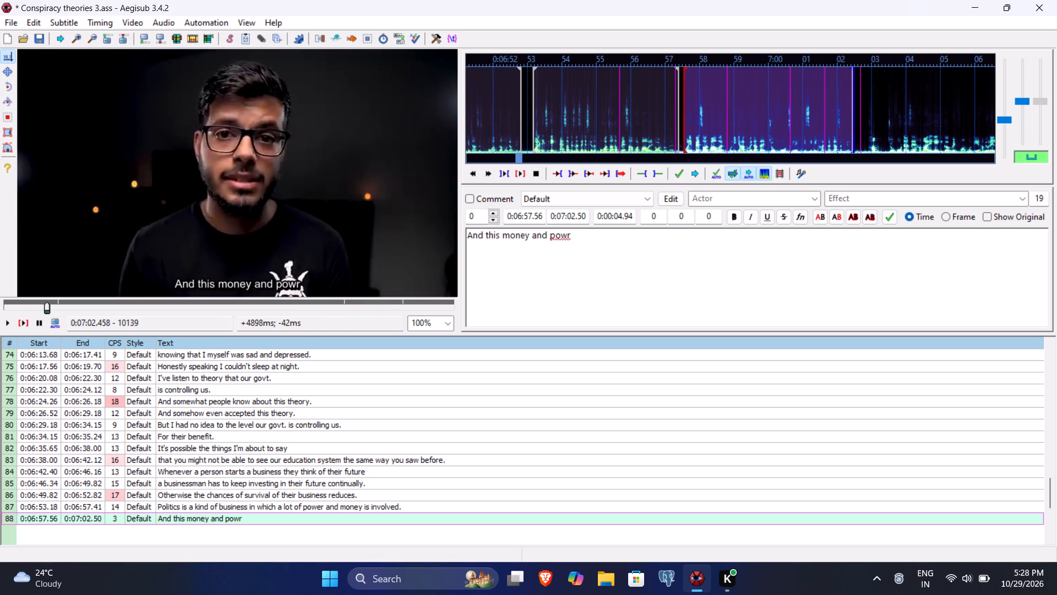
{"action": "key", "text": "BackSpace"}
{"action": "type", "text": "er goes to the"}
{"action": "key", "text": "space"}
{"action": "key", "text": "BackSpace"}
{"action": "type", "text": "m who can do anything for"}
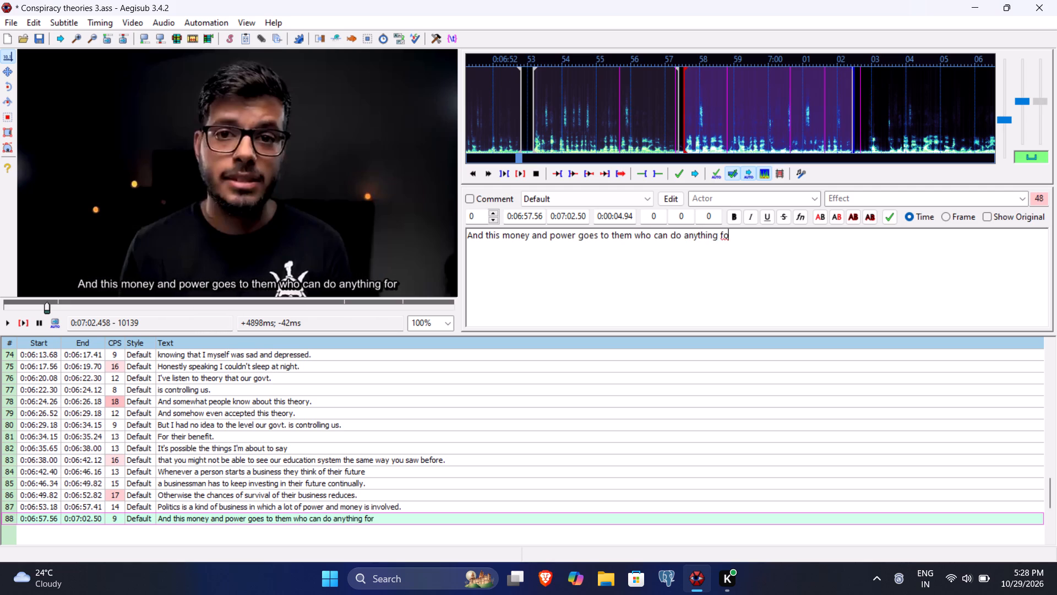
{"action": "key", "text": "space"}
{"action": "key", "text": "ctrl+shift+Left"}
{"action": "key", "text": "t"}
{"action": "type", "text": "o get votes"}
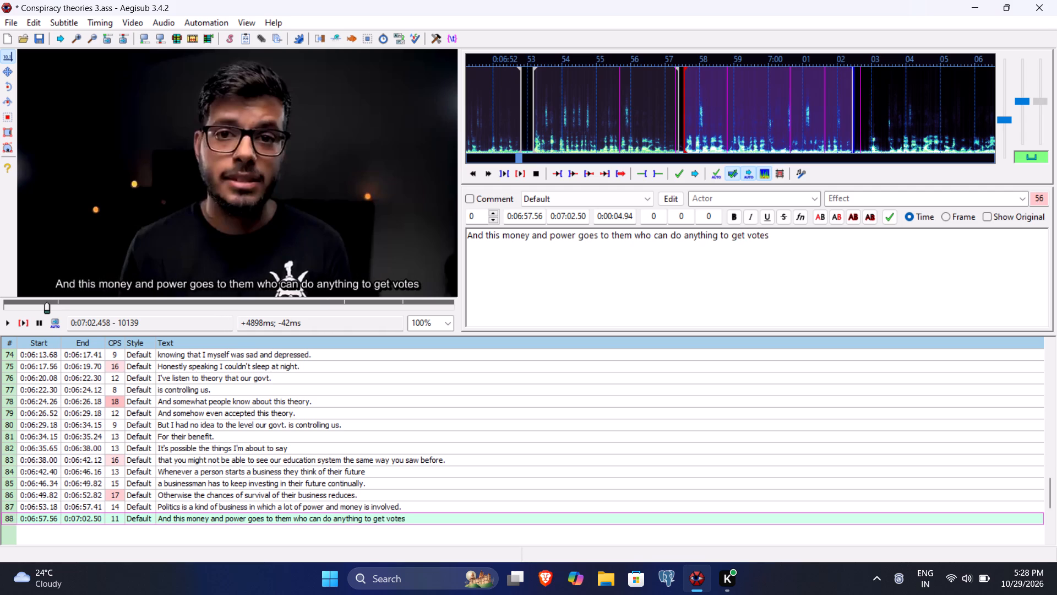
{"action": "key", "text": "period"}
{"action": "key", "text": "Return"}
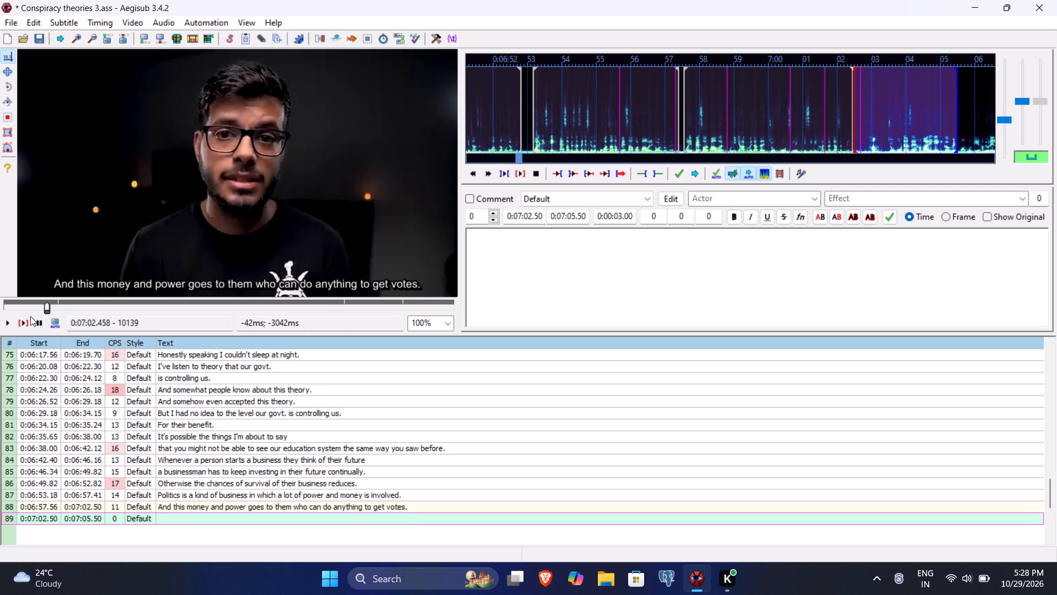
Play the speech for line 89, setting its end time to 0:07:06.33 and its start time to 0:07:02.94.
{"action": "left_click", "coordinate": [23, 320]}
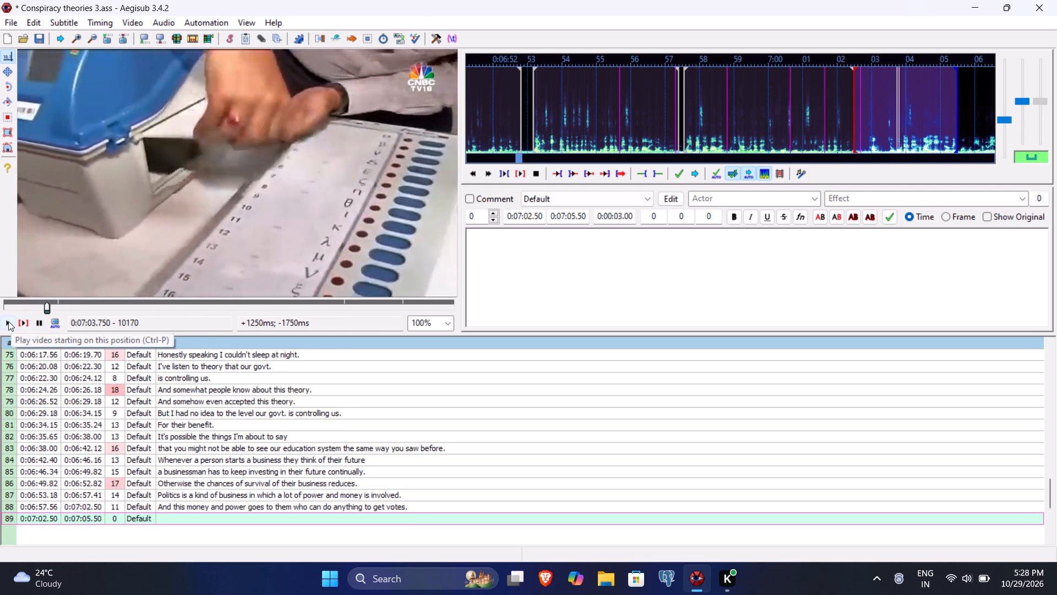
{"action": "left_click", "coordinate": [10, 321]}
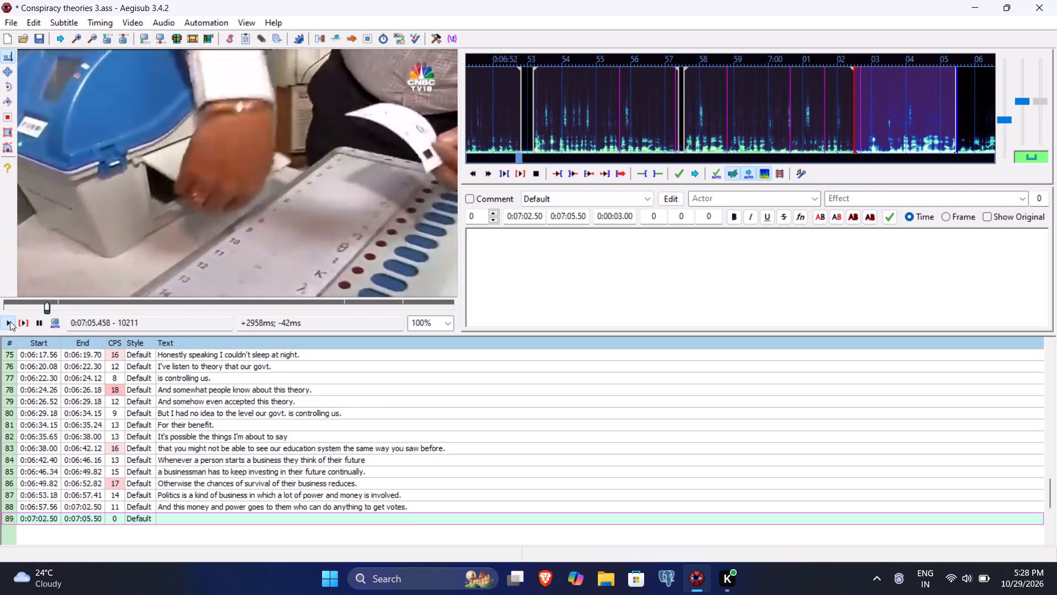
{"action": "left_click", "coordinate": [10, 321]}
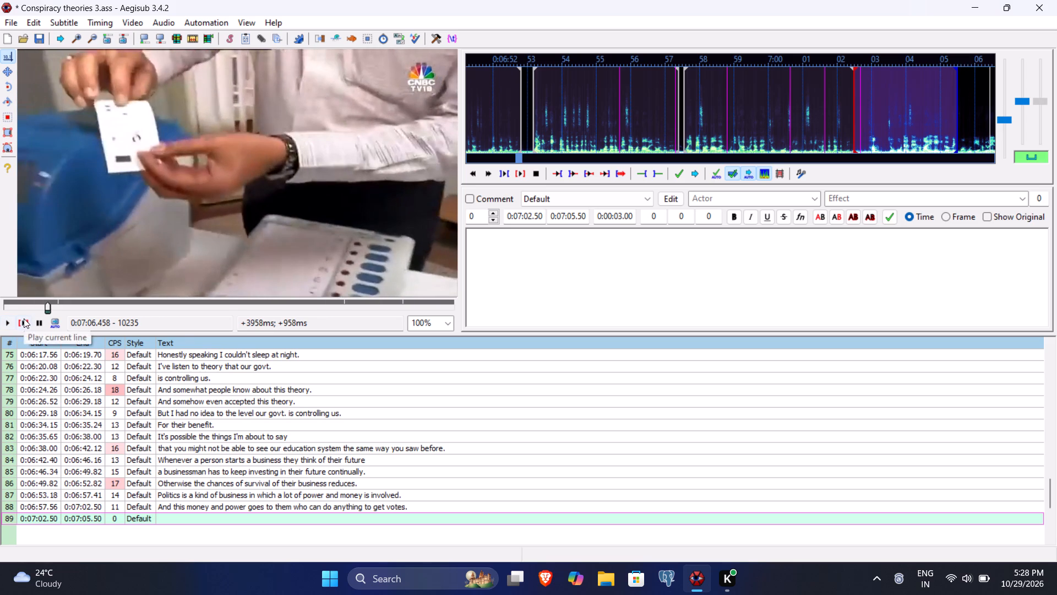
{"action": "left_click", "coordinate": [24, 318]}
{"action": "double_click", "coordinate": [8, 322]}
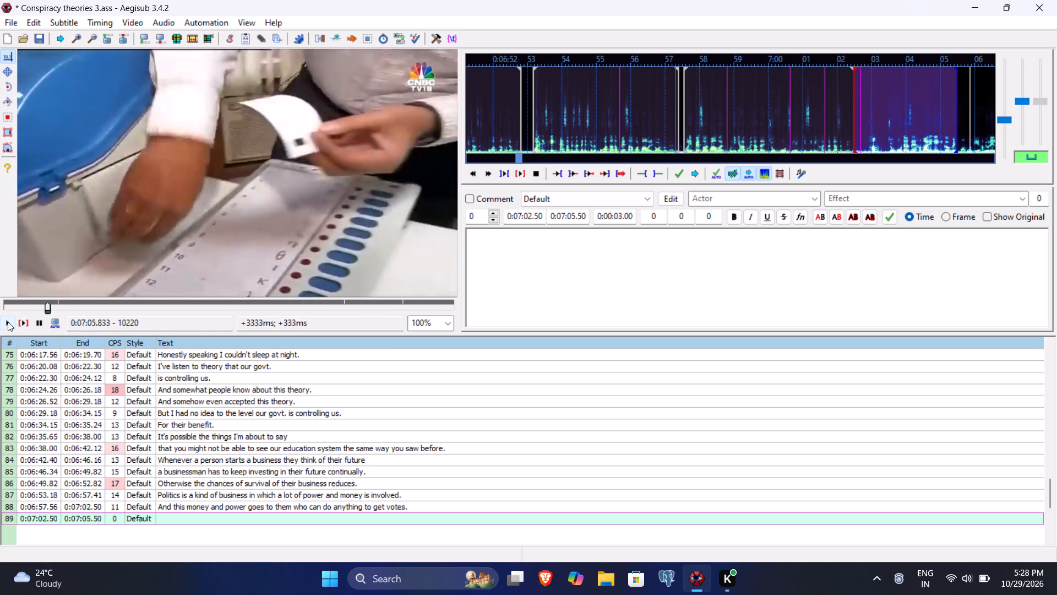
{"action": "left_click", "coordinate": [8, 322]}
{"action": "double_click", "coordinate": [8, 322]}
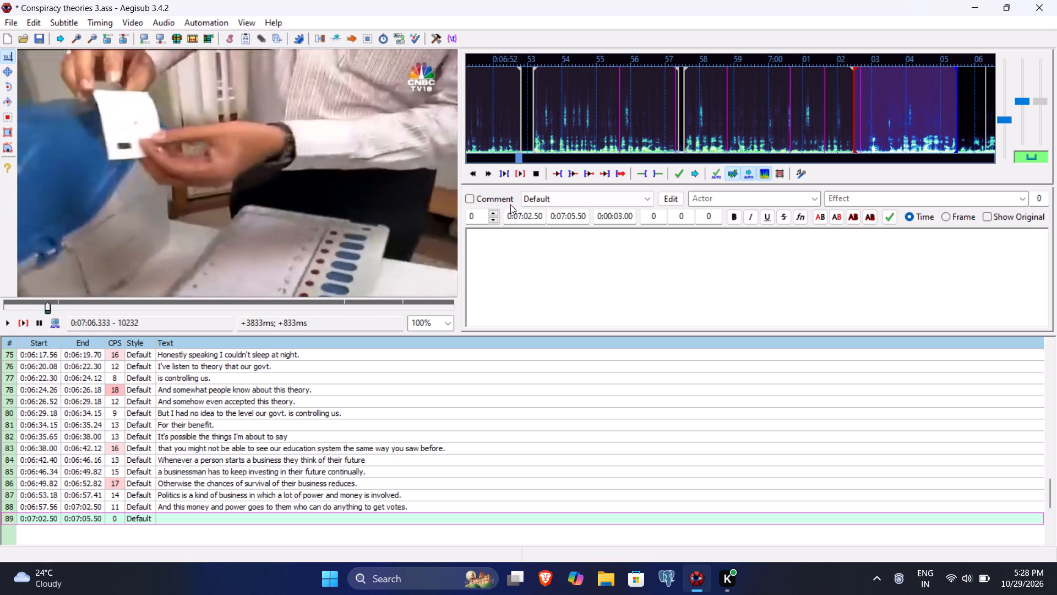
{"action": "left_click", "coordinate": [571, 215]}
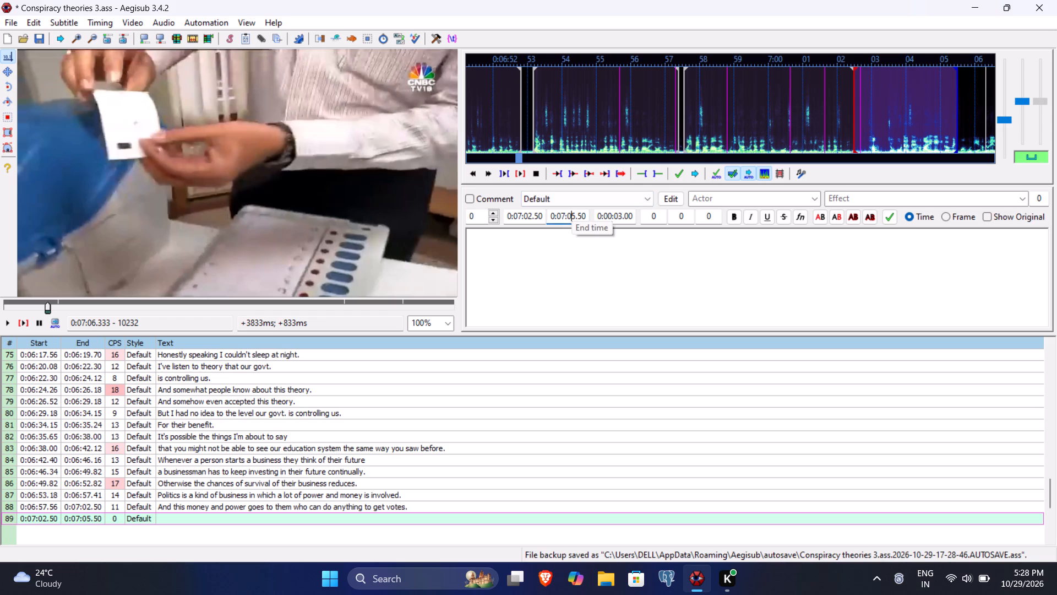
{"action": "key", "text": "6"}
{"action": "key", "text": "4"}
{"action": "key", "text": "BackSpace"}
{"action": "type", "text": "33"}
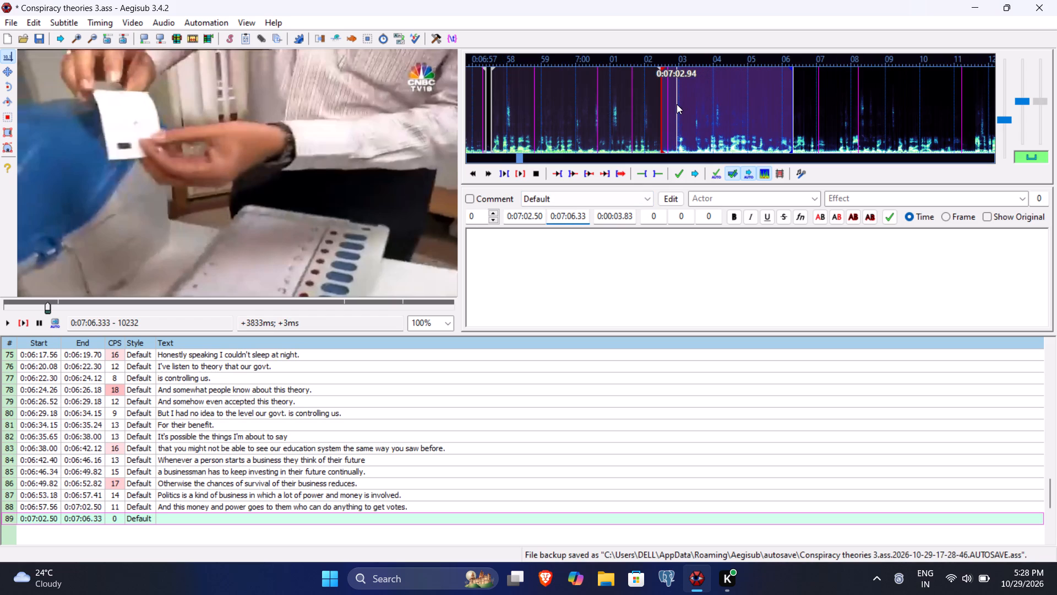
{"action": "left_click", "coordinate": [533, 221]}
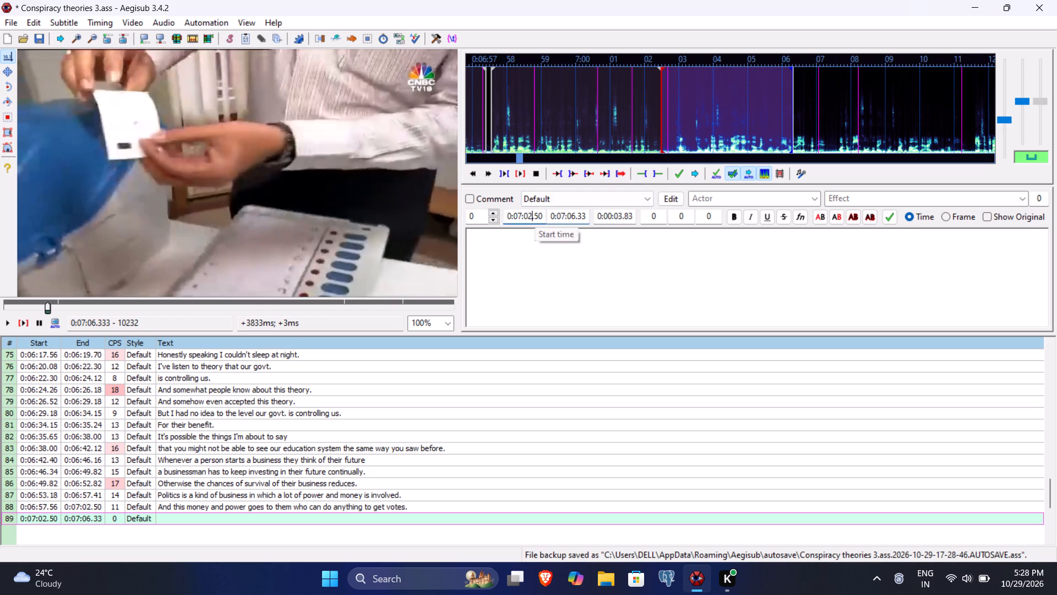
{"action": "type", "text": "94"}
Enter "The government forms for us voters" as line 89's text and commit the line.
{"action": "left_click", "coordinate": [523, 285]}
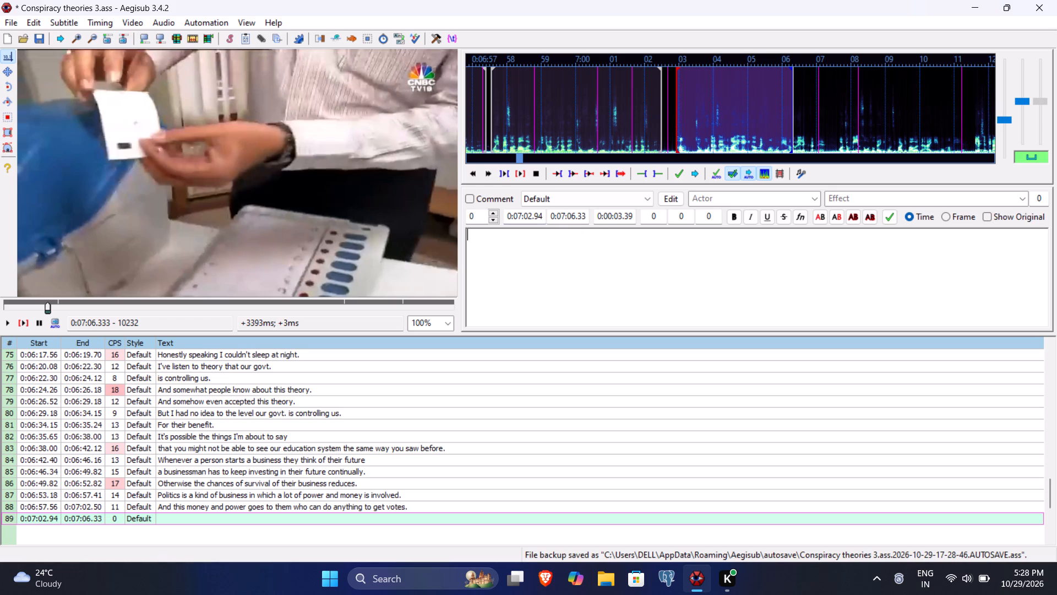
{"action": "type", "text": "The"}
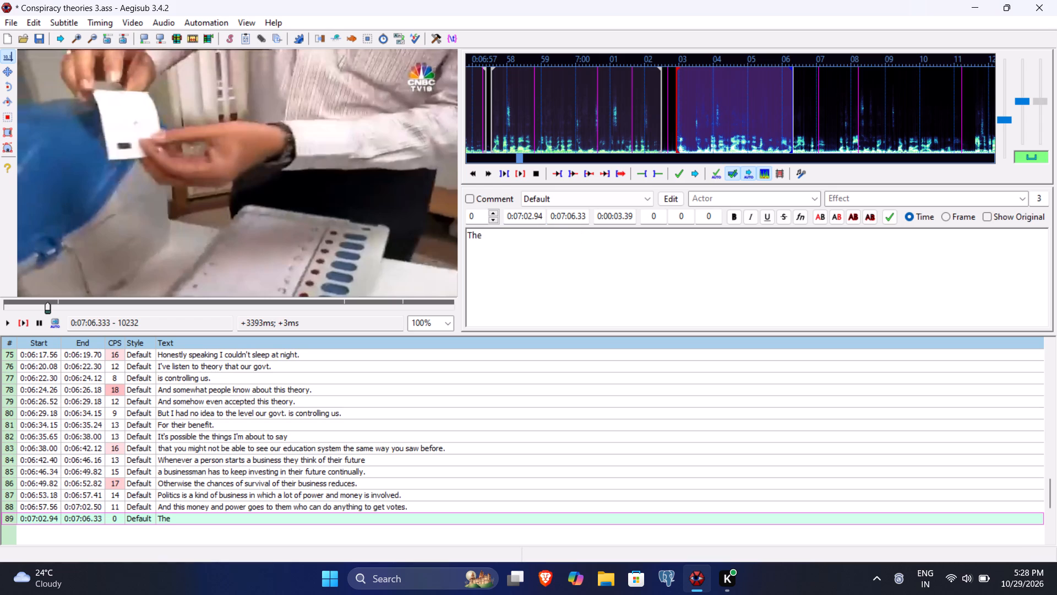
{"action": "key", "text": "BackSpace"}
{"action": "key", "text": "BackSpace"}
{"action": "type", "text": "he government forms for us f"}
{"action": "key", "text": "BackSpace"}
{"action": "type", "text": "voters"}
{"action": "key", "text": "Return"}
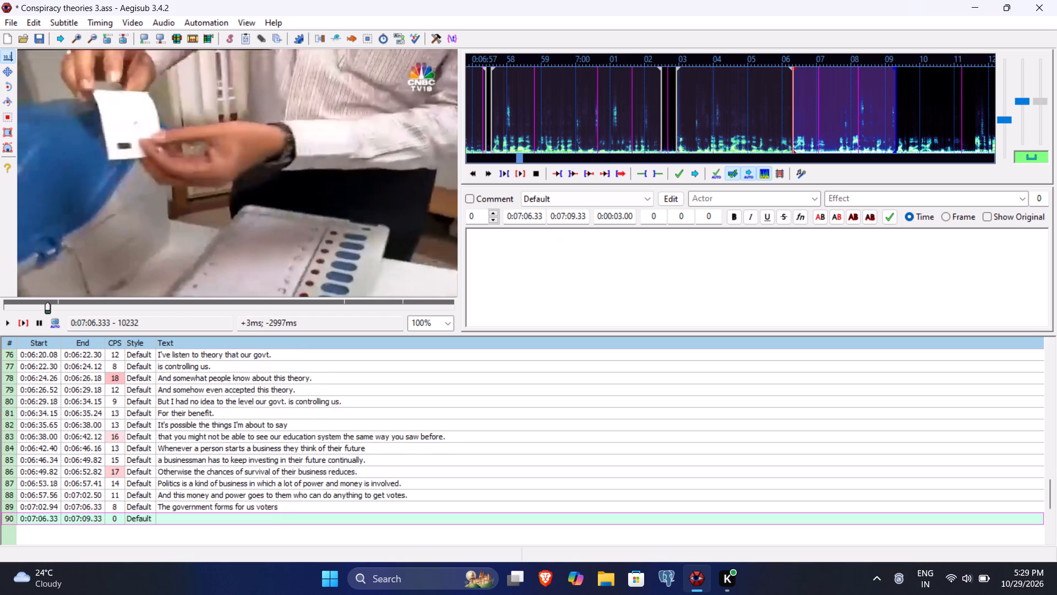
Play the speech for line 90 and set its end time to 0:07:07.33.
{"action": "left_click", "coordinate": [22, 317]}
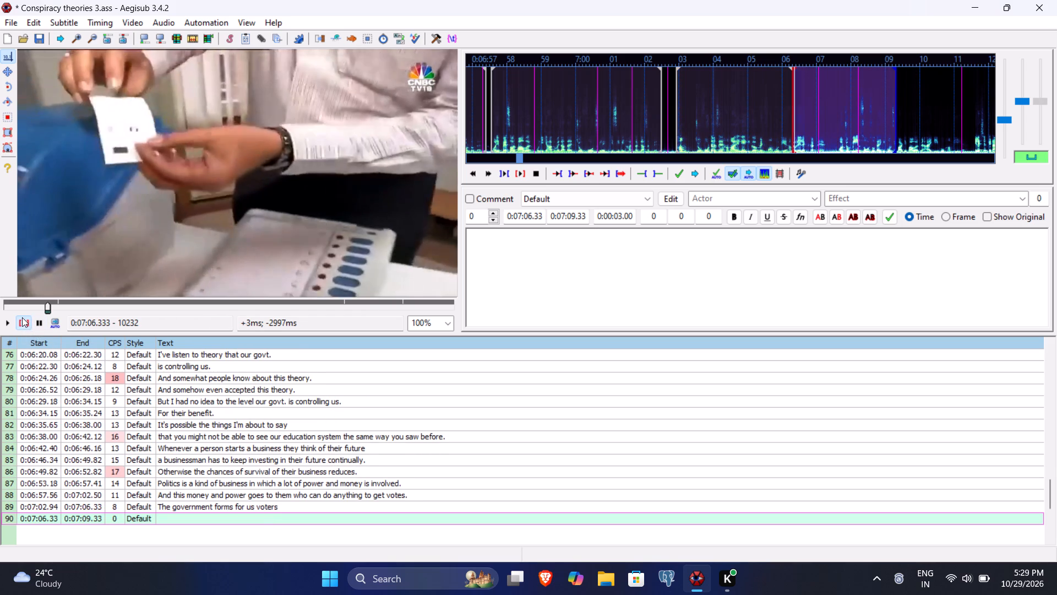
{"action": "left_click", "coordinate": [2, 321]}
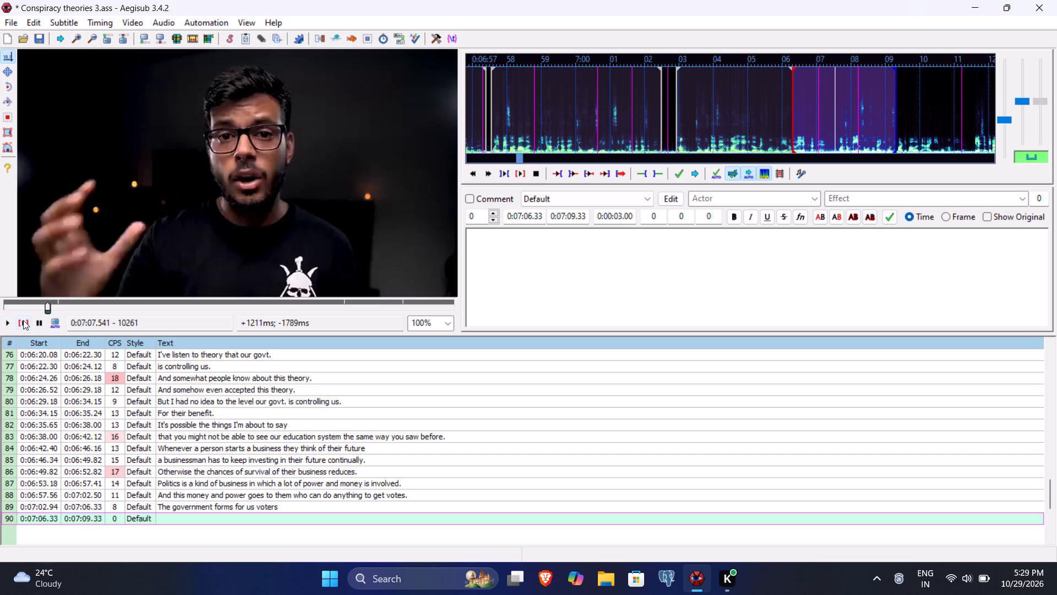
{"action": "left_click", "coordinate": [23, 320]}
{"action": "left_click", "coordinate": [8, 320]}
{"action": "double_click", "coordinate": [8, 320]}
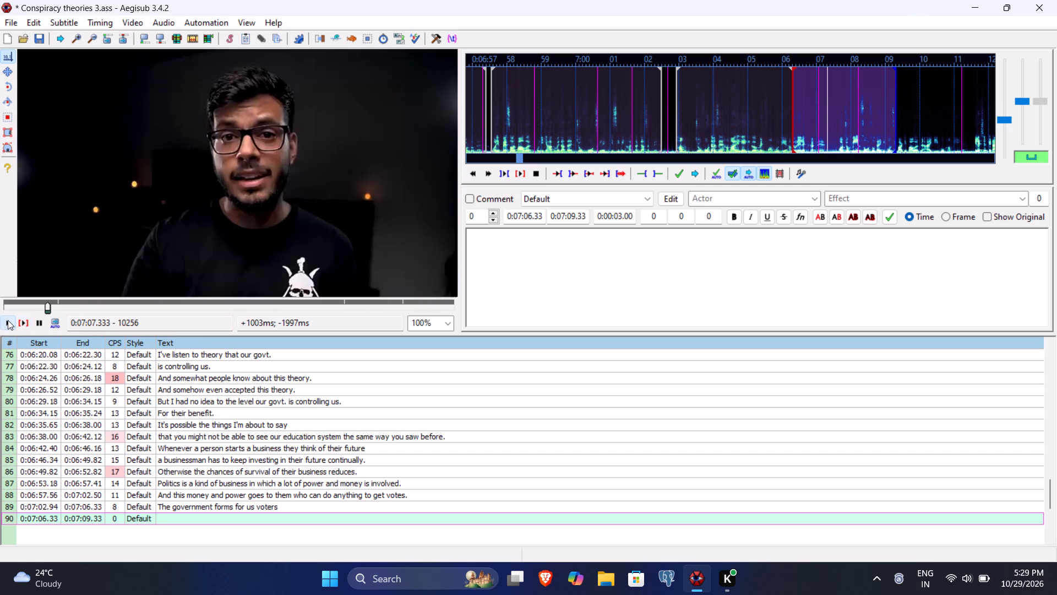
{"action": "left_click", "coordinate": [570, 217]}
{"action": "key", "text": "7"}
Enter "we elect them." as line 90's text, correcting its closing punctuation, and commit the line.
{"action": "left_click", "coordinate": [571, 266]}
{"action": "key", "text": "w"}
{"action": "type", "text": "e elect them/"}
{"action": "key", "text": "Return"}
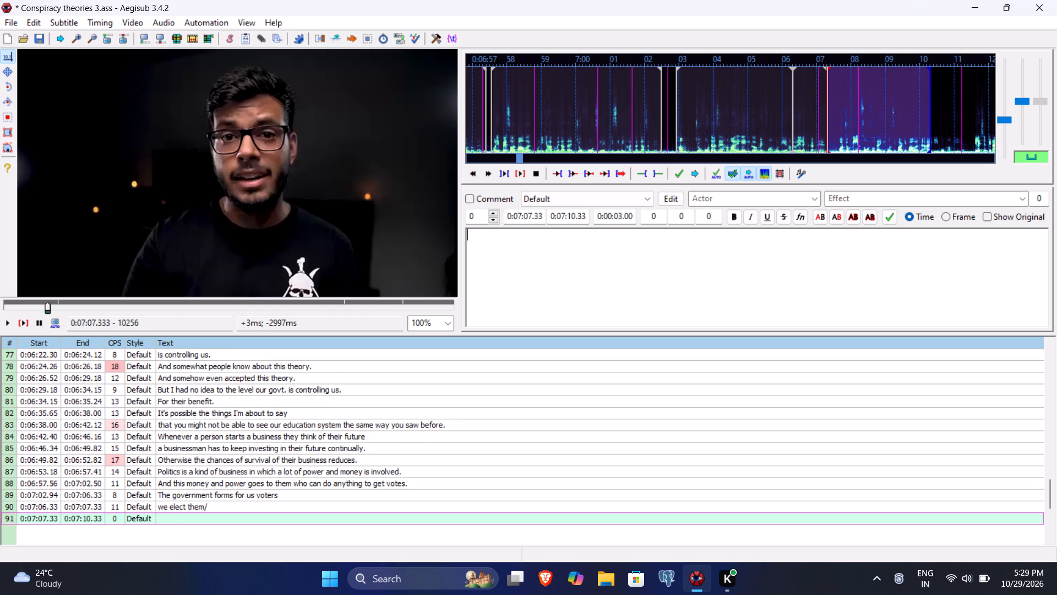
{"action": "key", "text": "ctrl+Delete"}
{"action": "key", "text": "Down"}
{"action": "key", "text": "BackSpace"}
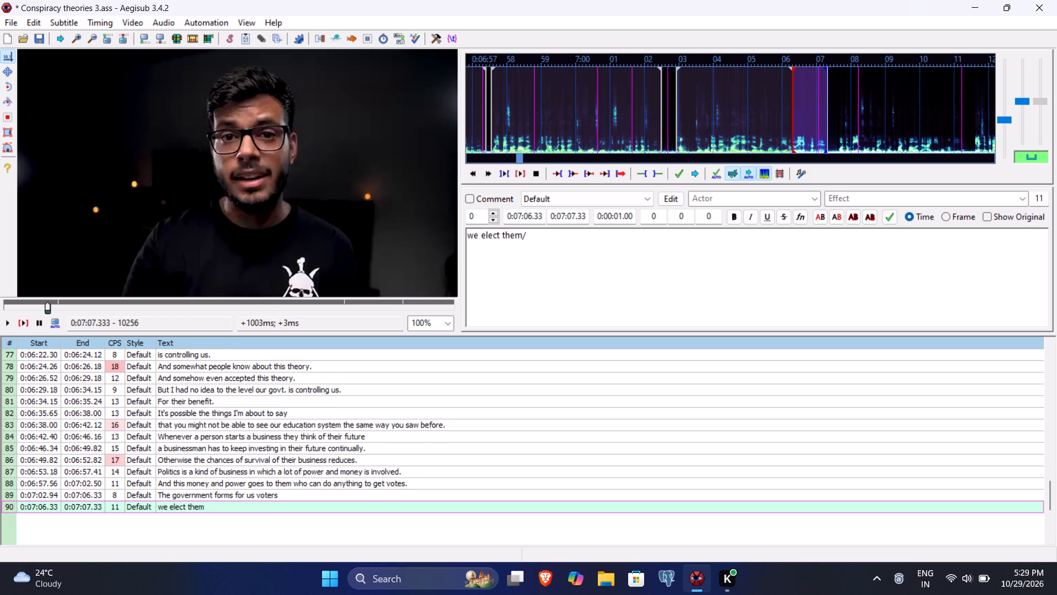
{"action": "key", "text": "period"}
{"action": "key", "text": "Return"}
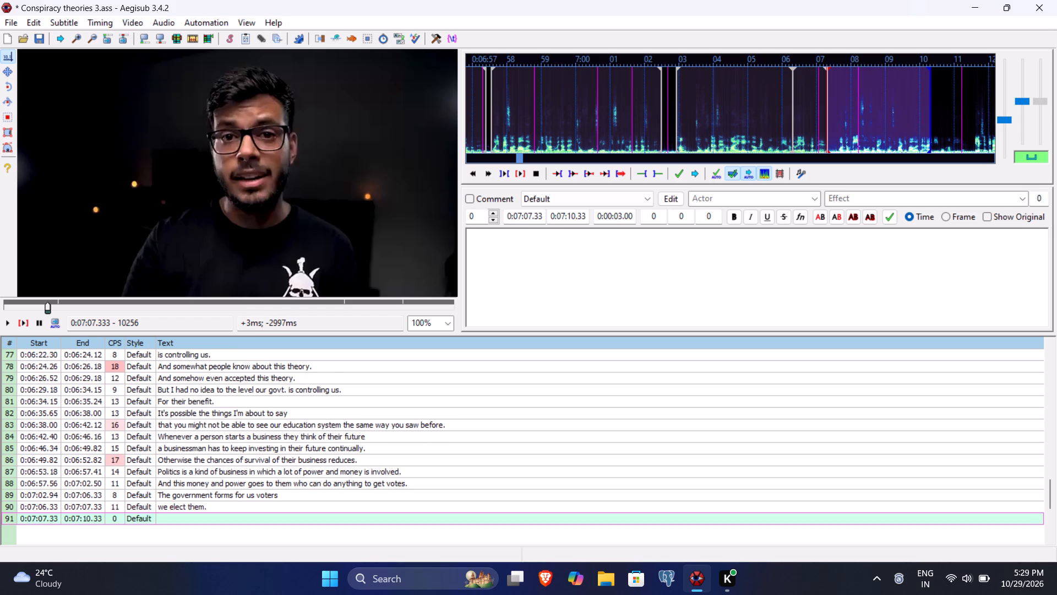
Play the speech for line 91, setting its end time to 0:07:10.45 and its start time to 0:07:07.60.
{"action": "left_click", "coordinate": [29, 319]}
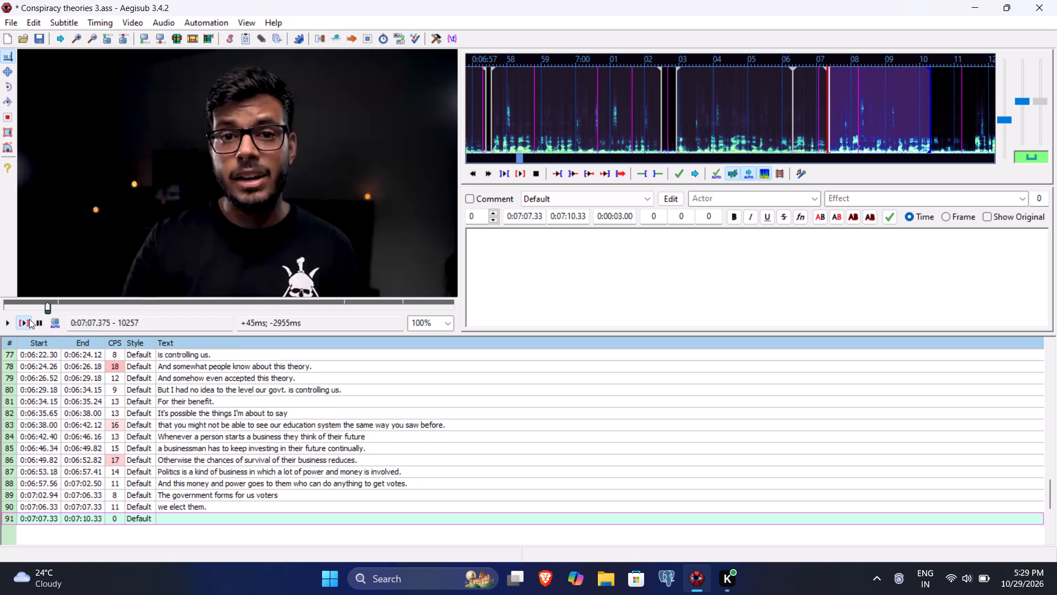
{"action": "left_click", "coordinate": [2, 326]}
{"action": "left_click", "coordinate": [2, 326]}
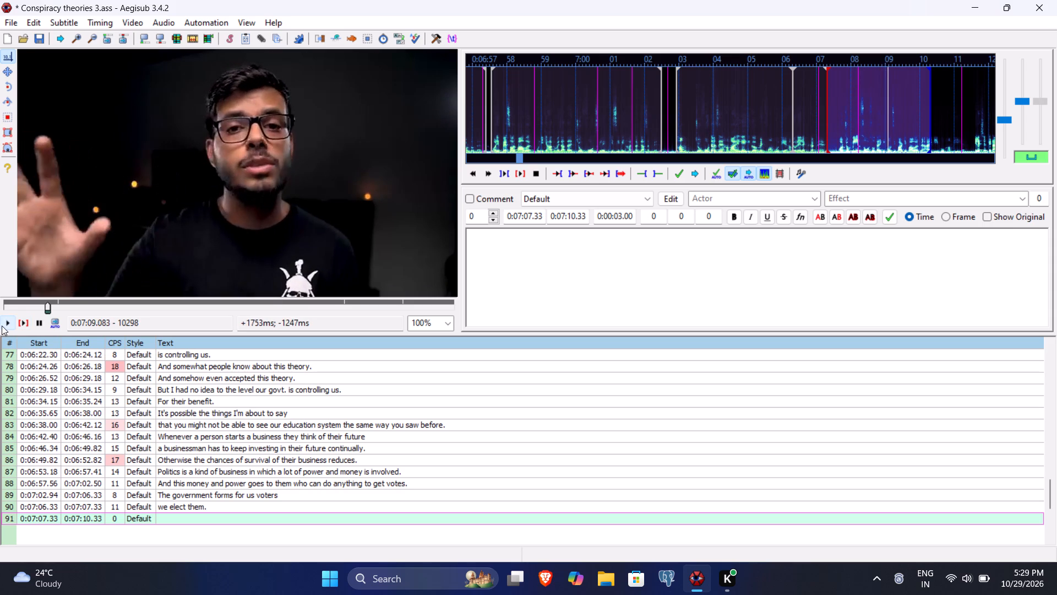
{"action": "left_click", "coordinate": [2, 326]}
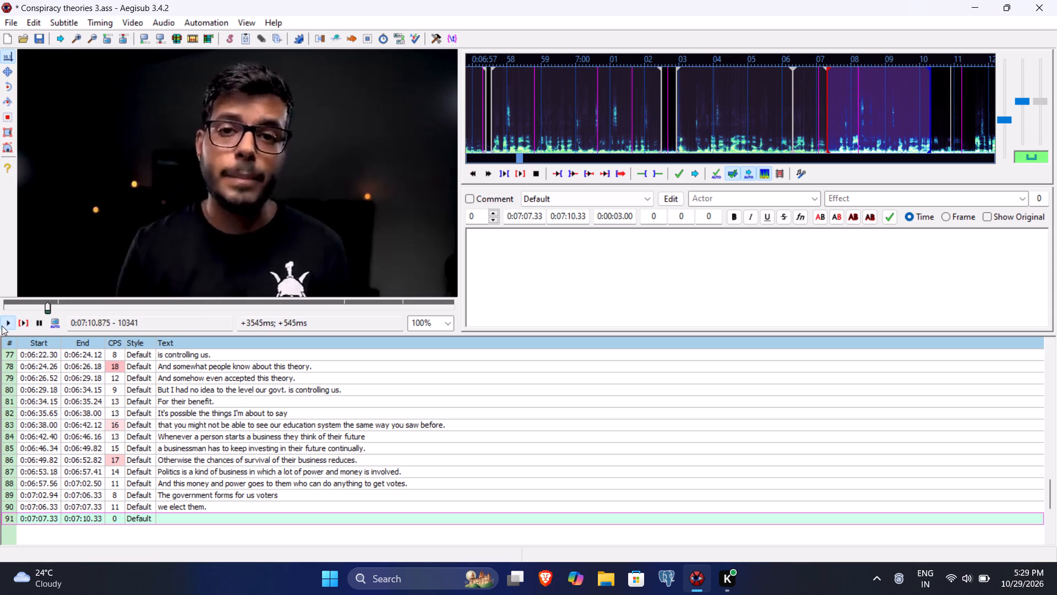
{"action": "left_click", "coordinate": [23, 323]}
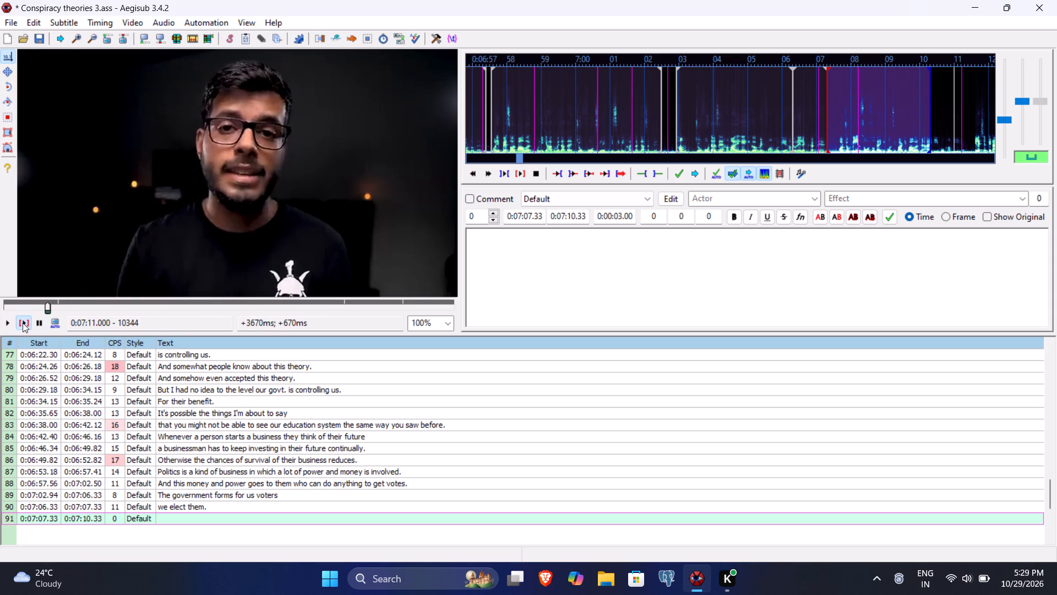
{"action": "double_click", "coordinate": [4, 323]}
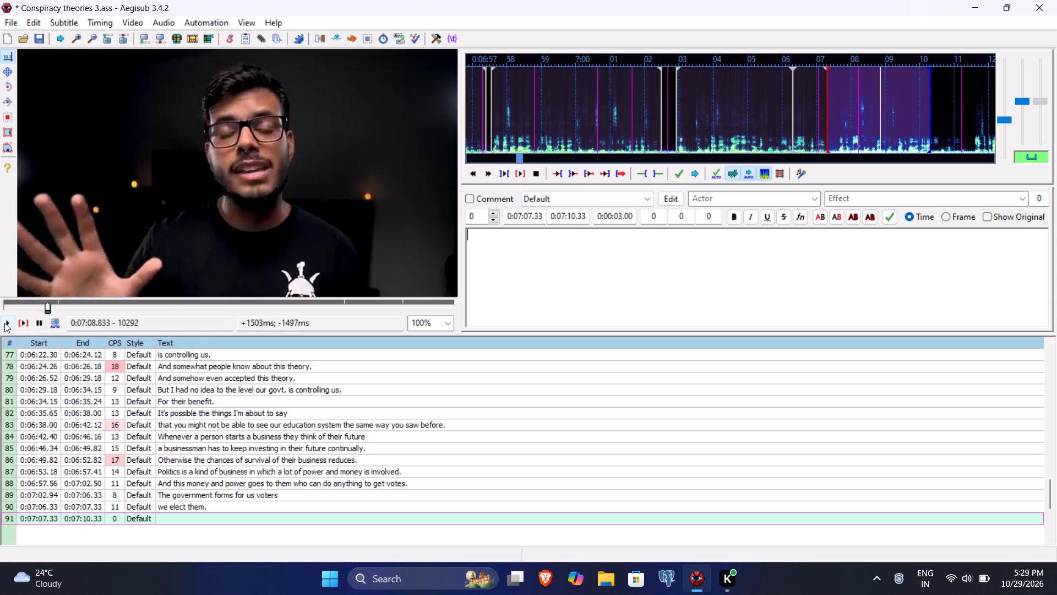
{"action": "left_click", "coordinate": [4, 323]}
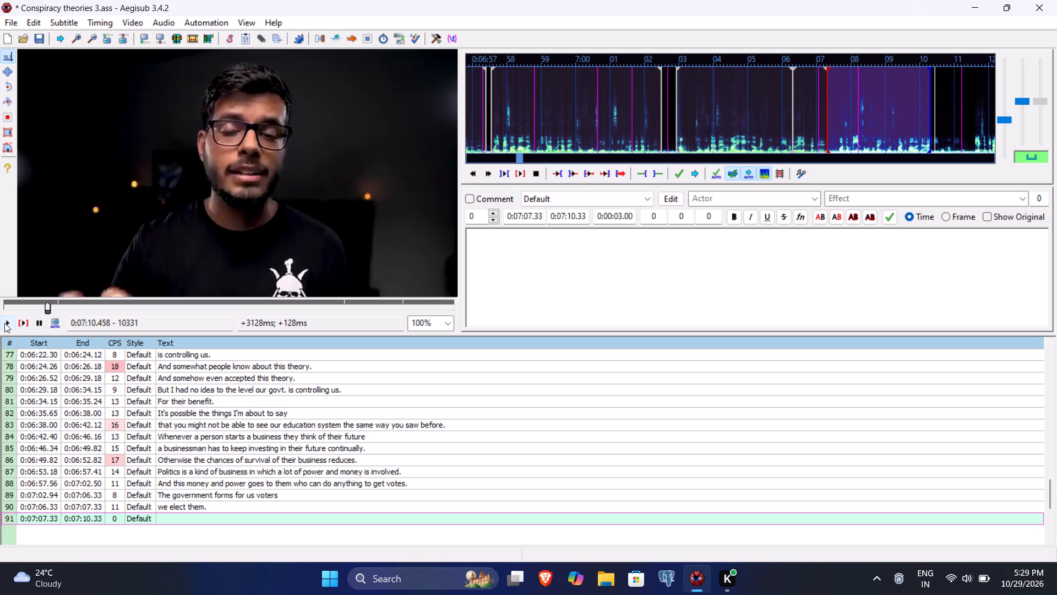
{"action": "left_click", "coordinate": [577, 213]}
{"action": "type", "text": "45"}
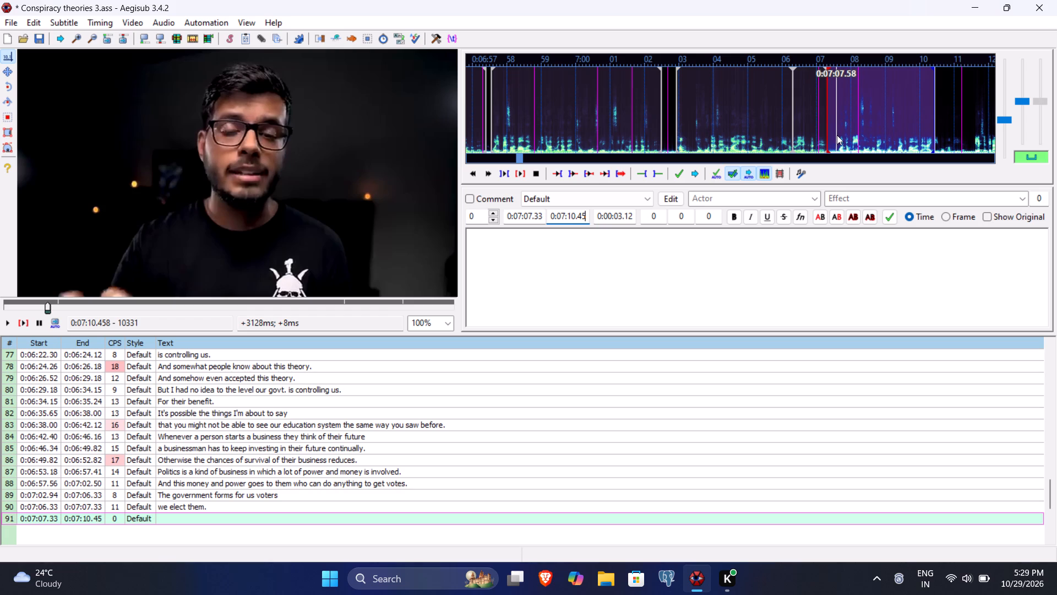
{"action": "left_click", "coordinate": [535, 214]}
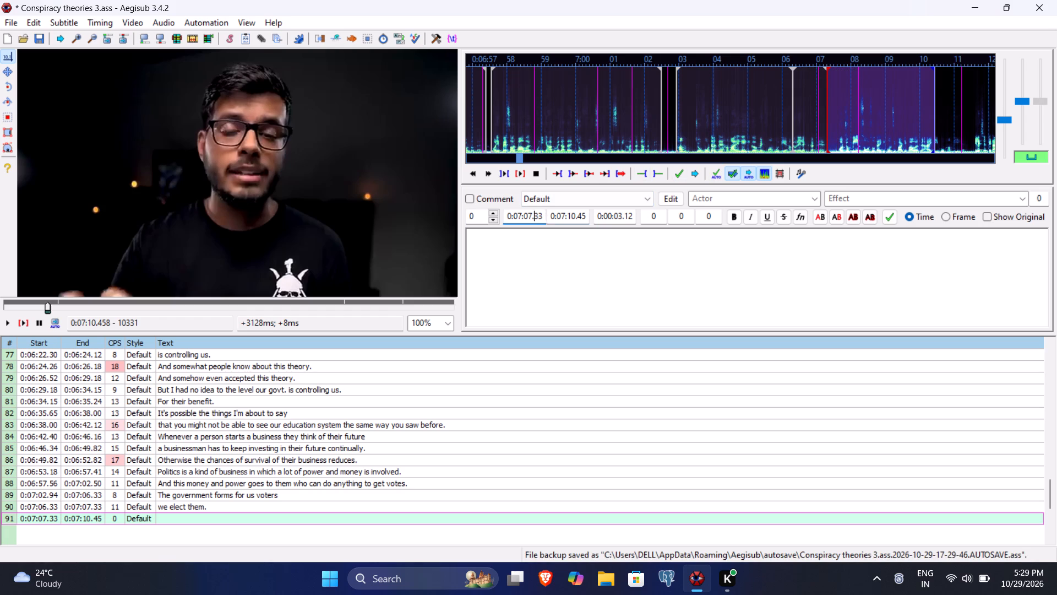
{"action": "type", "text": "60"}
Enter "And the most important decision of who will come to power depends on us." as line 91's text.
{"action": "left_click", "coordinate": [532, 272]}
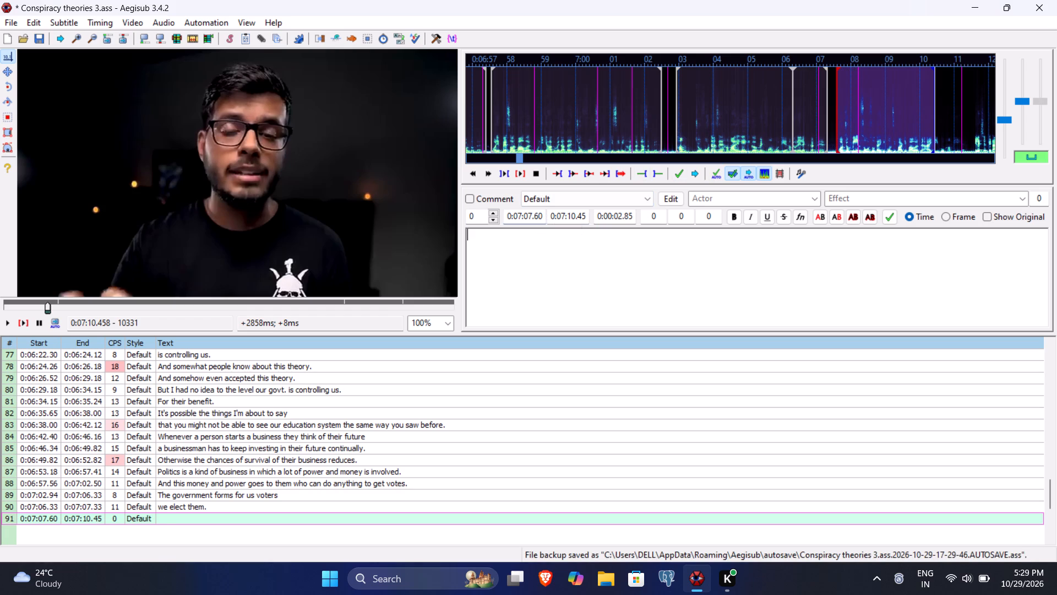
{"action": "type", "text": "And the most import"}
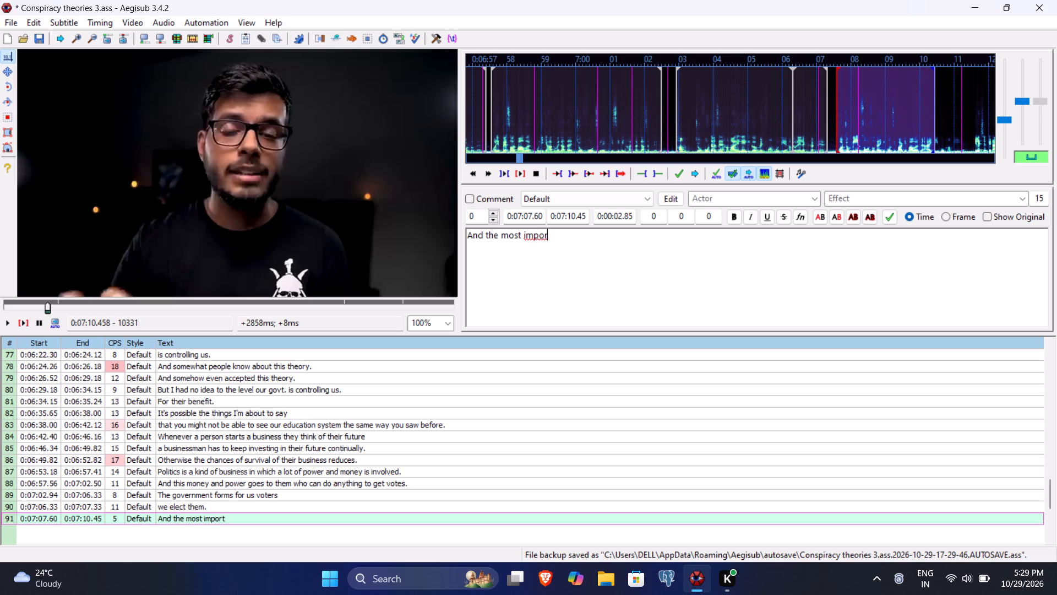
{"action": "type", "text": "at"}
{"action": "key", "text": "BackSpace"}
{"action": "type", "text": "nt decision of"}
{"action": "key", "text": "space"}
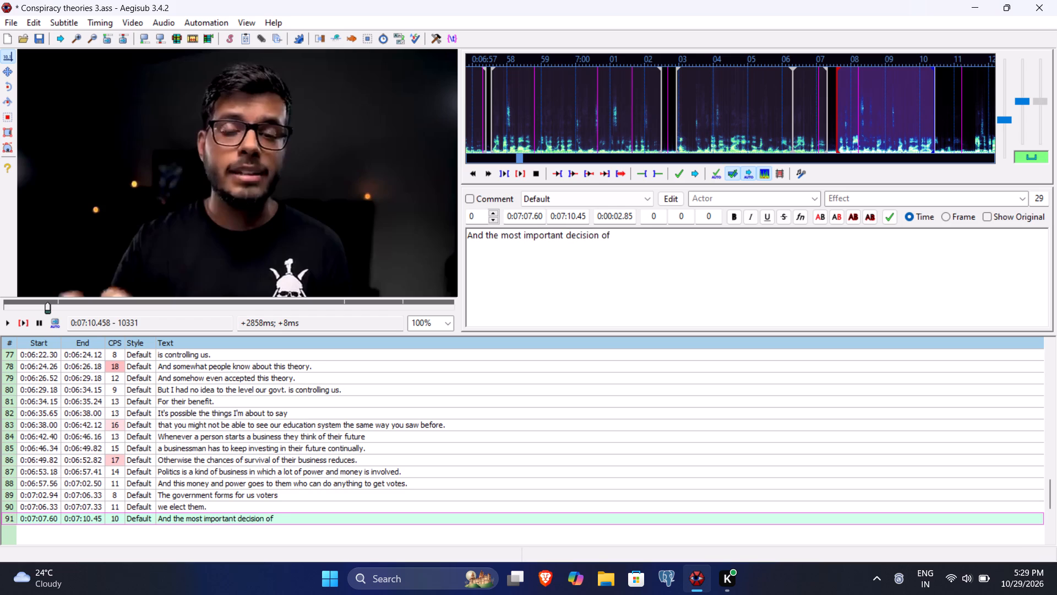
{"action": "type", "text": "who will come to power depends on us"}
{"action": "key", "text": "period"}
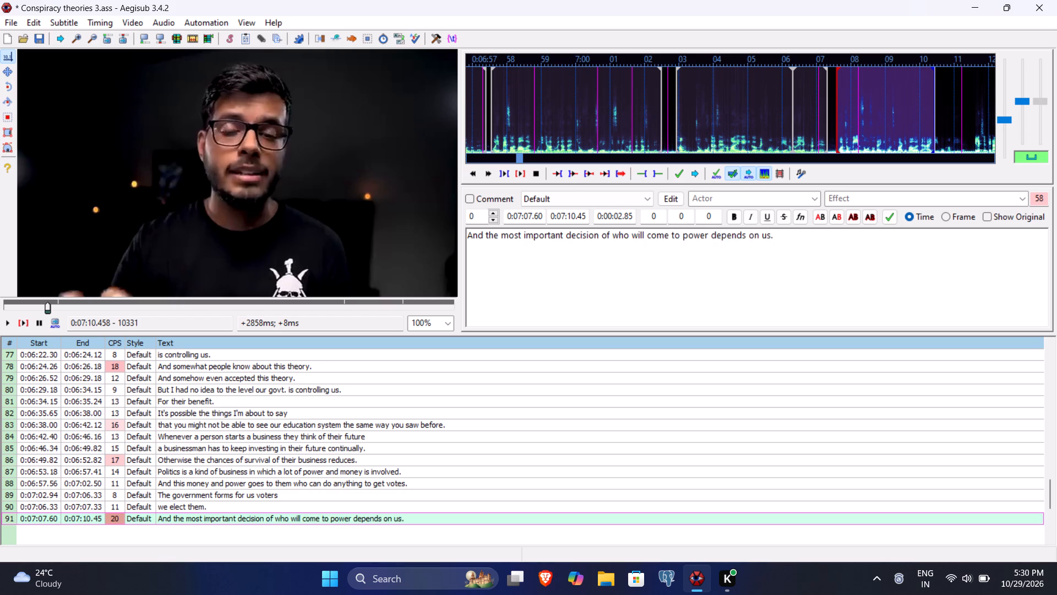
Play on past line 91's end, extend its end time to 0:07:11.91 and commit the line.
{"action": "left_click", "coordinate": [9, 326]}
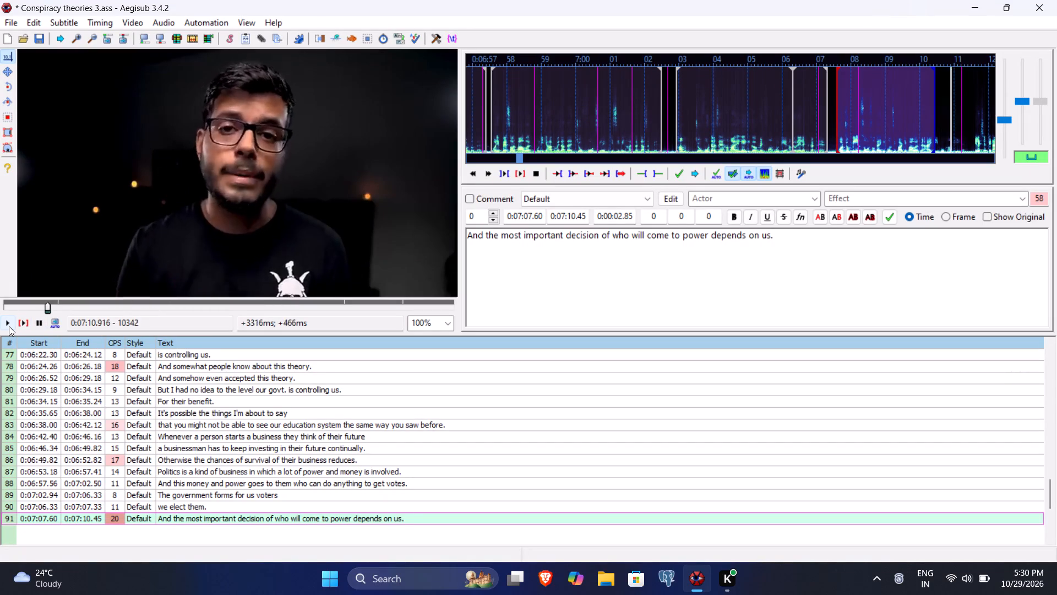
{"action": "left_click", "coordinate": [9, 326]}
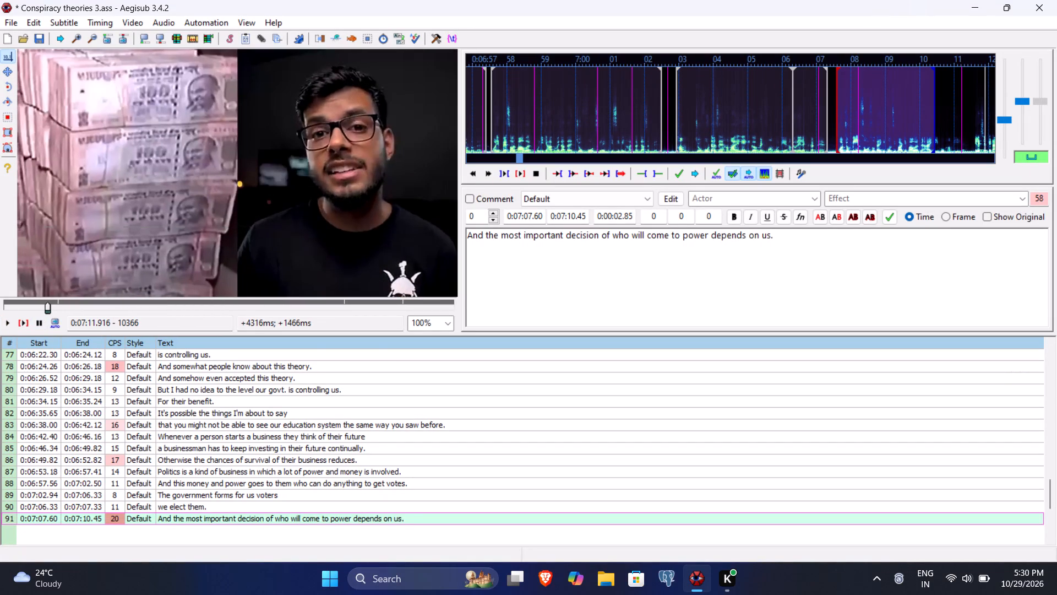
{"action": "left_click", "coordinate": [569, 218]}
{"action": "type", "text": "1191"}
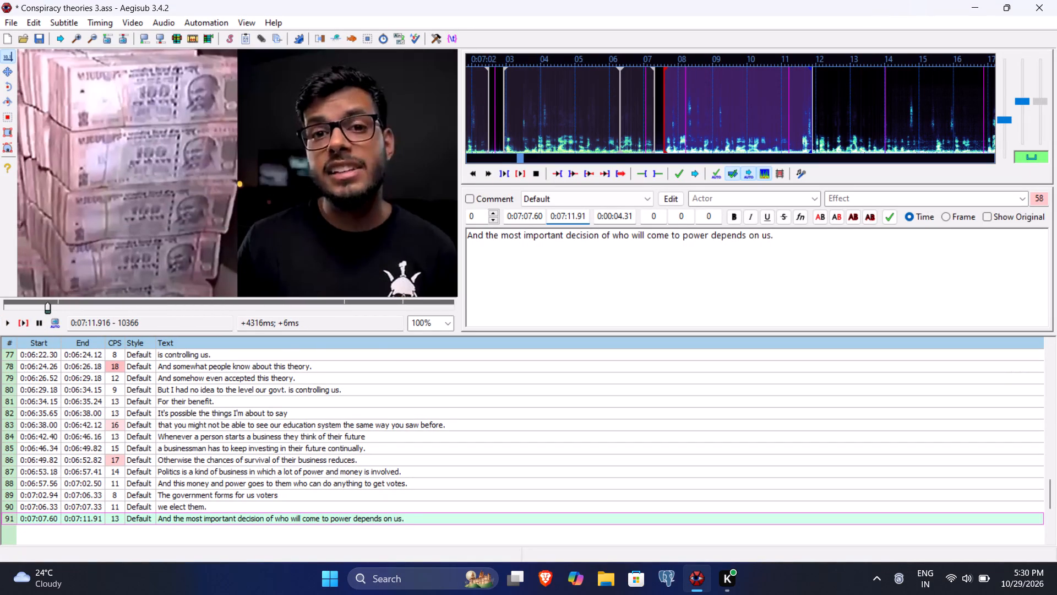
{"action": "left_click", "coordinate": [802, 247]}
{"action": "key", "text": "Return"}
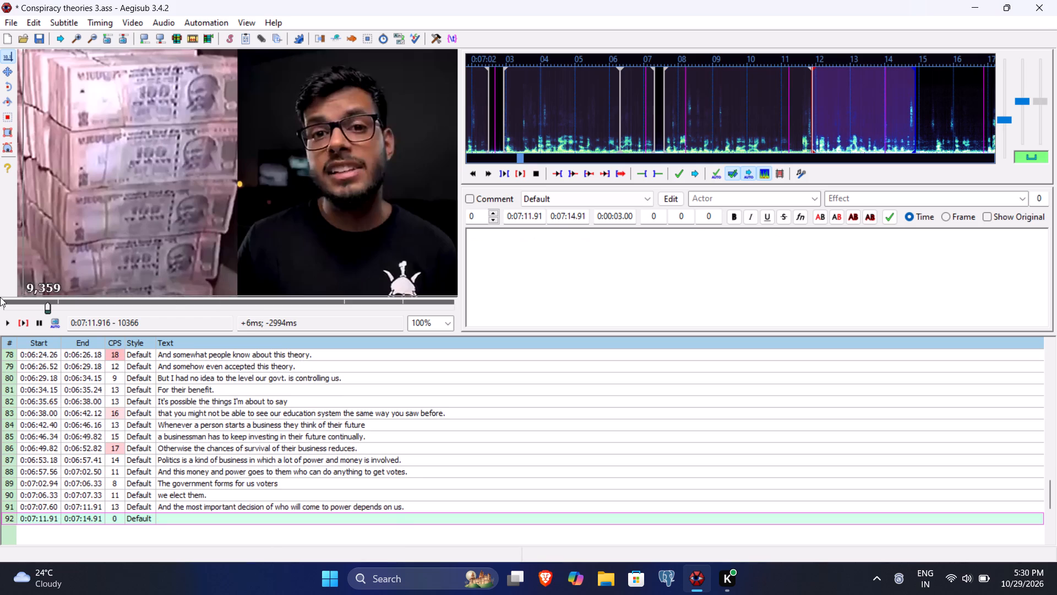
Play the speech for line 92 and set its end time to 0:07:16.62.
{"action": "left_click", "coordinate": [24, 318]}
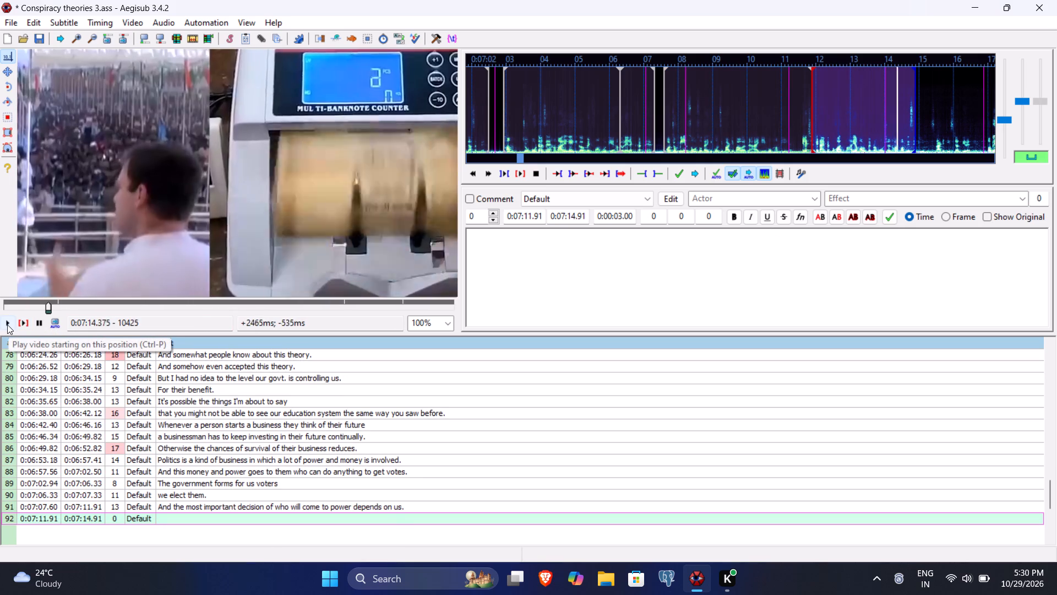
{"action": "left_click", "coordinate": [7, 324]}
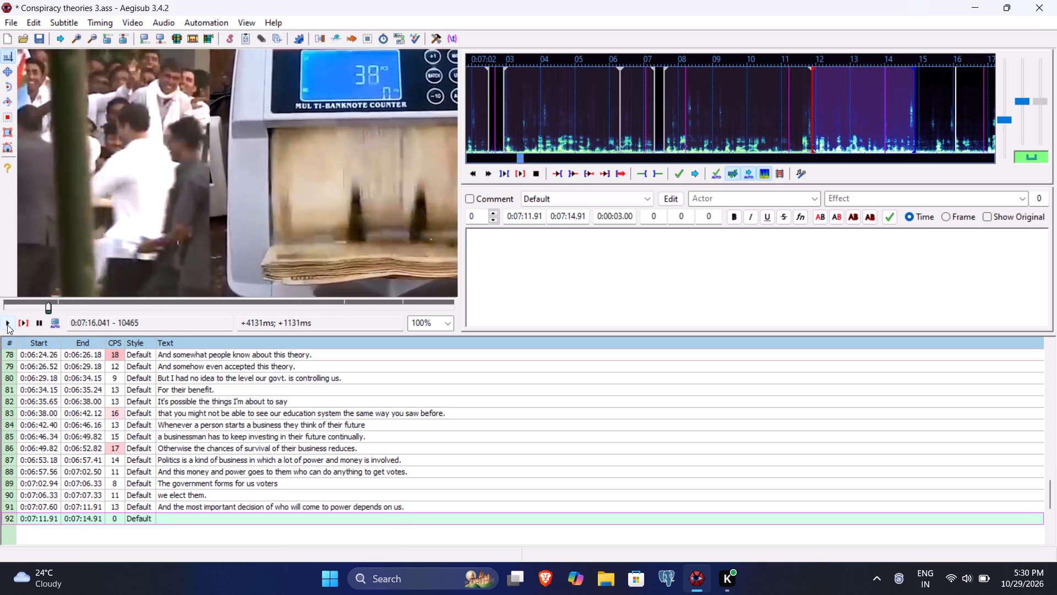
{"action": "left_click", "coordinate": [7, 324]}
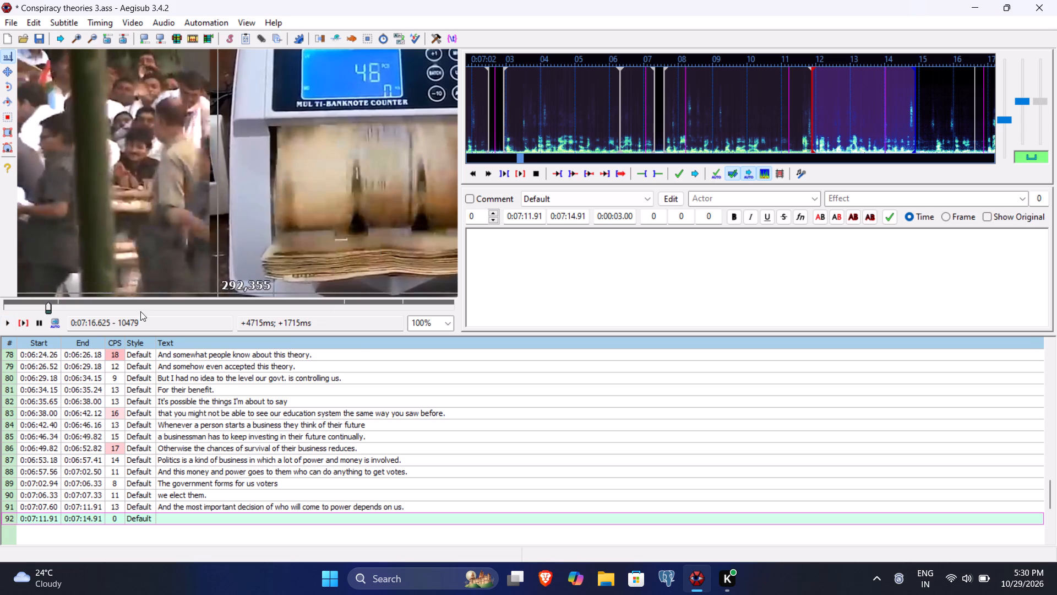
{"action": "left_click", "coordinate": [571, 220]}
{"action": "key", "text": "6"}
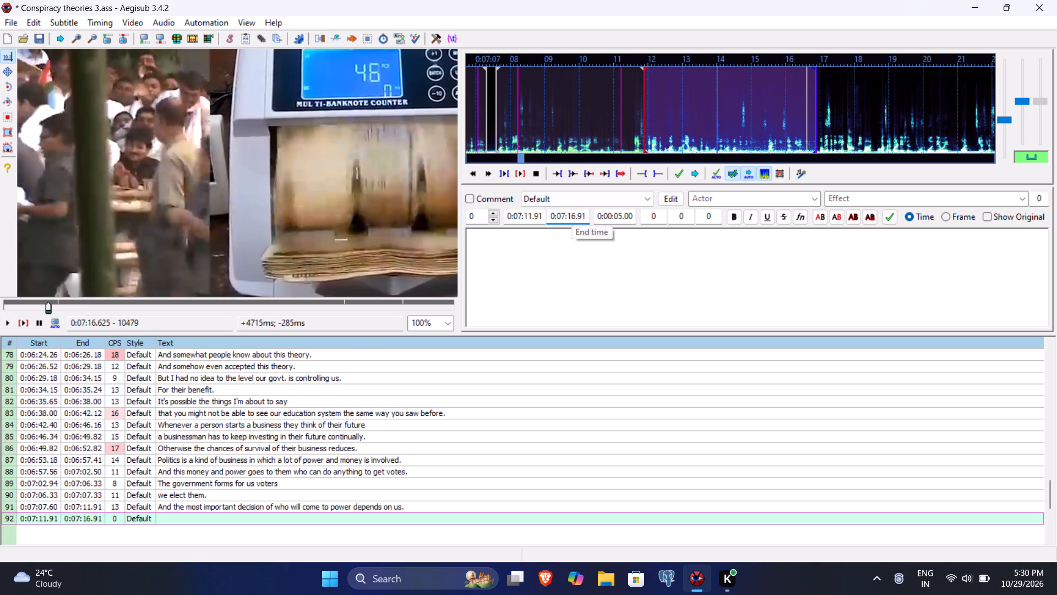
{"action": "type", "text": "62"}
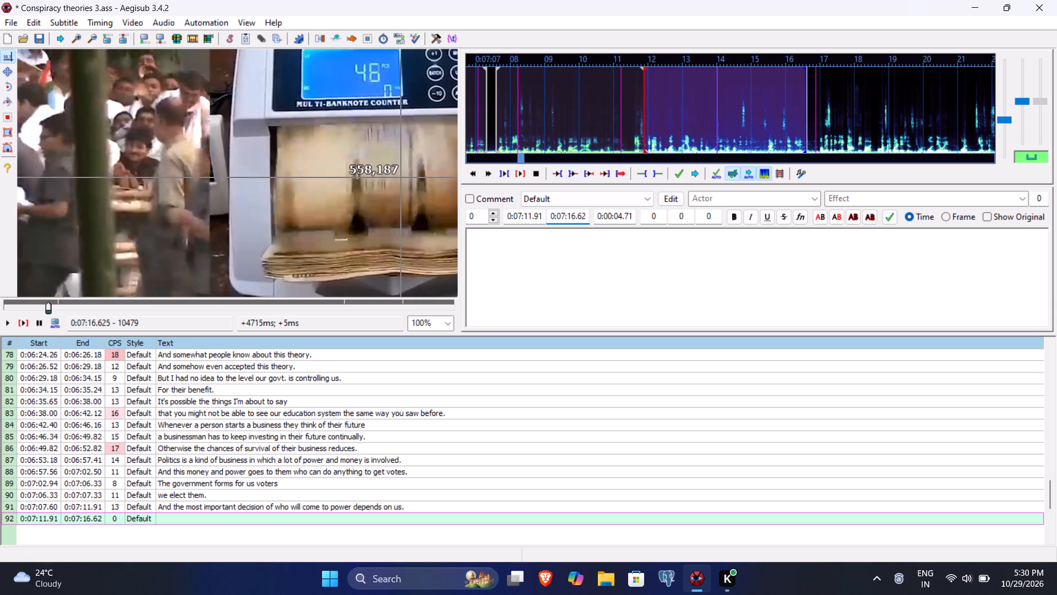
Replay the transition between lines 91 and 92, set line 91's end time to 0:07:11.58 and commit it.
{"action": "left_click", "coordinate": [23, 319]}
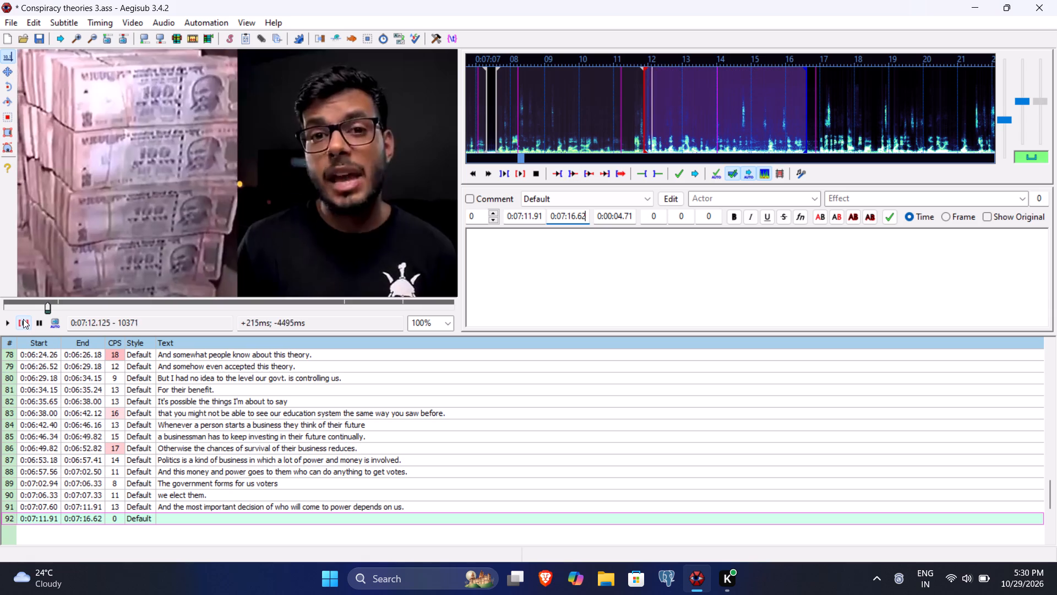
{"action": "left_click", "coordinate": [23, 319]}
{"action": "left_click", "coordinate": [9, 323]}
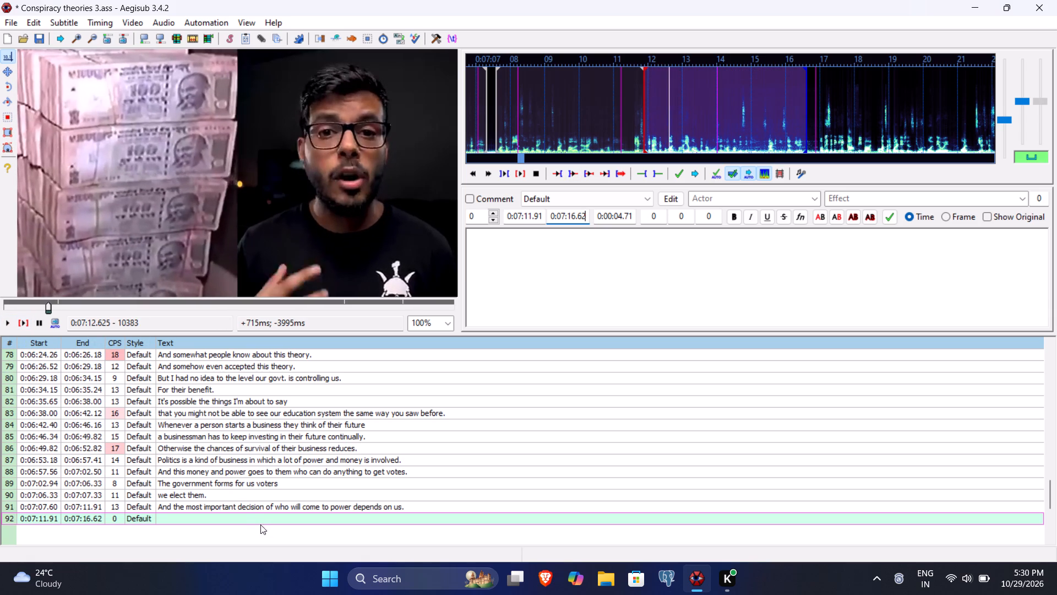
{"action": "left_click", "coordinate": [252, 509]}
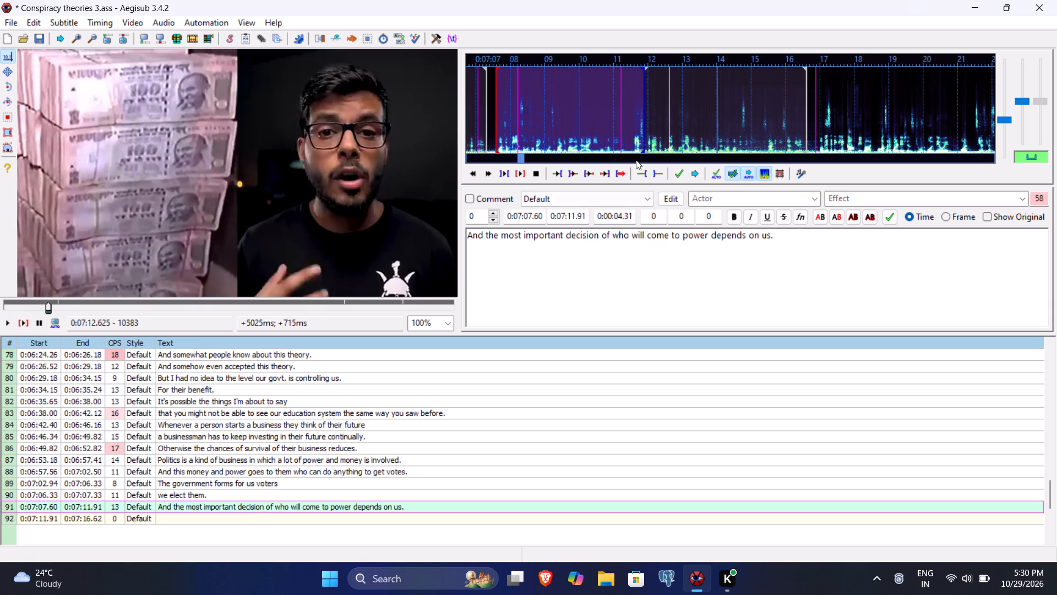
{"action": "left_click", "coordinate": [22, 322]}
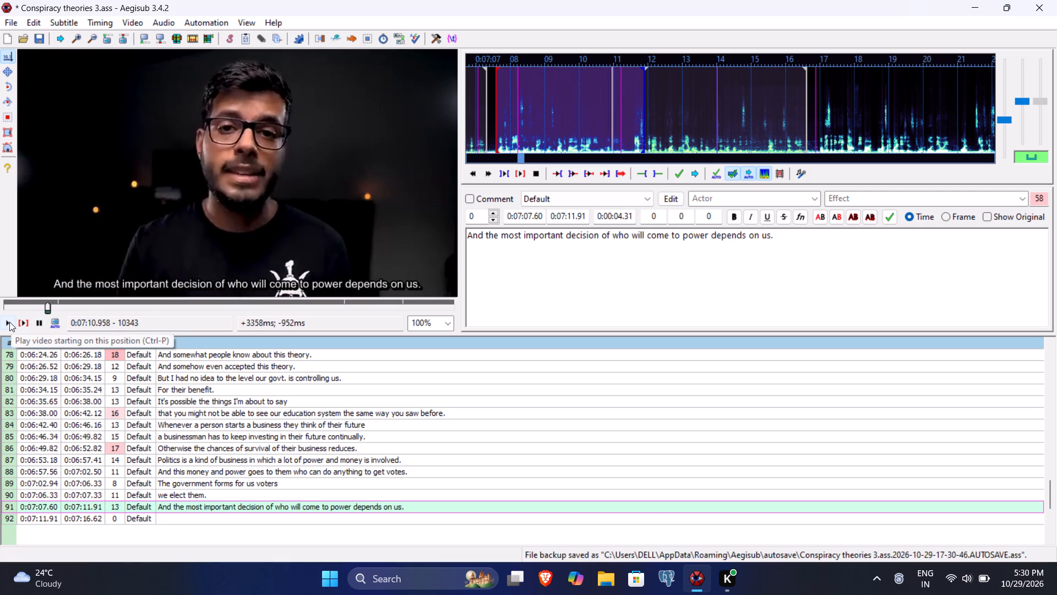
{"action": "left_click", "coordinate": [9, 322]}
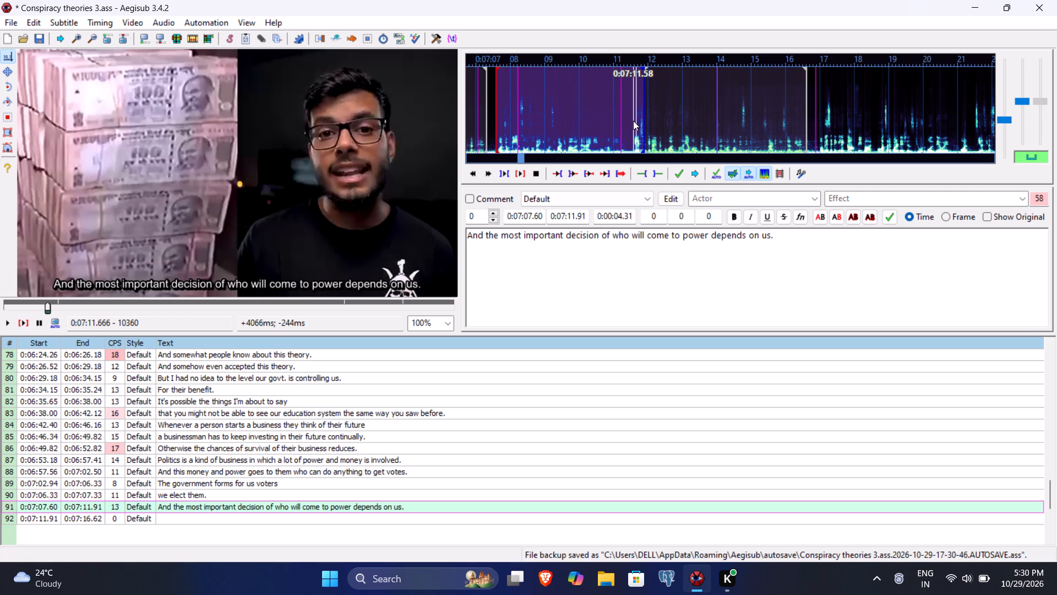
{"action": "left_click", "coordinate": [577, 216]}
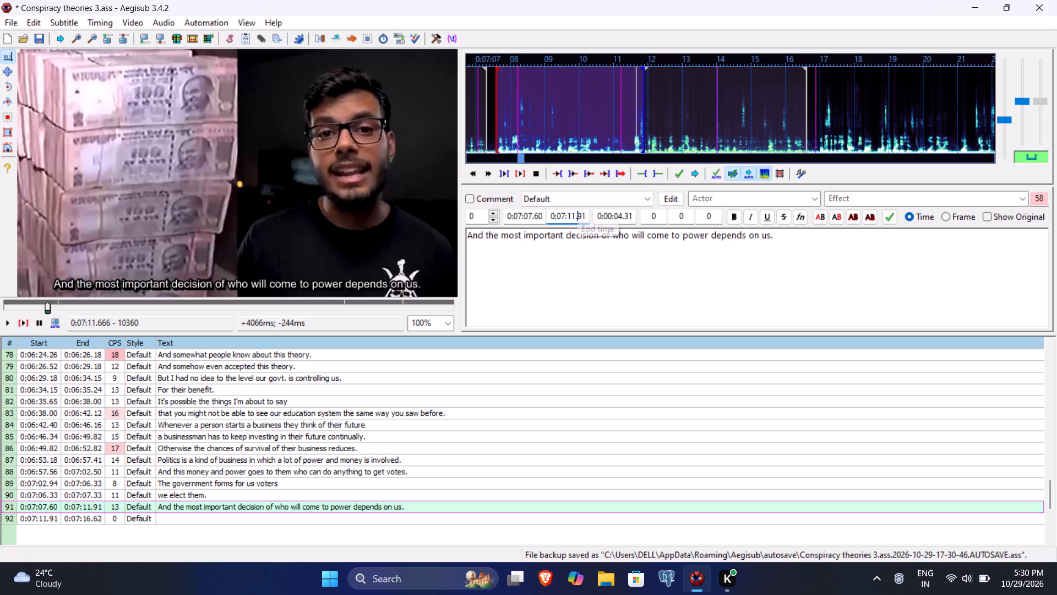
{"action": "type", "text": "58"}
{"action": "left_click", "coordinate": [813, 267]}
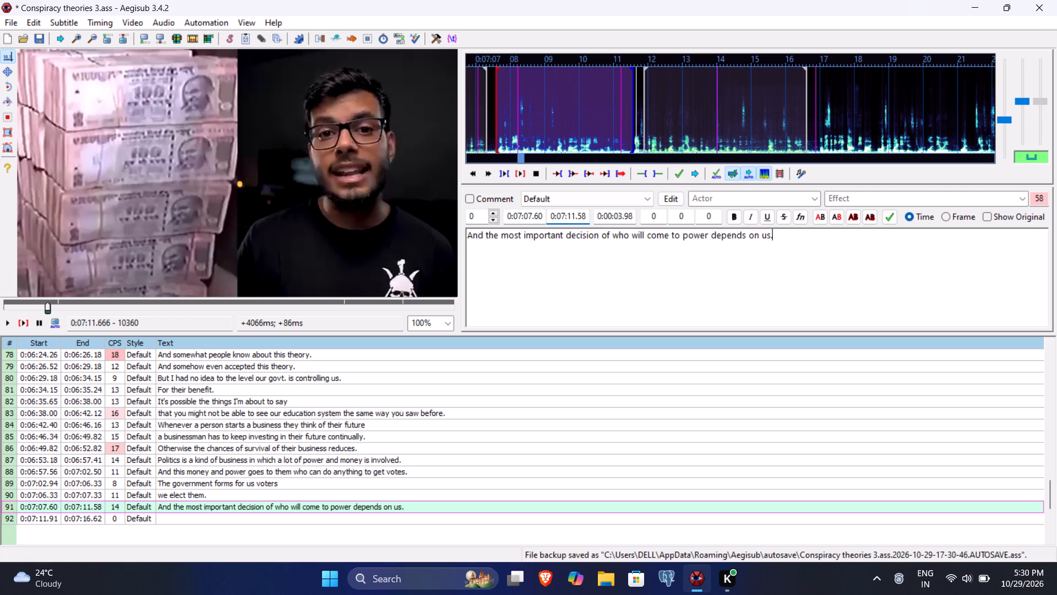
{"action": "key", "text": "Return"}
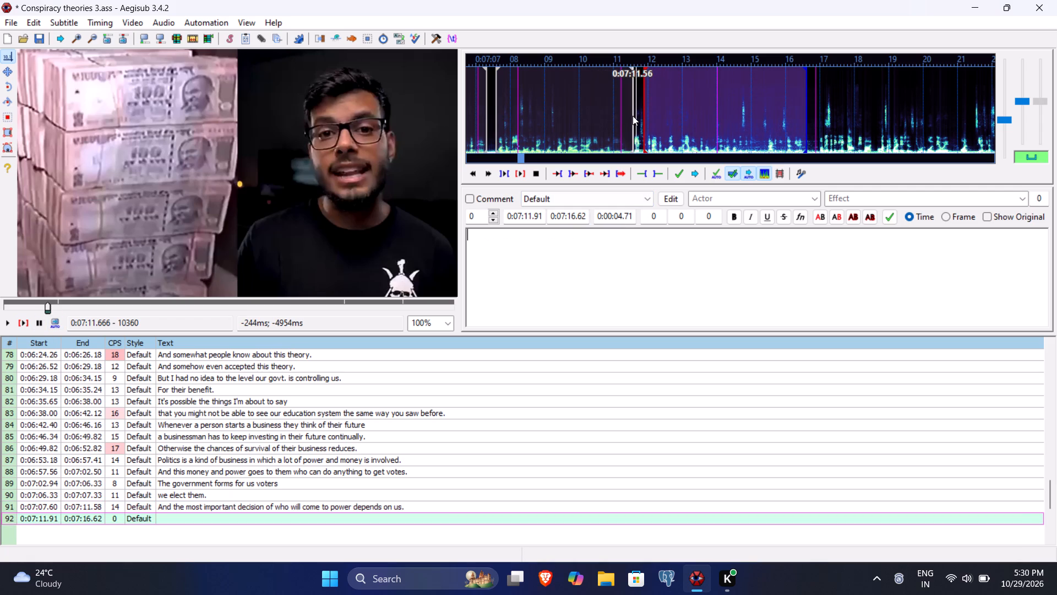
Set line 92's start time to 0:07:11.59.
{"action": "left_click", "coordinate": [532, 217]}
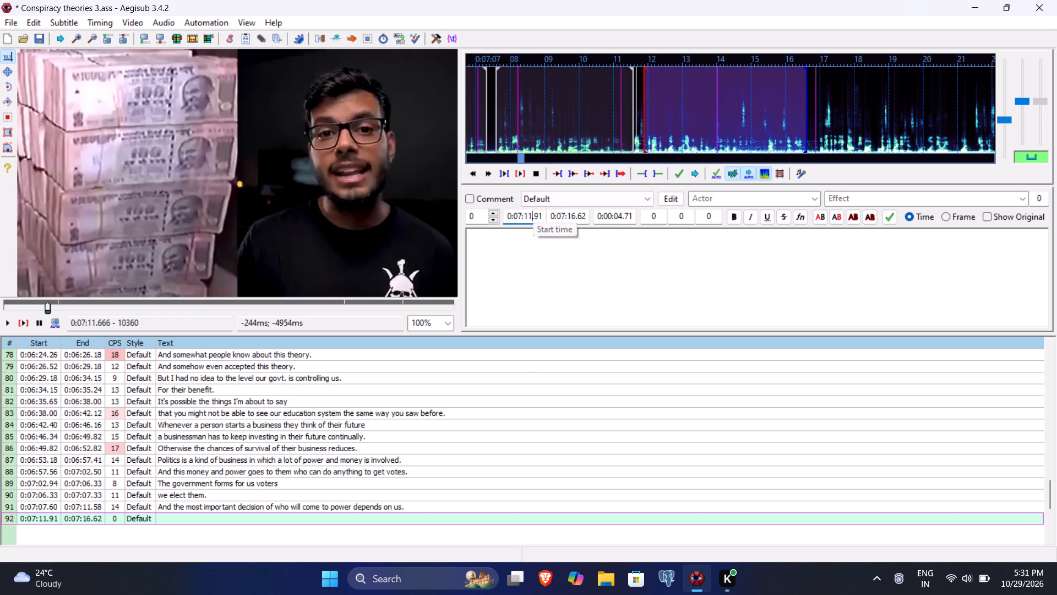
{"action": "type", "text": "59"}
{"action": "left_click", "coordinate": [508, 279]}
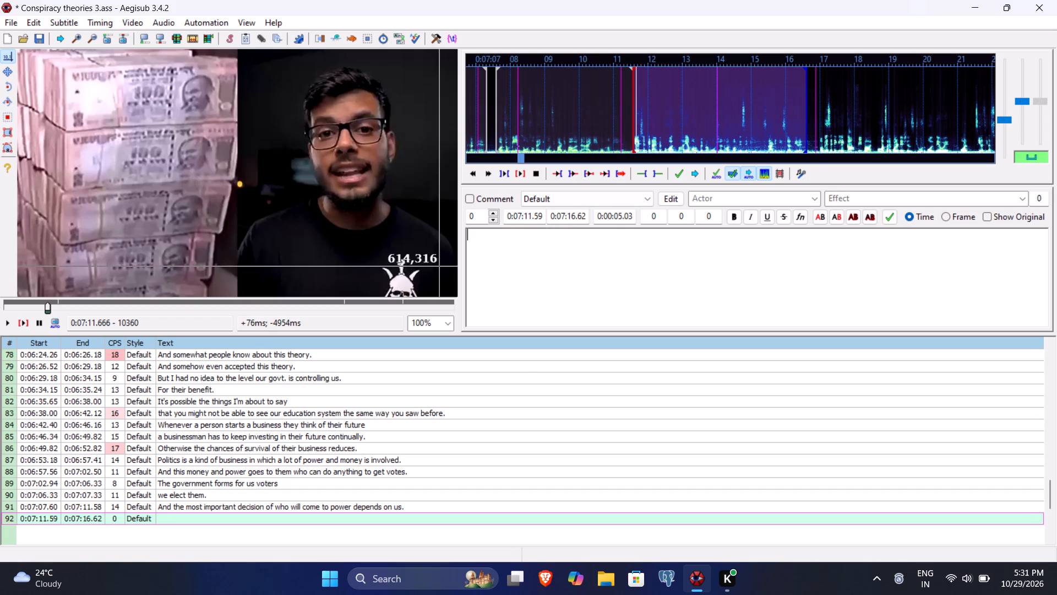
Replay line 92 and enter "During elections huge amount of publicities and strategies are in play." as its text.
{"action": "left_click", "coordinate": [27, 323]}
{"action": "type", "text": "During elections a huge"}
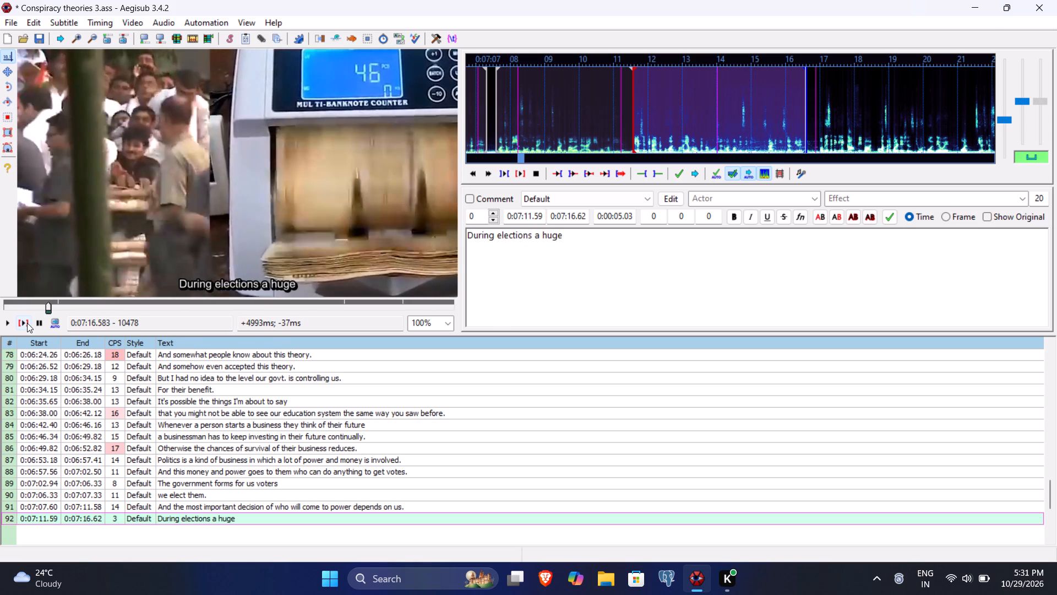
{"action": "key", "text": "ctrl+shift+Left"}
{"action": "key", "text": "ctrl+shift+Left"}
{"action": "type", "text": "huge amount of"}
{"action": "key", "text": "space"}
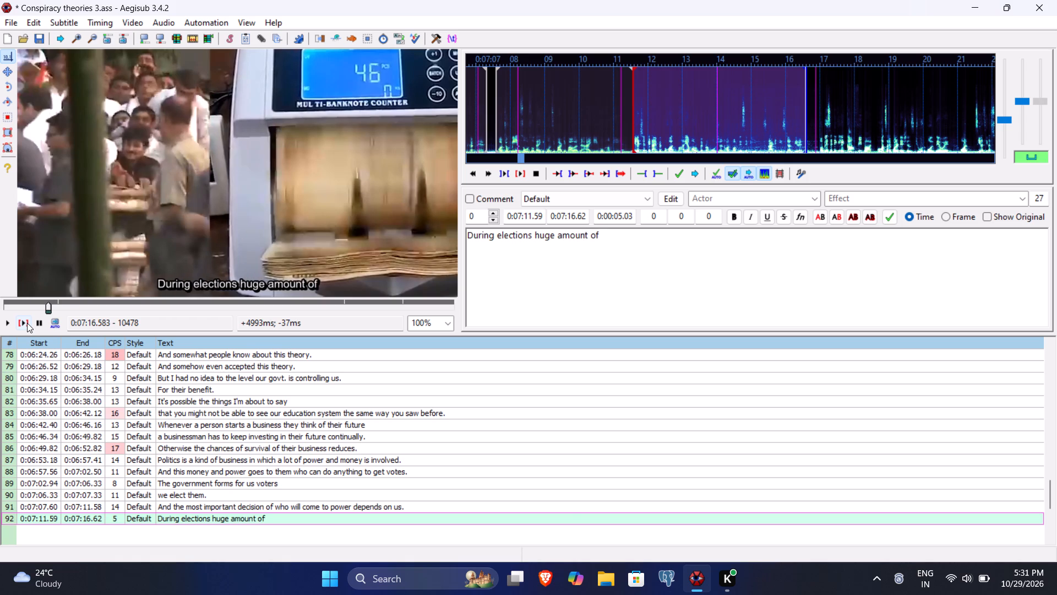
{"action": "type", "text": "publicities and stratef"}
{"action": "key", "text": "BackSpace"}
{"action": "type", "text": "gies are in play."}
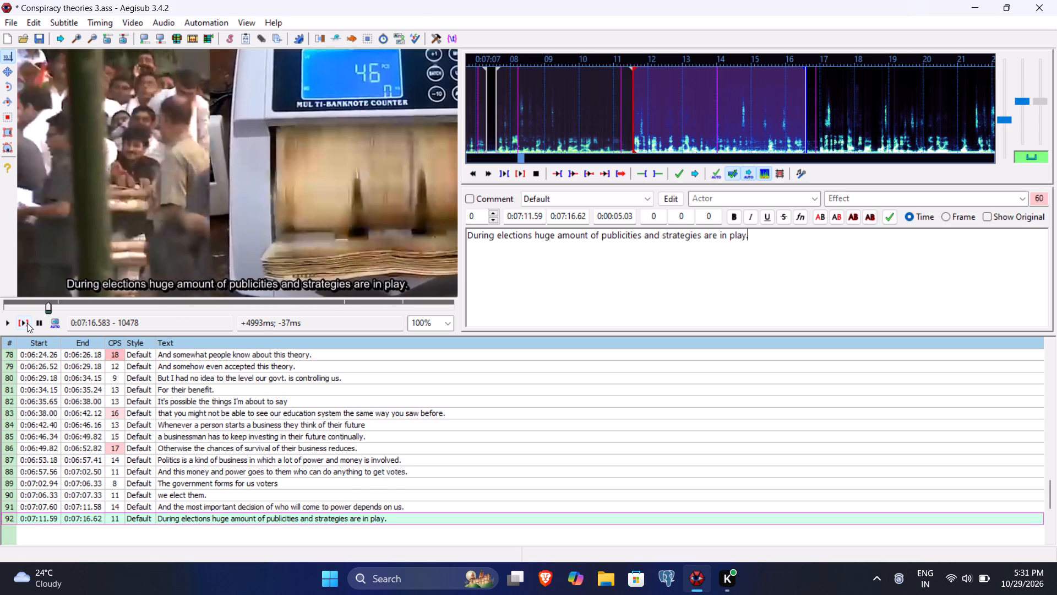
Commit line 92, play the following speech, and time line 93 from 0:07:16.95 to 0:07:20.75.
{"action": "key", "text": "Return"}
{"action": "left_click", "coordinate": [27, 323]}
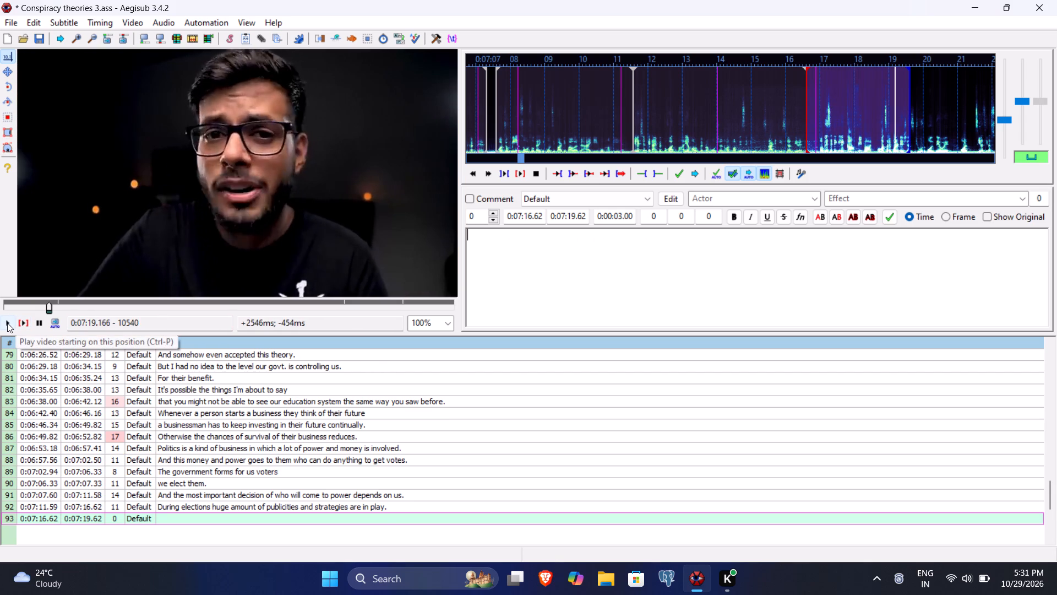
{"action": "left_click", "coordinate": [7, 323]}
{"action": "left_click", "coordinate": [7, 323]}
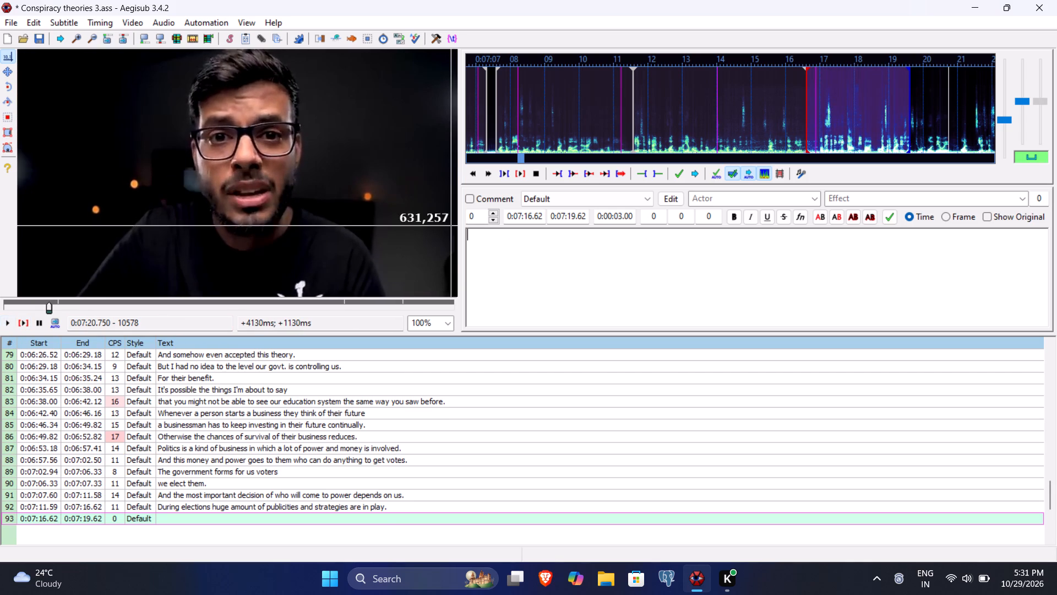
{"action": "left_click", "coordinate": [569, 217]}
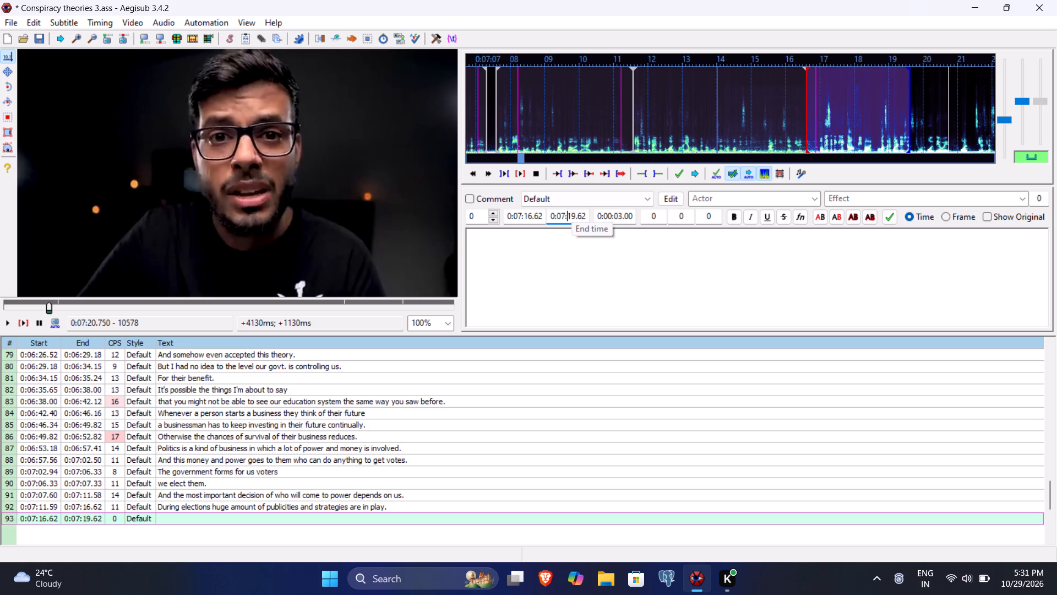
{"action": "type", "text": "2075"}
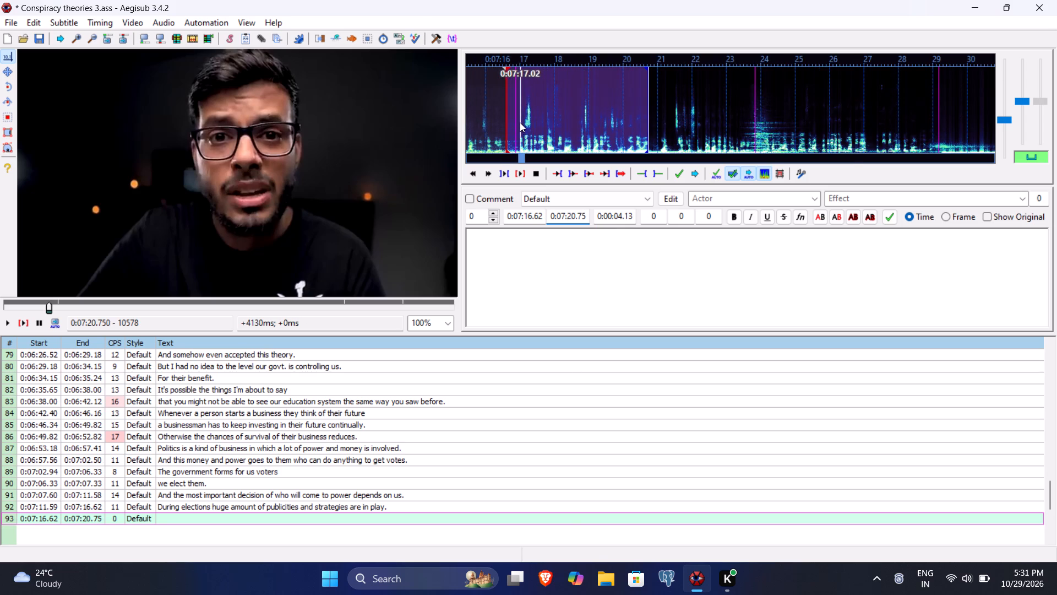
{"action": "left_click", "coordinate": [536, 214]}
{"action": "type", "text": "95"}
Replay line 93, enter "For publicities often times many politicians lie" as its text, and commit it.
{"action": "left_click", "coordinate": [535, 274]}
{"action": "type", "text": "For voter"}
{"action": "key", "text": "BackSpace"}
{"action": "key", "text": "s"}
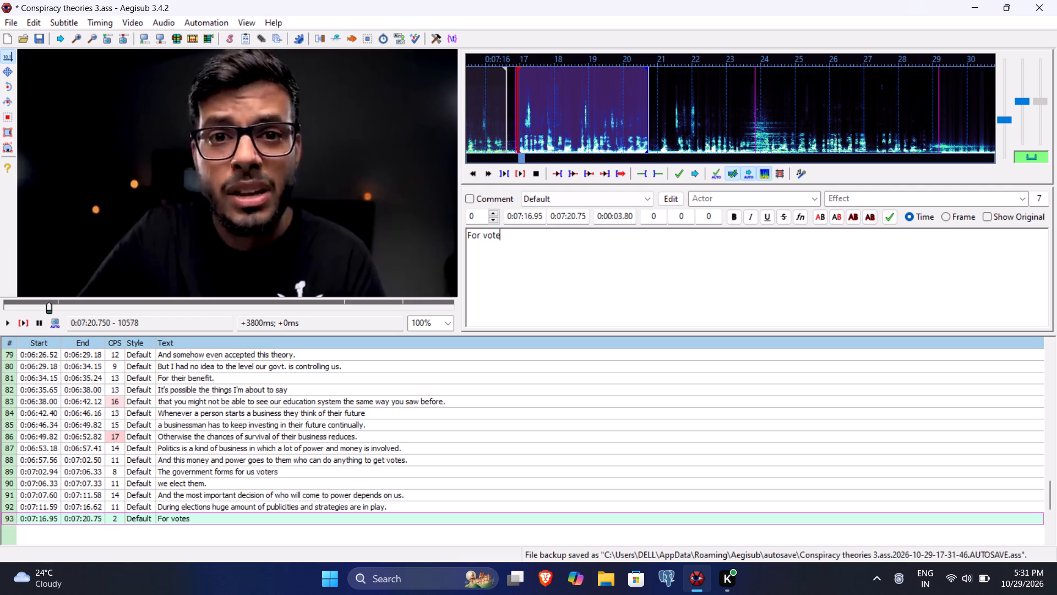
{"action": "left_click", "coordinate": [35, 328]}
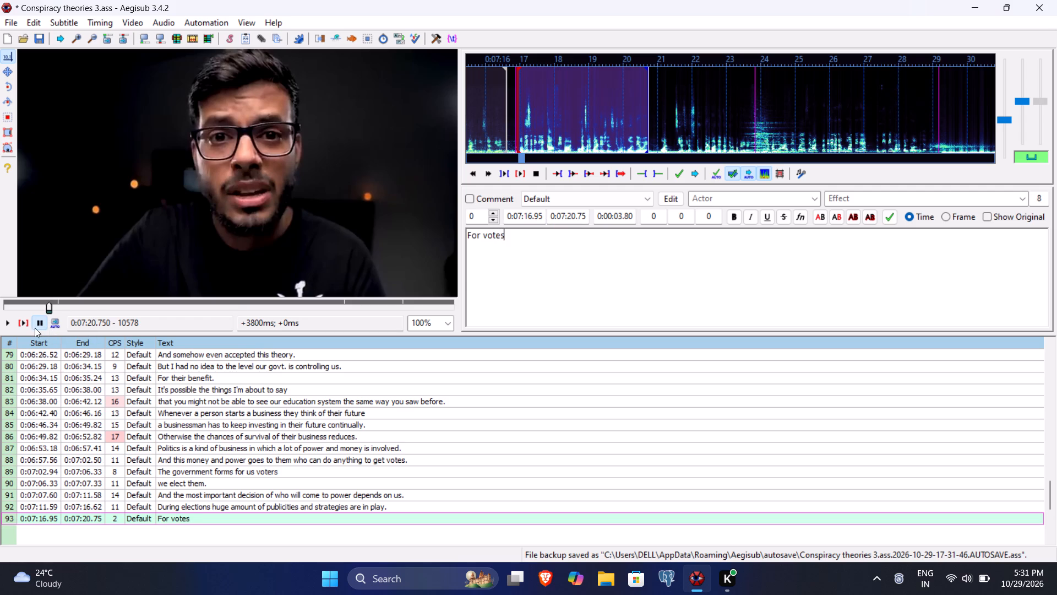
{"action": "left_click", "coordinate": [22, 323]}
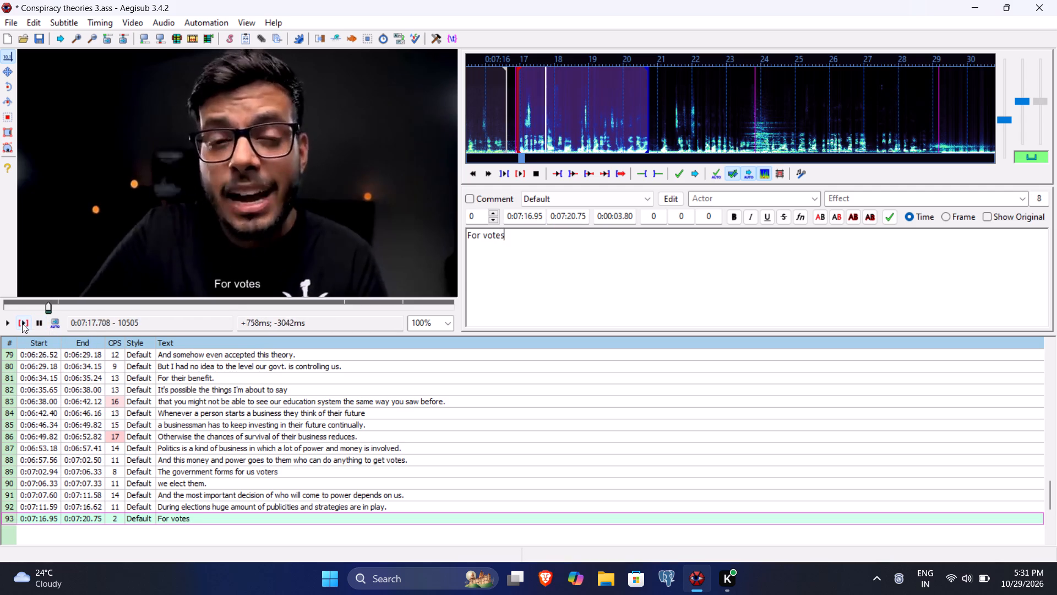
{"action": "key", "text": "ctrl+shift+Left"}
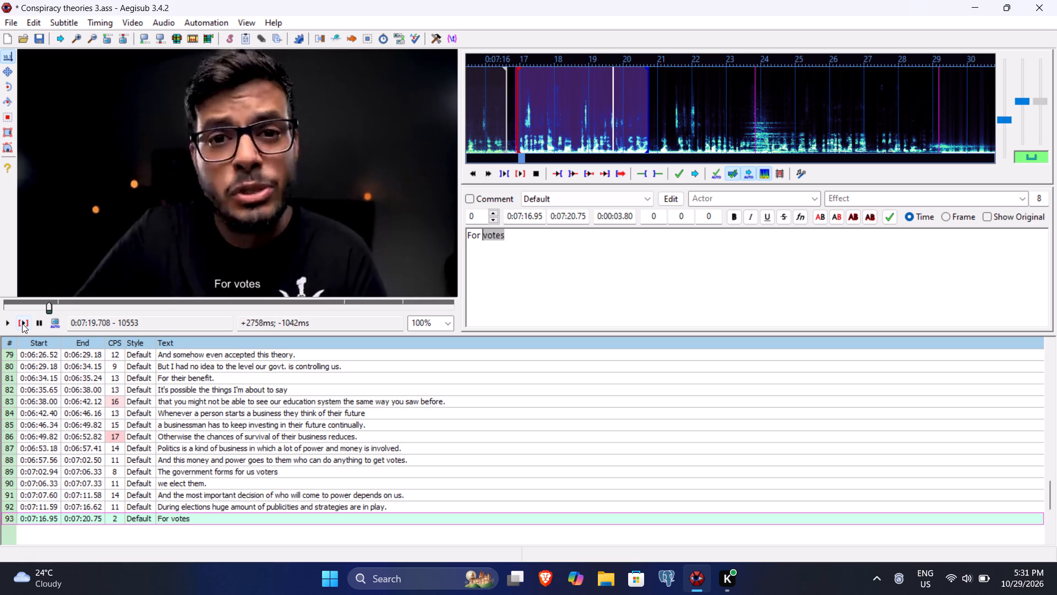
{"action": "type", "text": "publicities"}
{"action": "key", "text": "space"}
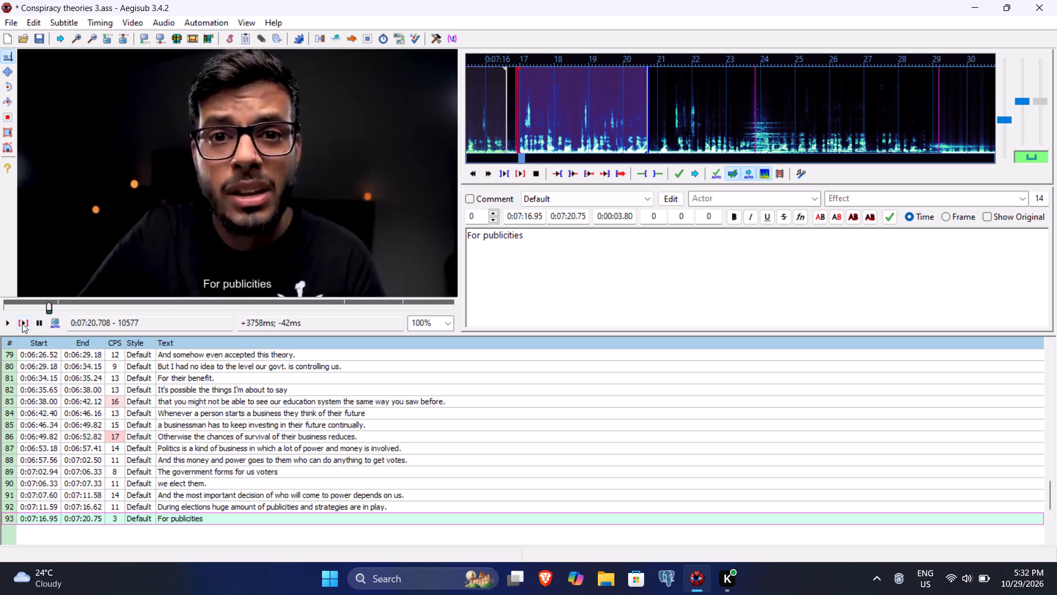
{"action": "type", "text": "often times many politicians l"}
{"action": "type", "text": "ie"}
{"action": "key", "text": "Return"}
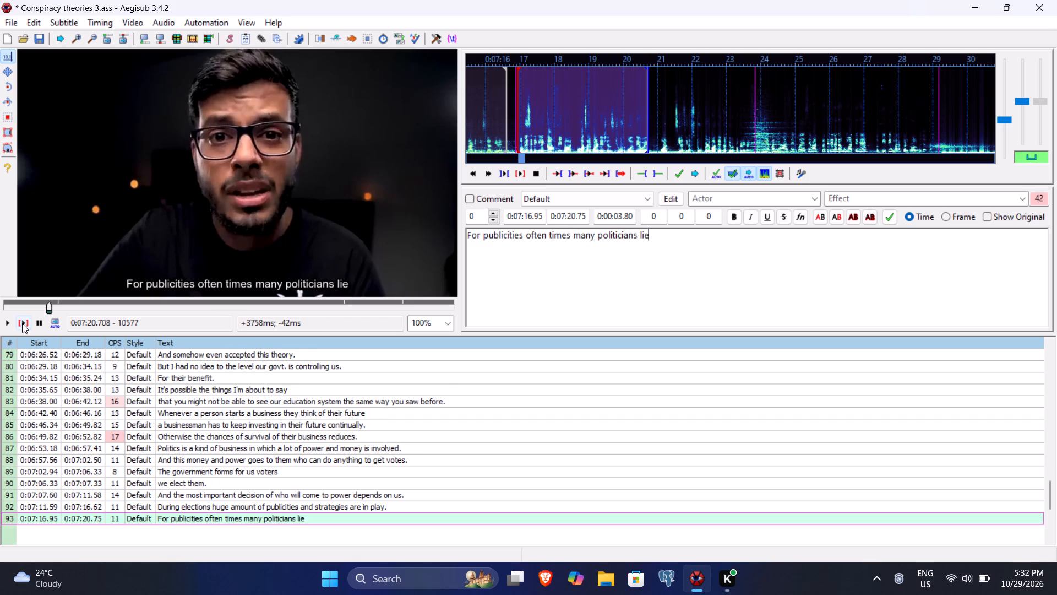
Play the speech for line 94 and time it from 0:07:21.06 to 0:07:23.87.
{"action": "left_click", "coordinate": [22, 323]}
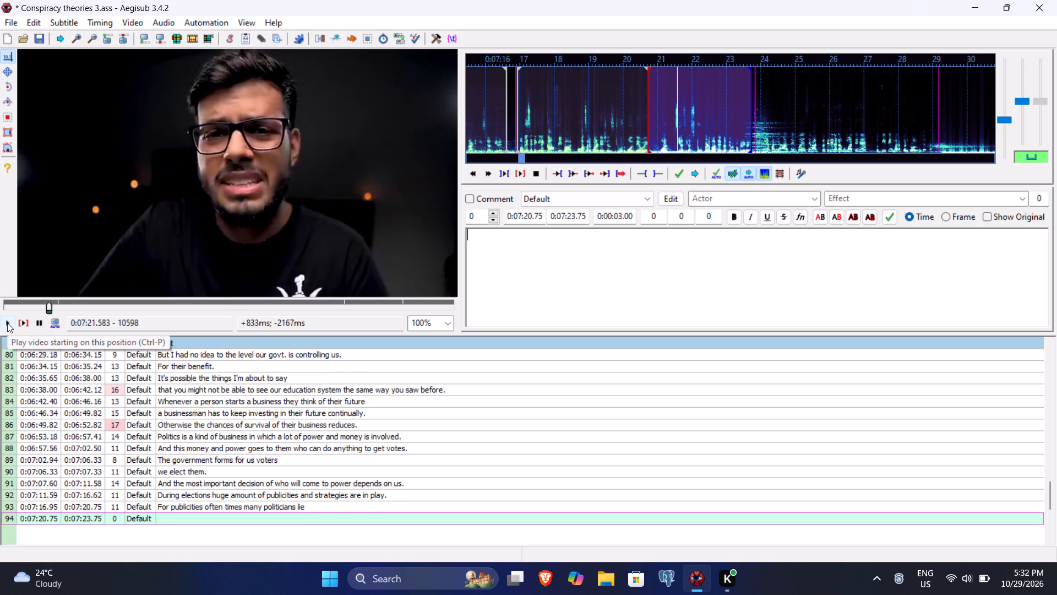
{"action": "left_click", "coordinate": [7, 323]}
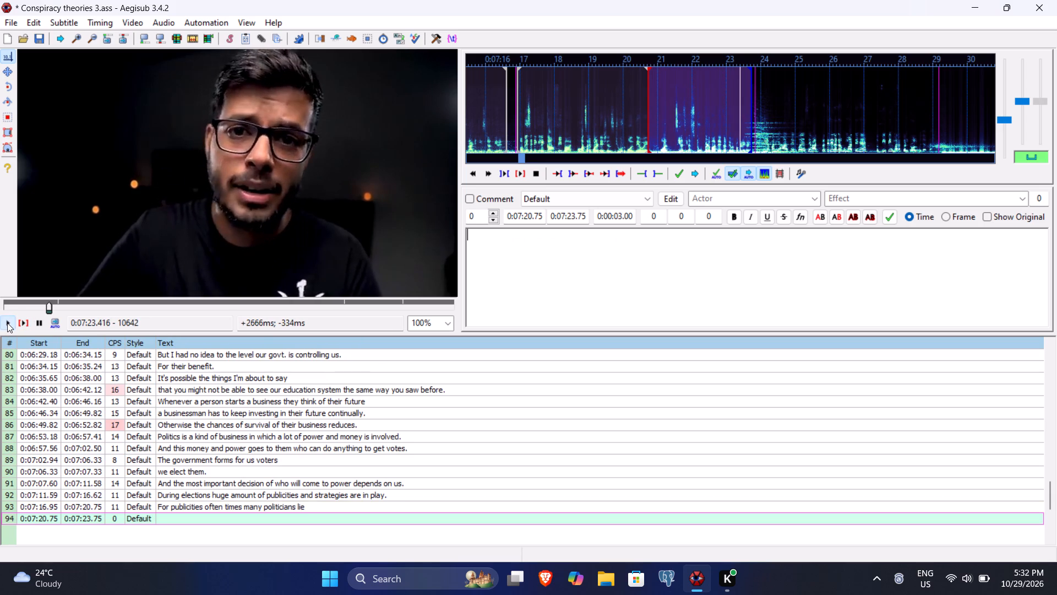
{"action": "left_click", "coordinate": [7, 323]}
{"action": "left_click", "coordinate": [7, 323]}
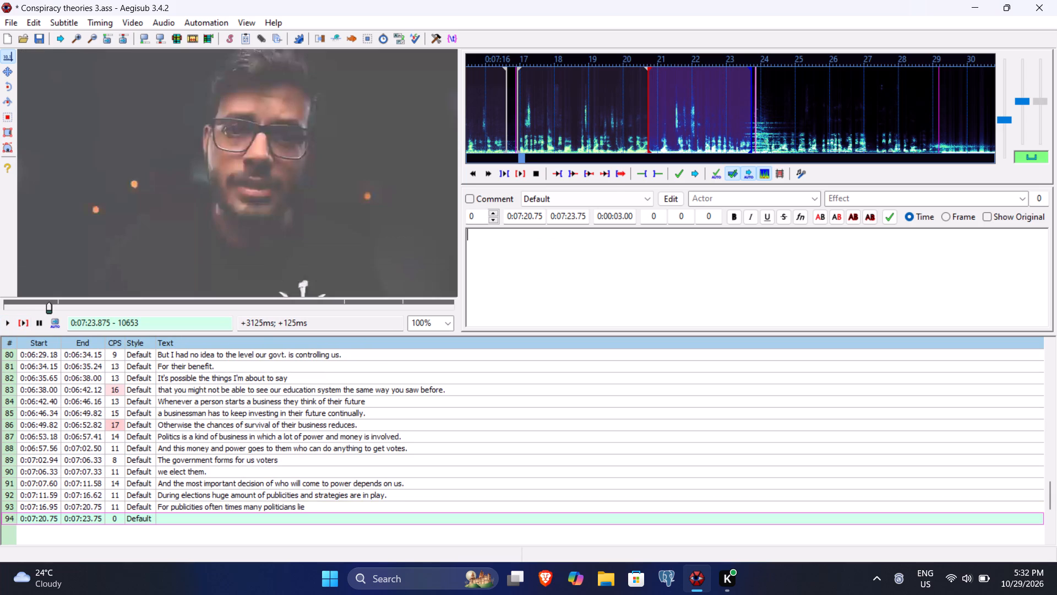
{"action": "left_click", "coordinate": [577, 215]}
{"action": "type", "text": "87"}
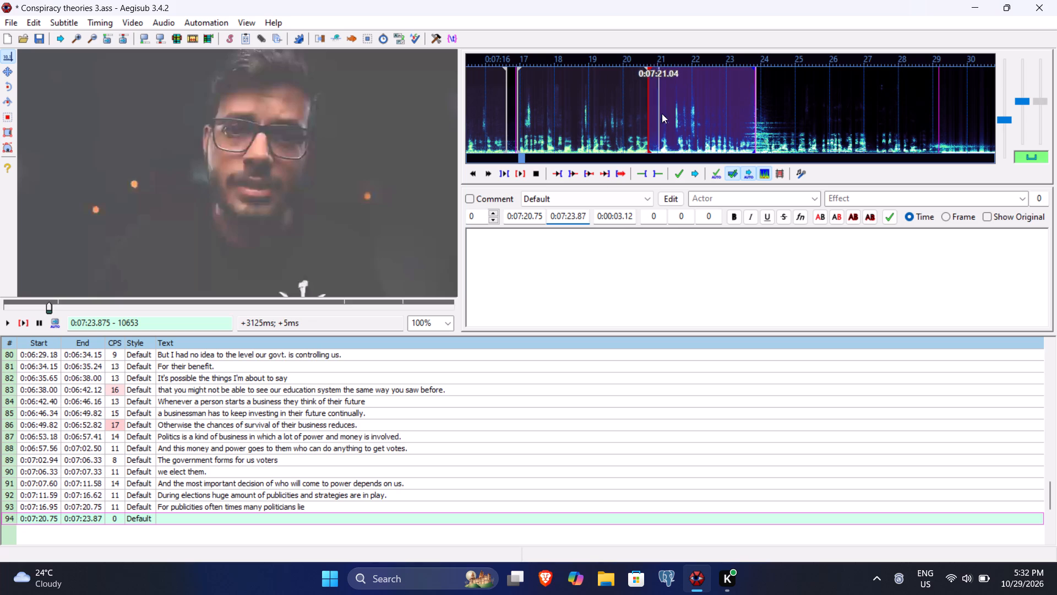
{"action": "left_click", "coordinate": [527, 214]}
{"action": "type", "text": "106"}
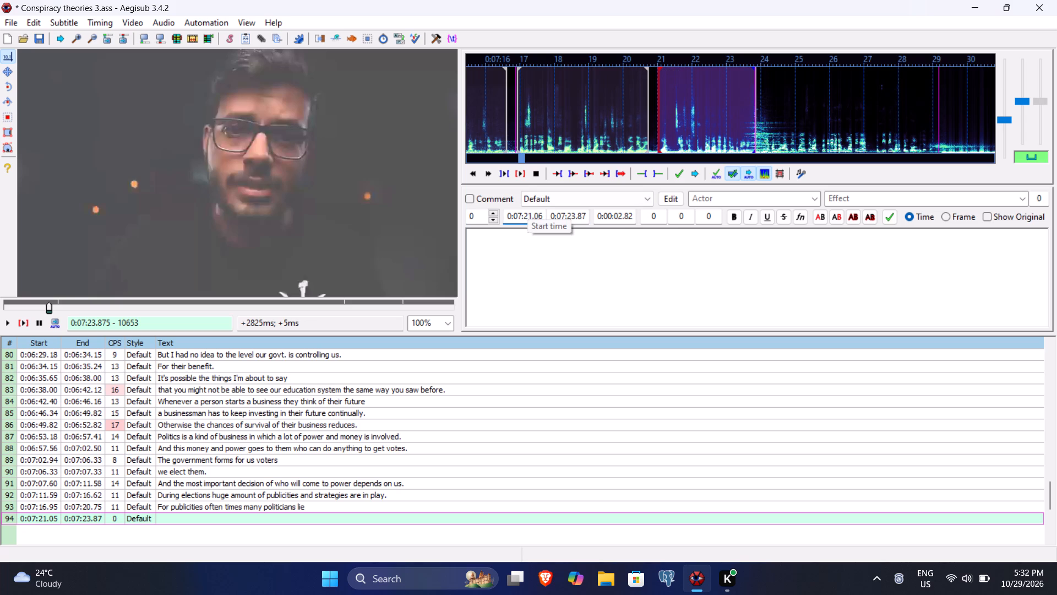
Enter "and get caught saying stupid things." as line 94's text and commit it.
{"action": "left_click", "coordinate": [514, 274]}
{"action": "type", "text": "and get caught"}
{"action": "key", "text": "space"}
{"action": "type", "text": "saying stupid things."}
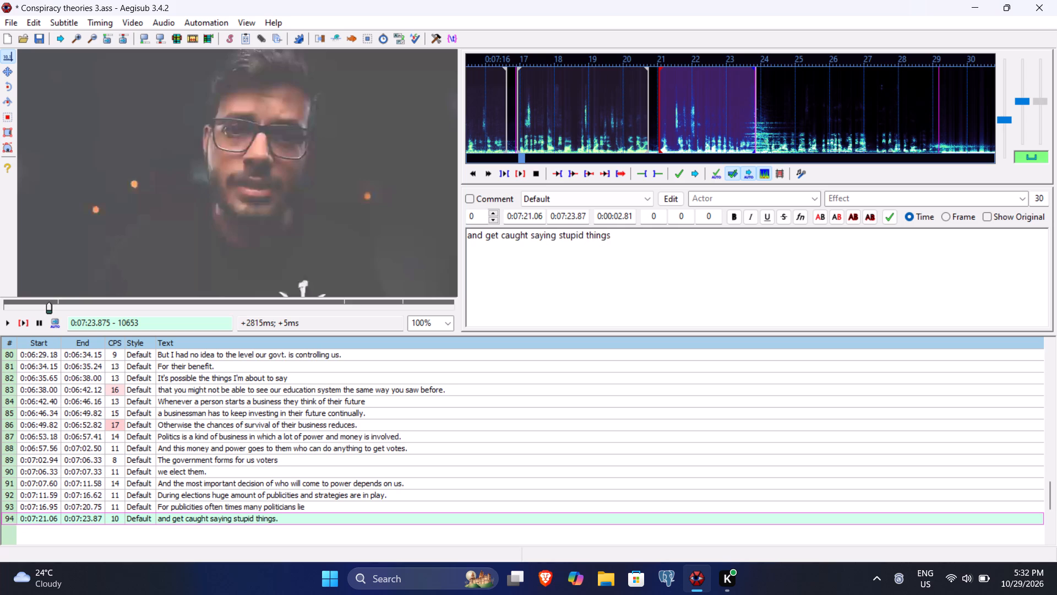
{"action": "key", "text": "Return"}
Play the speech for line 95 and set its end time to 0:07:27.16.
{"action": "left_click", "coordinate": [25, 320]}
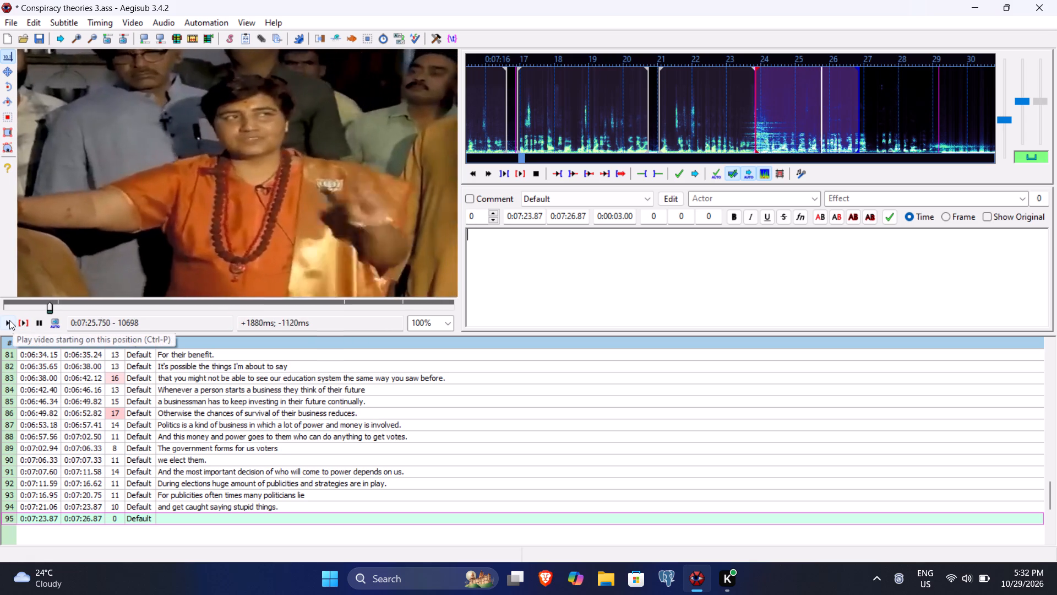
{"action": "double_click", "coordinate": [9, 320]}
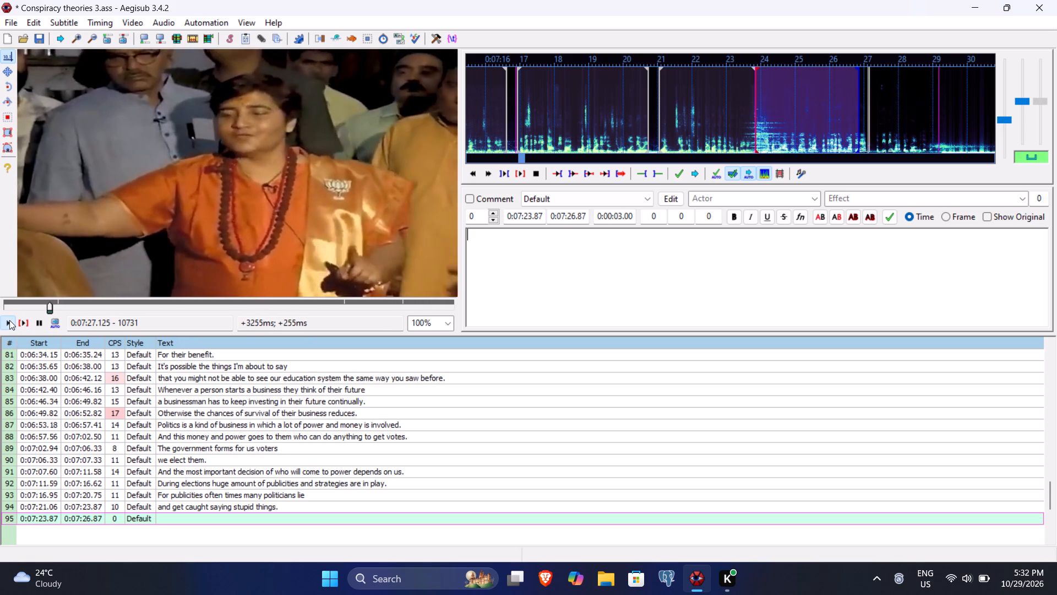
{"action": "left_click", "coordinate": [573, 218]}
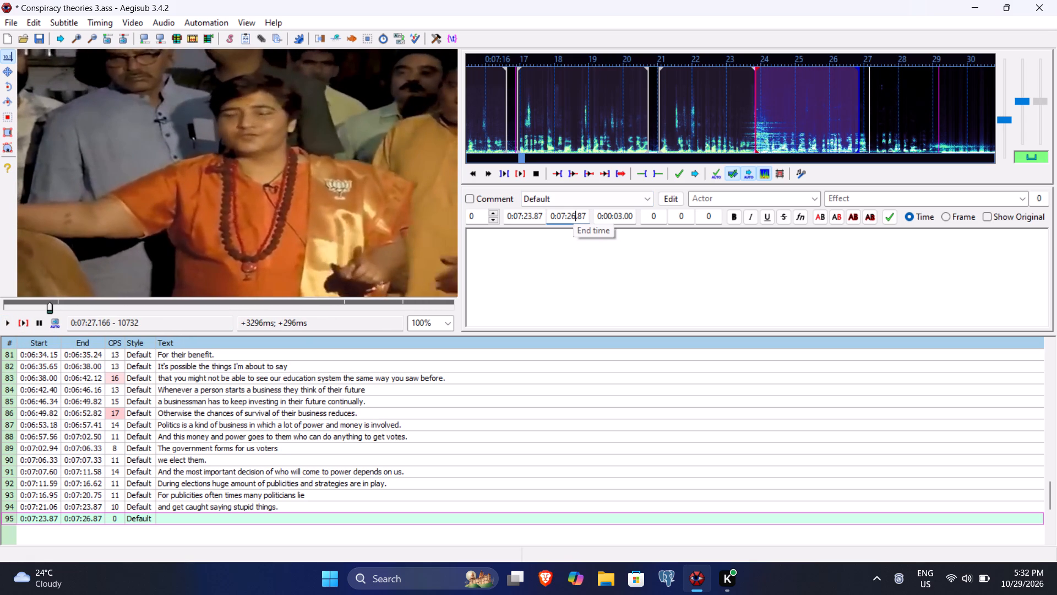
{"action": "key", "text": "BackSpace"}
{"action": "key", "text": "7"}
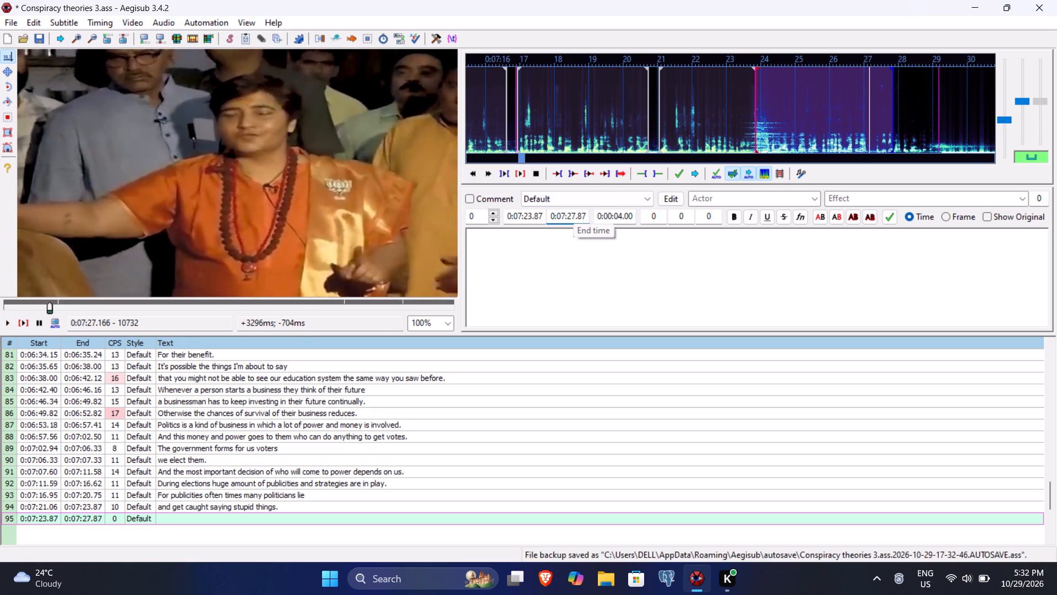
{"action": "type", "text": "16"}
Enter "[If we massage our hand here everyday," as line 95's text.
{"action": "left_click", "coordinate": [578, 287]}
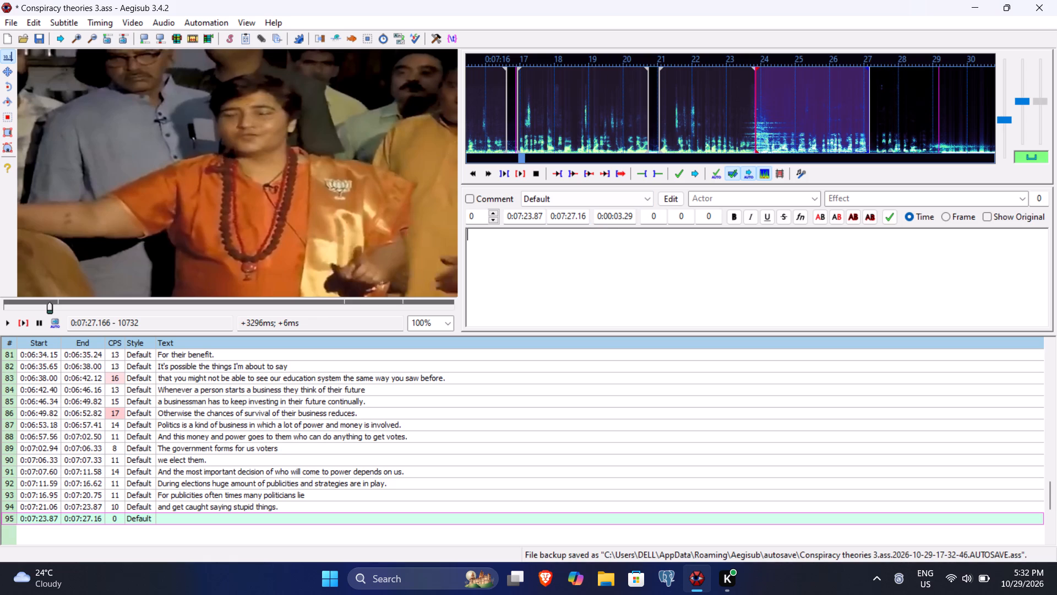
{"action": "type", "text": "[If we"}
{"action": "key", "text": "space"}
{"action": "type", "text": "massage our hand"}
{"action": "key", "text": "space"}
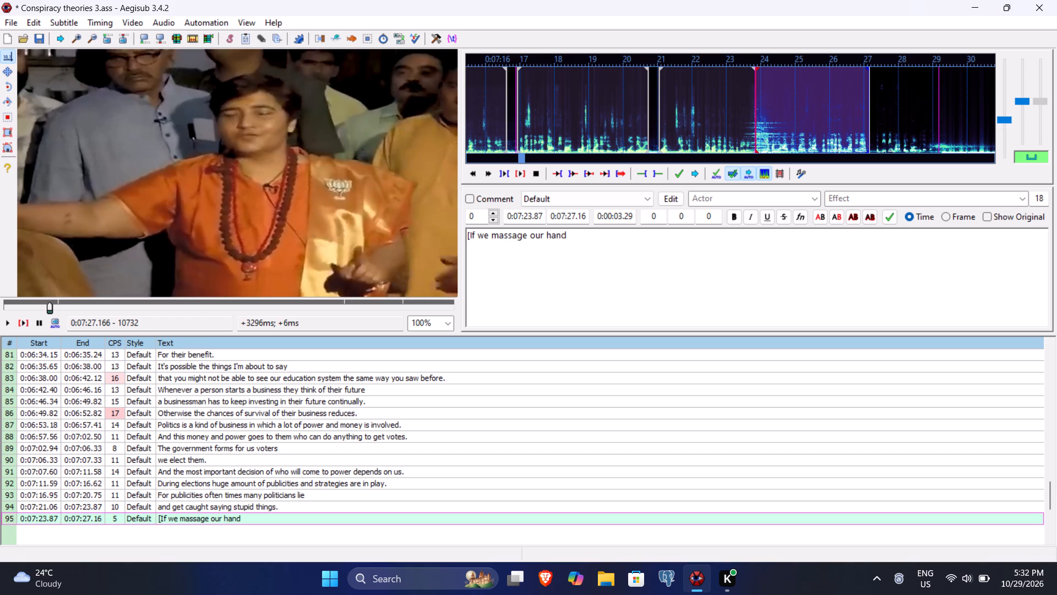
{"action": "type", "text": "here eve"}
{"action": "type", "text": "ryday"}
{"action": "key", "text": "comma"}
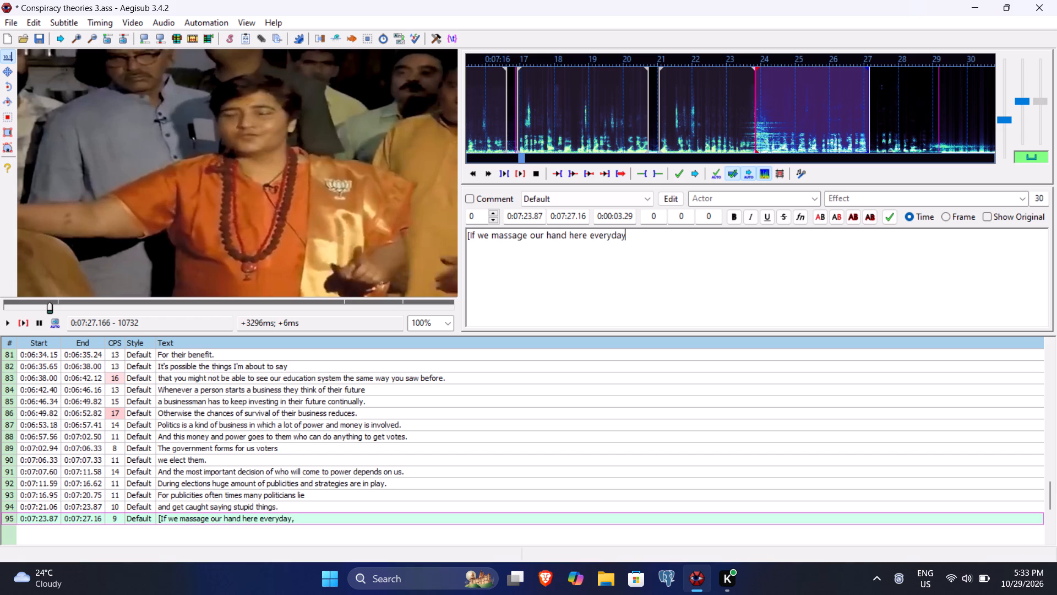
Replace "massage our hand" with "carcass" in line 95's text and commit the line.
{"action": "left_click_drag", "start_coordinate": [490, 236], "coordinate": [558, 226]}
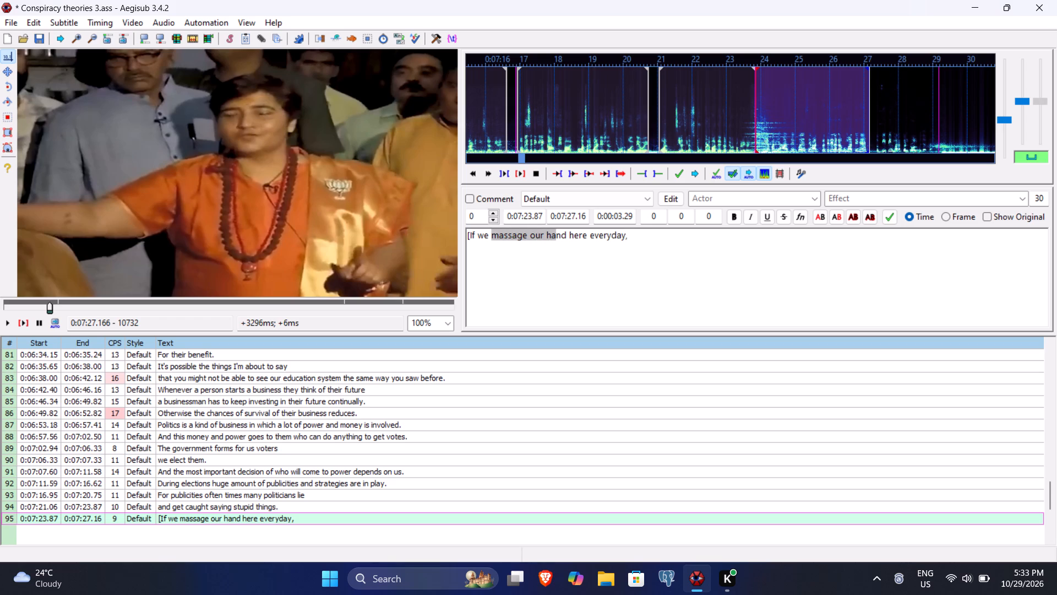
{"action": "left_click_drag", "start_coordinate": [558, 226], "coordinate": [567, 226]}
{"action": "type", "text": "carcass"}
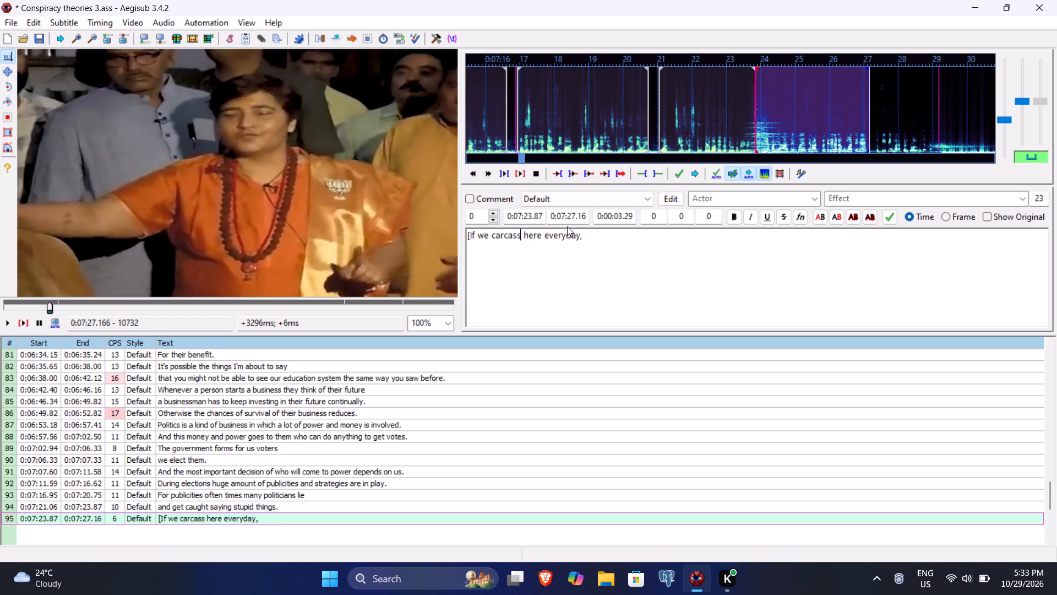
{"action": "key", "text": "Return"}
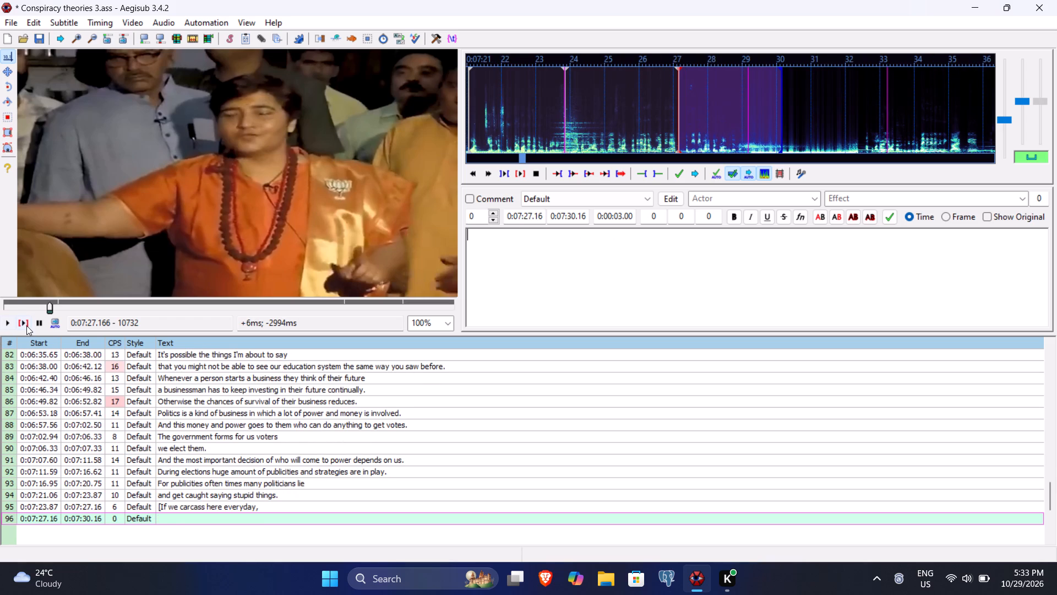
Play the speech for line 96 and set its end time to 0:07:28.91 and start time to 0:07:27.28.
{"action": "left_click", "coordinate": [25, 323]}
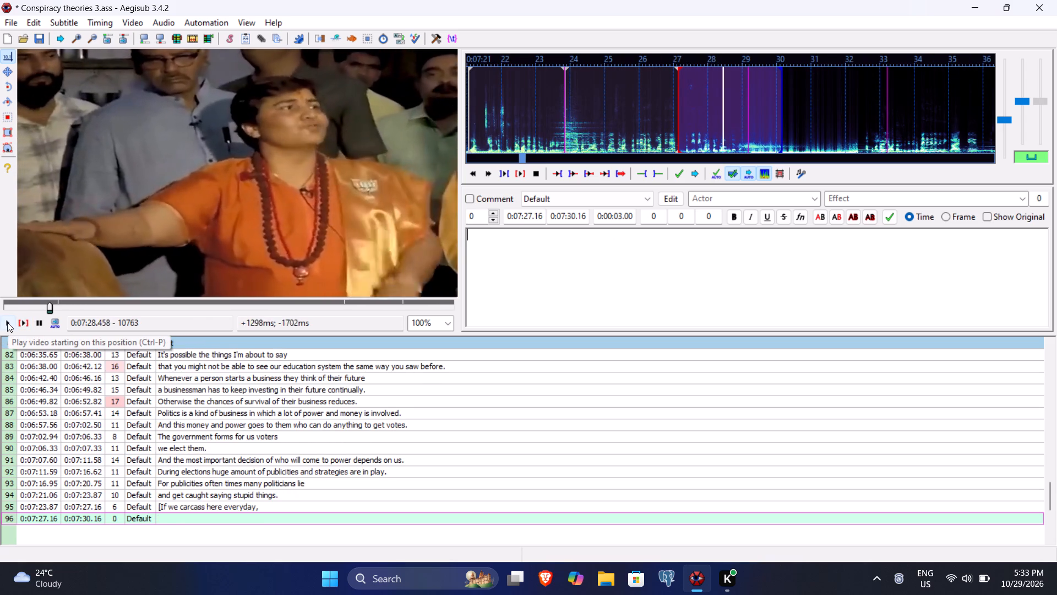
{"action": "left_click", "coordinate": [7, 322]}
{"action": "left_click", "coordinate": [7, 322]}
{"action": "left_click", "coordinate": [7, 322]}
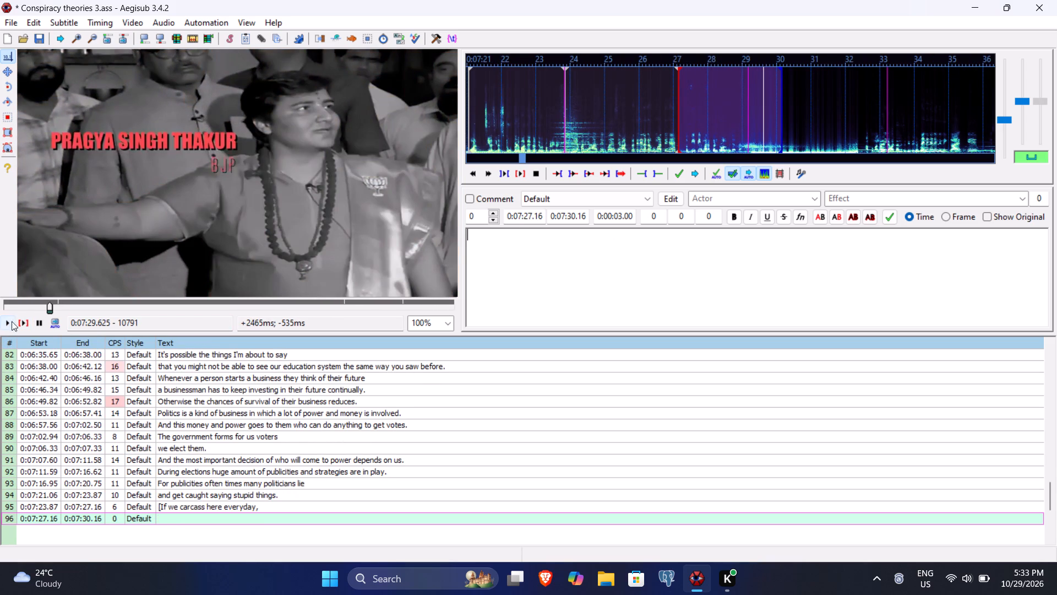
{"action": "left_click", "coordinate": [18, 320]}
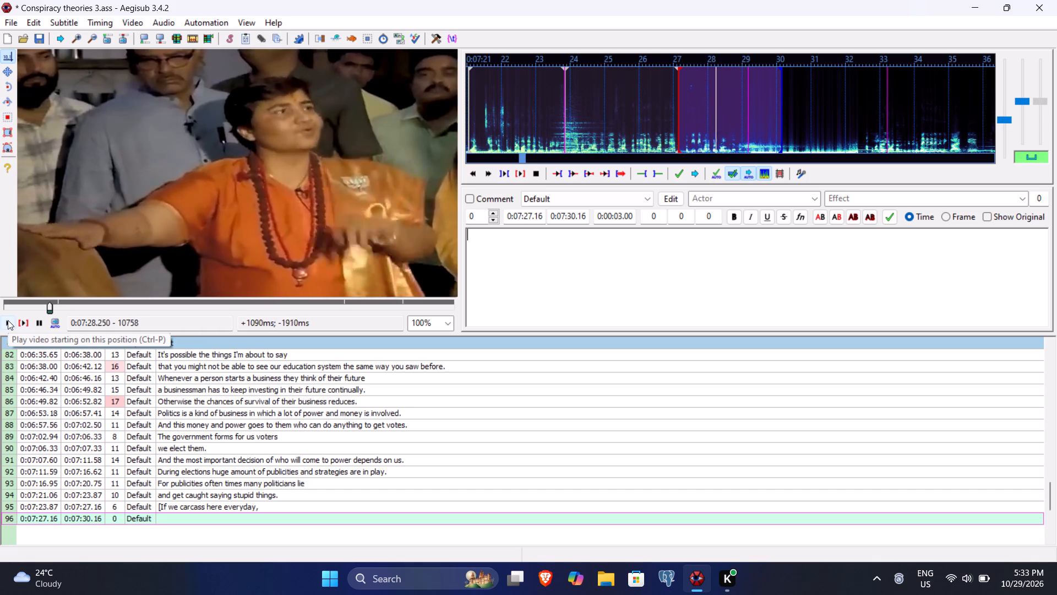
{"action": "left_click", "coordinate": [8, 320]}
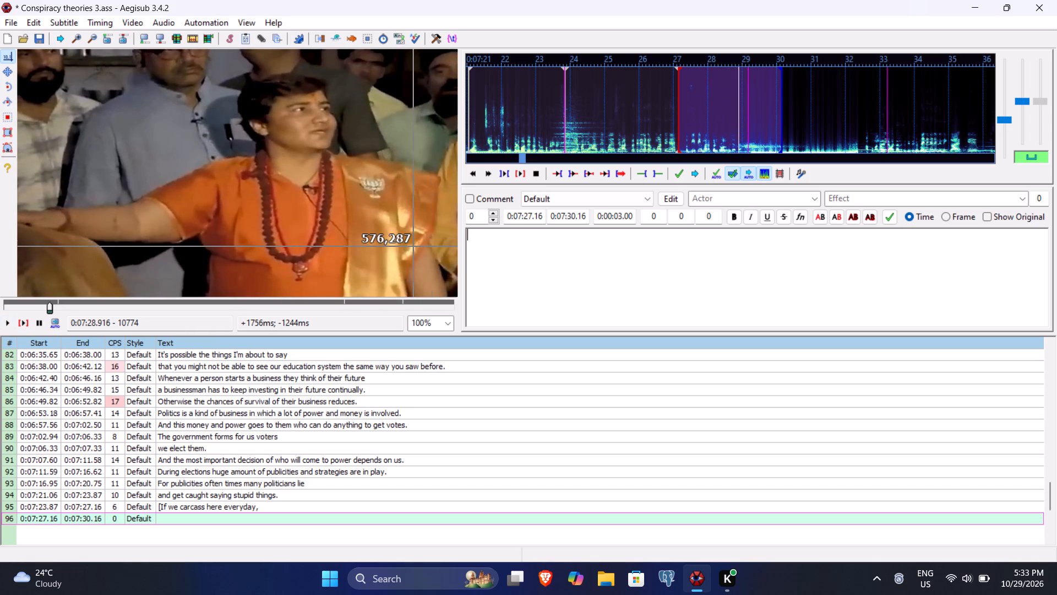
{"action": "left_click", "coordinate": [568, 217]}
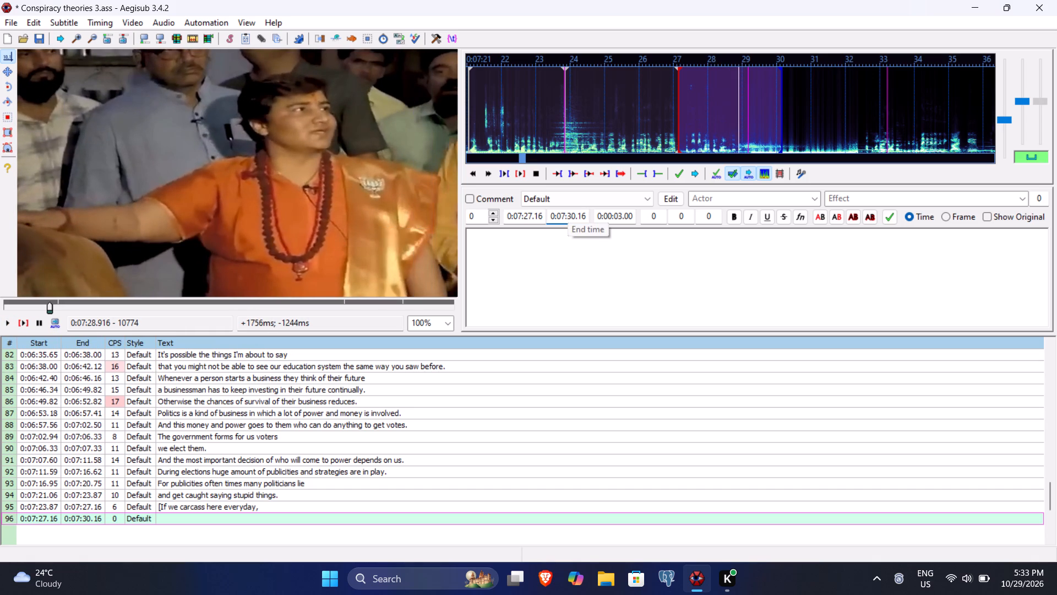
{"action": "type", "text": "28"}
{"action": "key", "text": "8"}
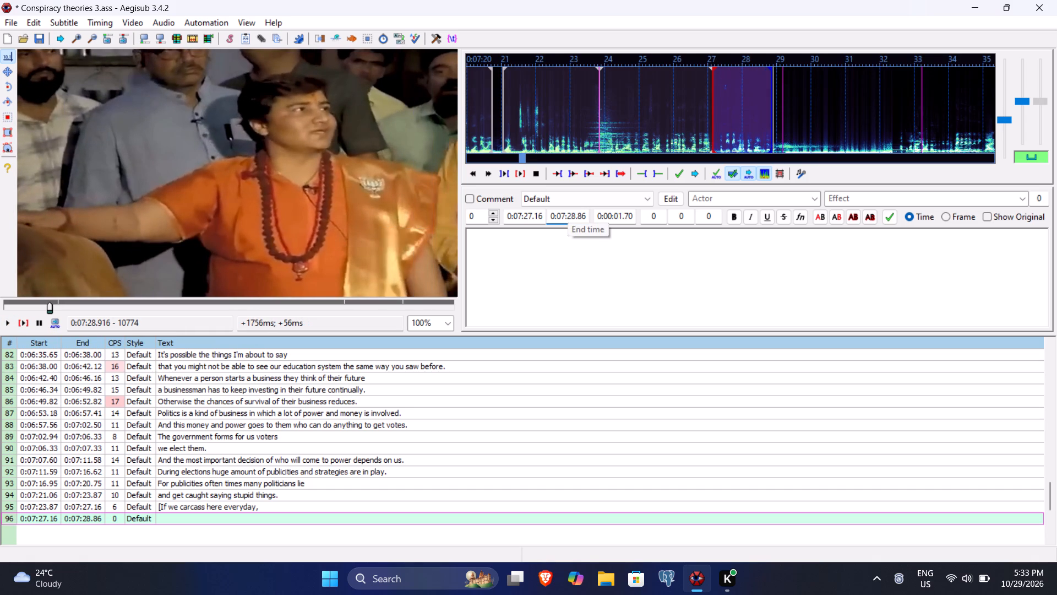
{"action": "key", "text": "BackSpace"}
{"action": "type", "text": "91"}
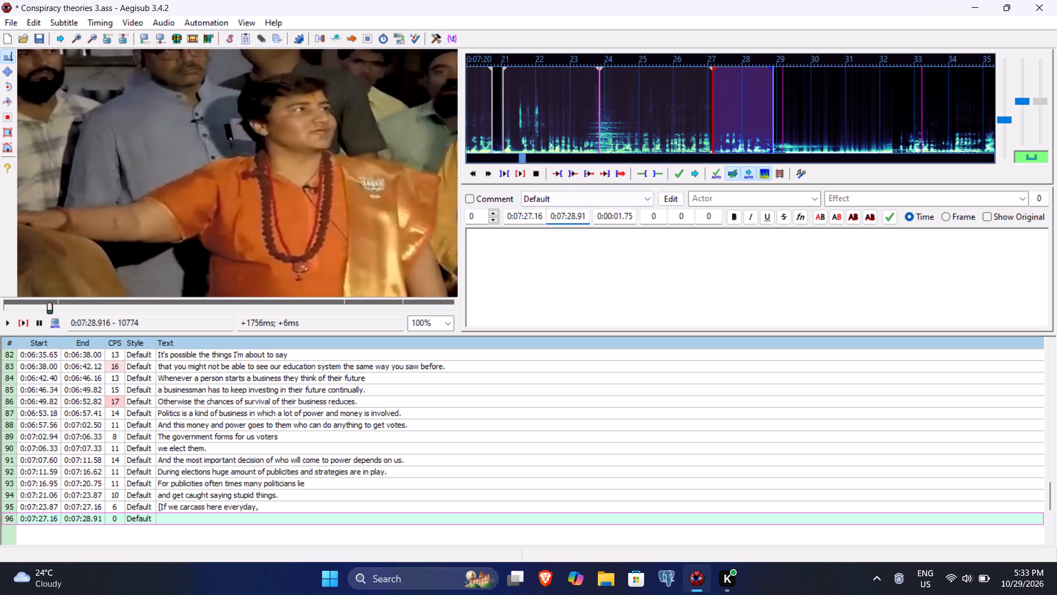
{"action": "left_click", "coordinate": [533, 217]}
{"action": "key", "text": "2"}
{"action": "key", "text": "8"}
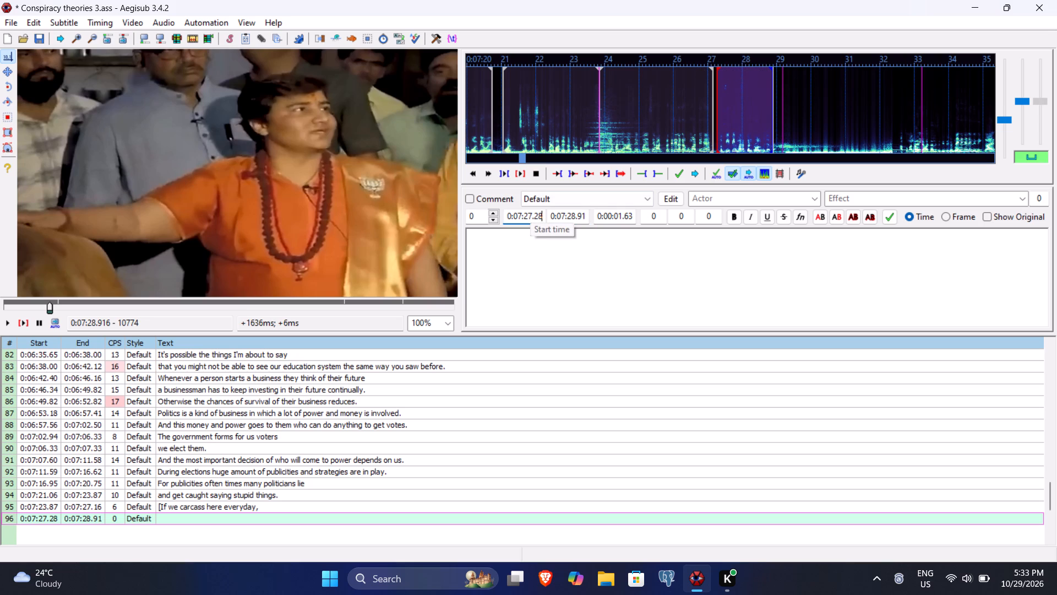
Enter "then our BP stays in control." as line 96's text and commit it.
{"action": "left_click", "coordinate": [514, 270]}
{"action": "type", "text": "then our BP stays in control."}
{"action": "key", "text": "Return"}
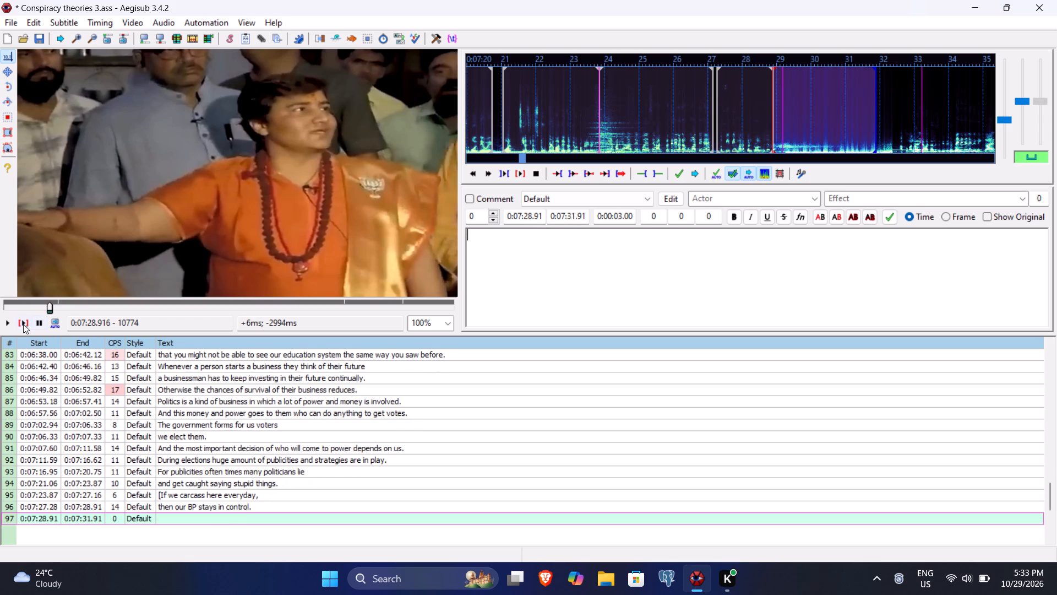
Play the video for line 97 to find where the speech begins and set its start time to 0:07:32.58.
{"action": "left_click", "coordinate": [23, 324]}
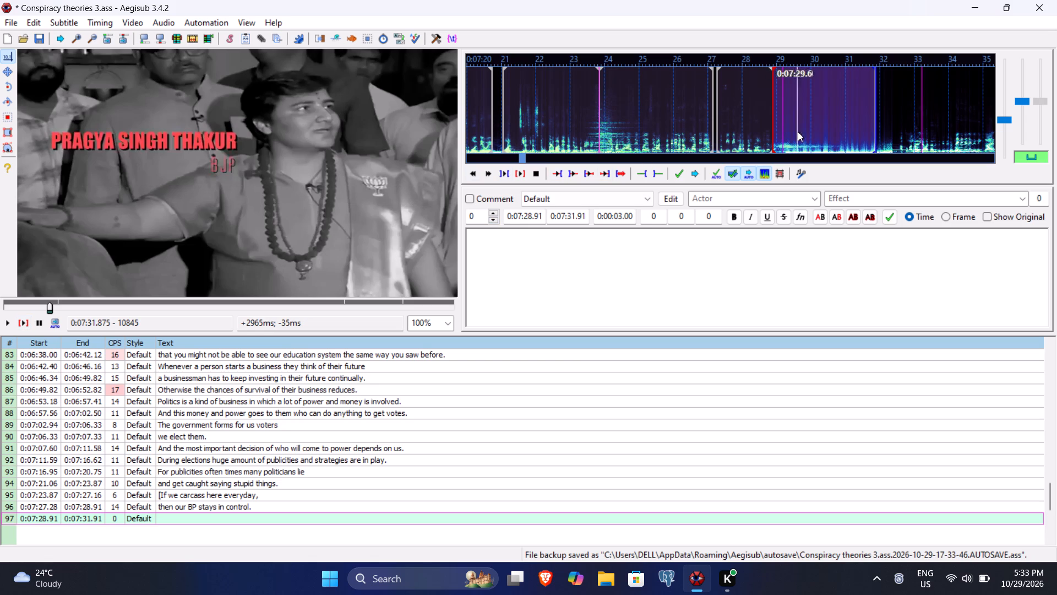
{"action": "left_click", "coordinate": [2, 322]}
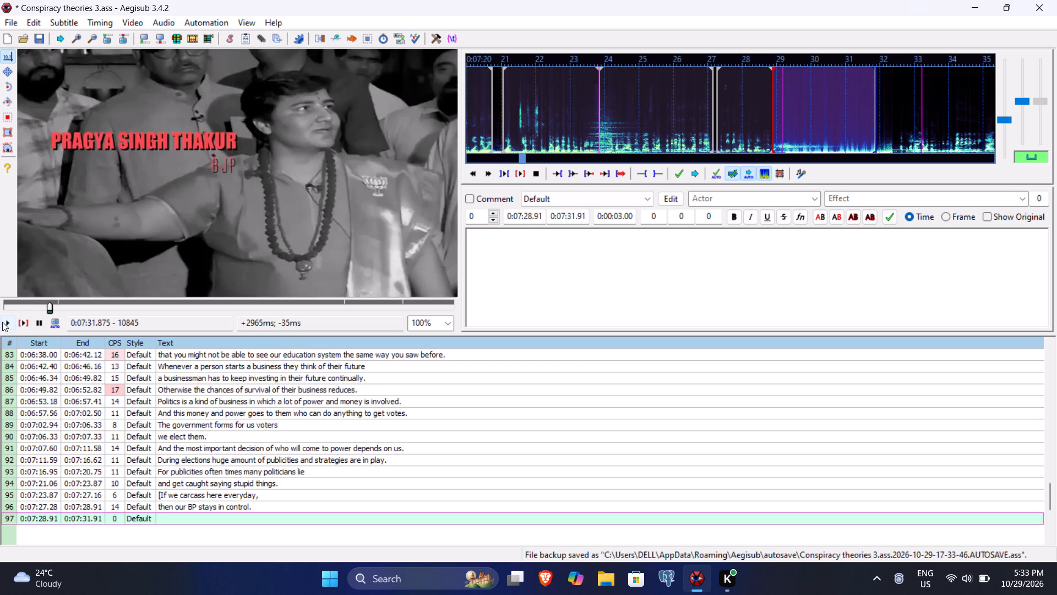
{"action": "left_click", "coordinate": [2, 322]}
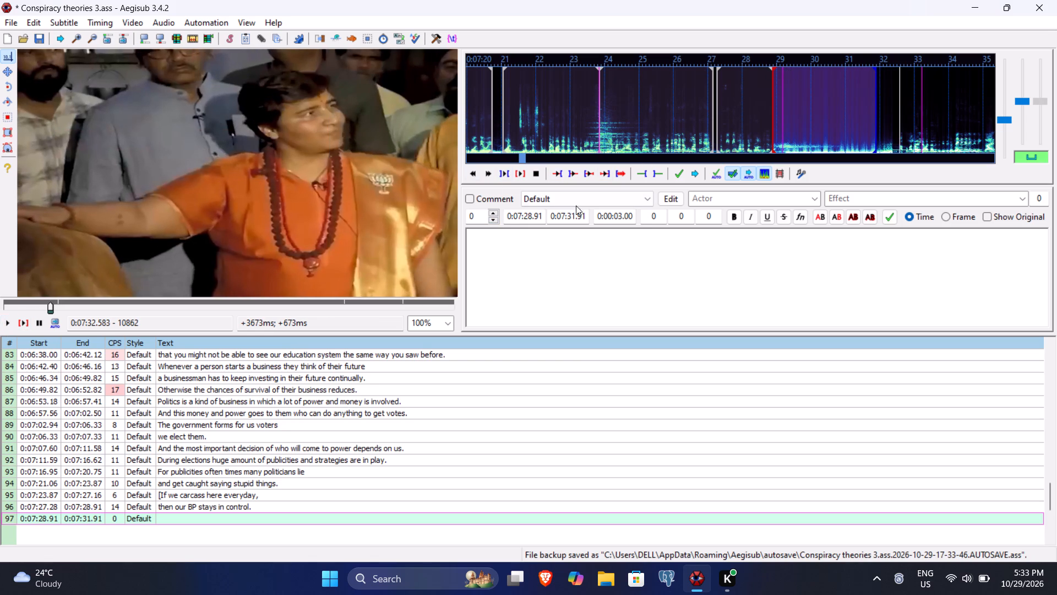
{"action": "left_click", "coordinate": [526, 217]}
{"action": "key", "text": "BackSpace"}
{"action": "type", "text": "3258"}
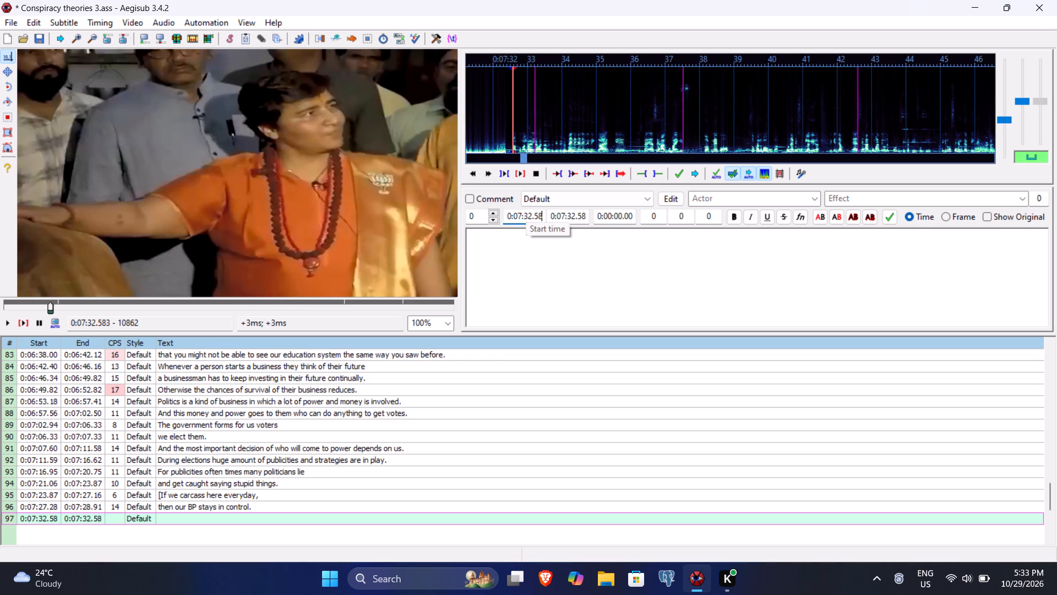
Play the speech from line 97's start and set its end time to 0:07:33.75.
{"action": "left_click", "coordinate": [26, 324]}
{"action": "left_click", "coordinate": [4, 324]}
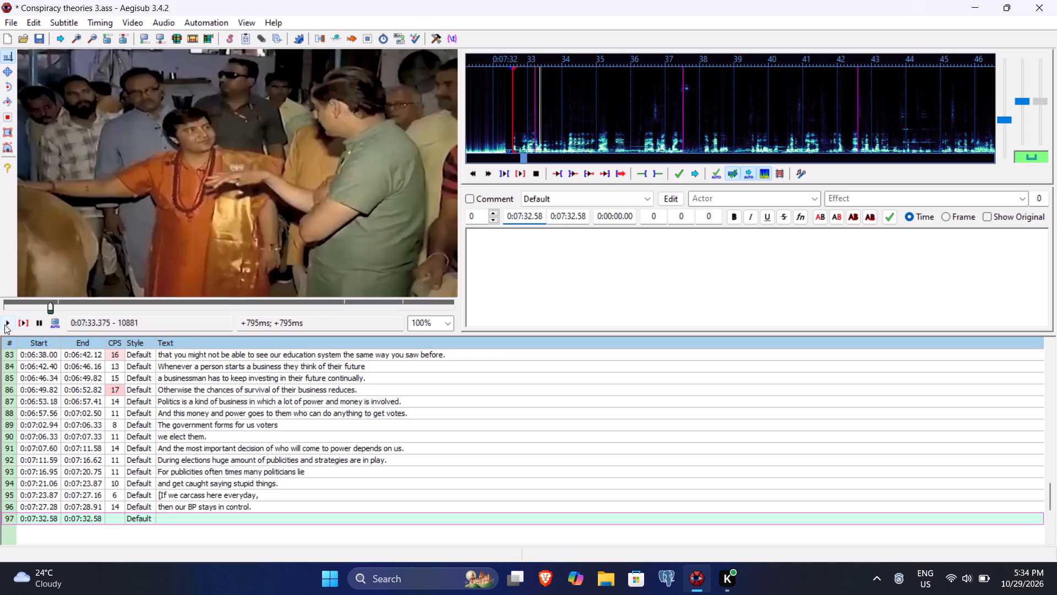
{"action": "left_click", "coordinate": [4, 324]}
{"action": "left_click", "coordinate": [15, 324]}
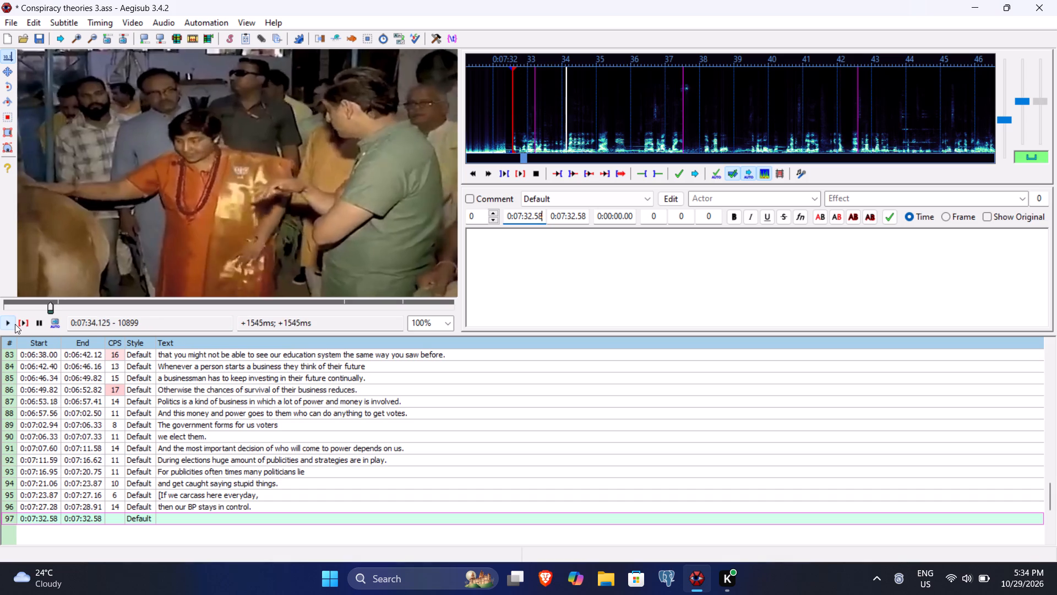
{"action": "left_click", "coordinate": [7, 324]}
{"action": "left_click", "coordinate": [7, 324]}
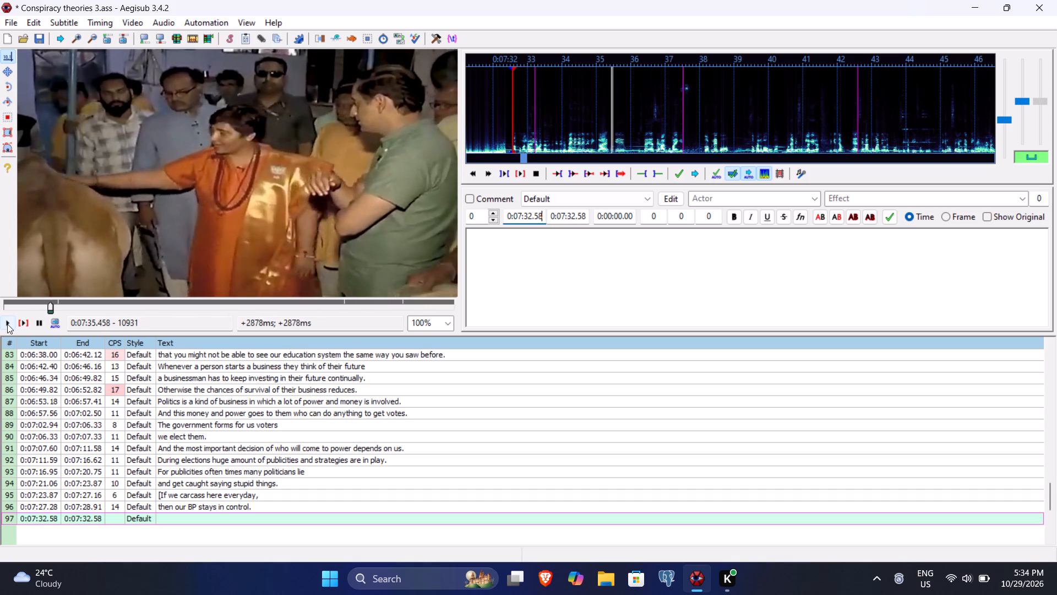
{"action": "left_click", "coordinate": [7, 324]}
{"action": "left_click", "coordinate": [30, 322]}
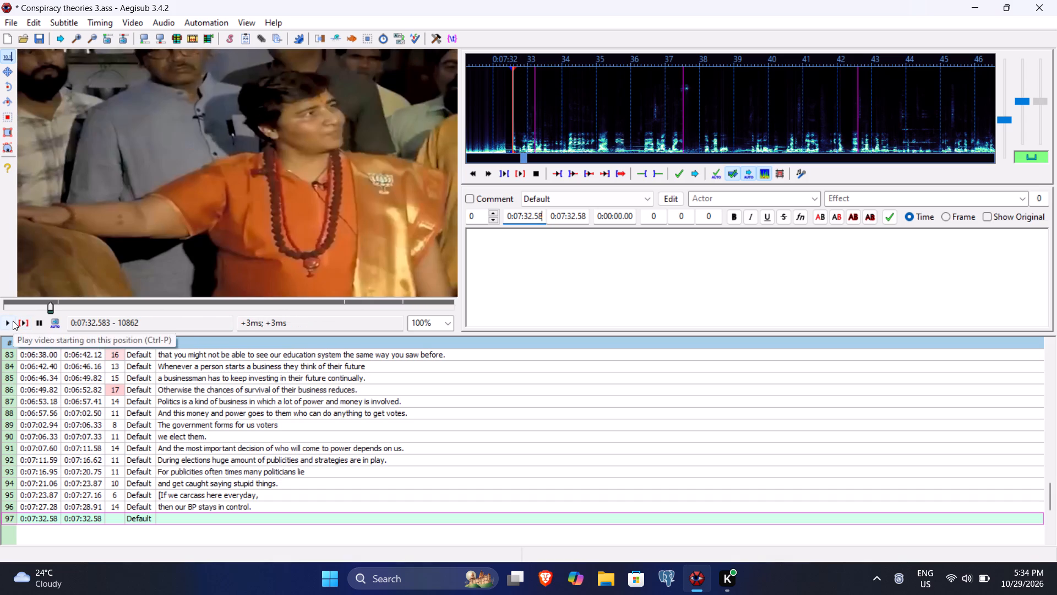
{"action": "left_click", "coordinate": [13, 321]}
{"action": "left_click", "coordinate": [13, 321]}
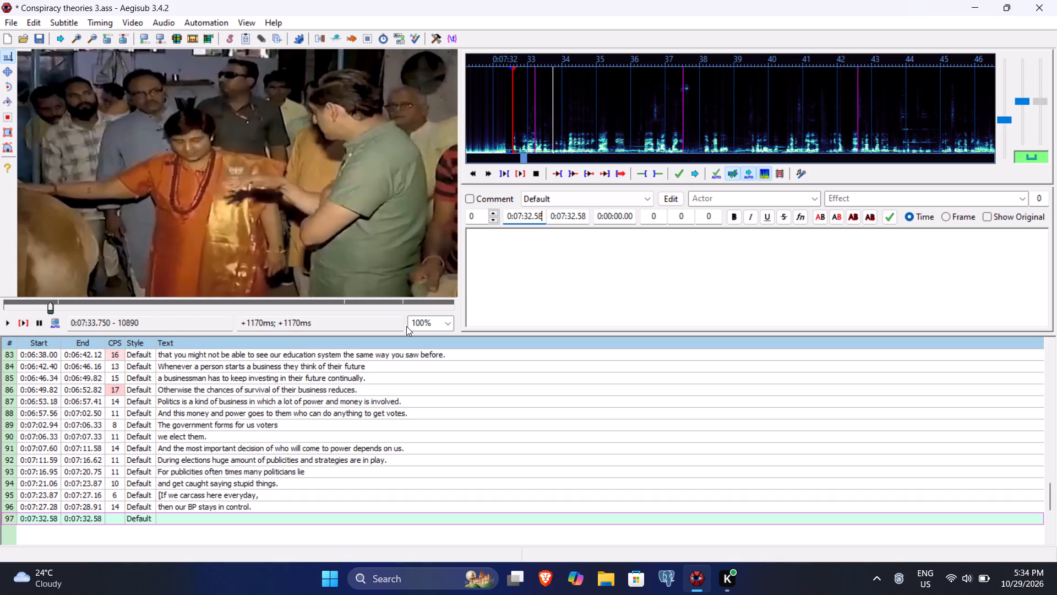
{"action": "left_click", "coordinate": [571, 215]}
{"action": "key", "text": "3"}
{"action": "type", "text": "75"}
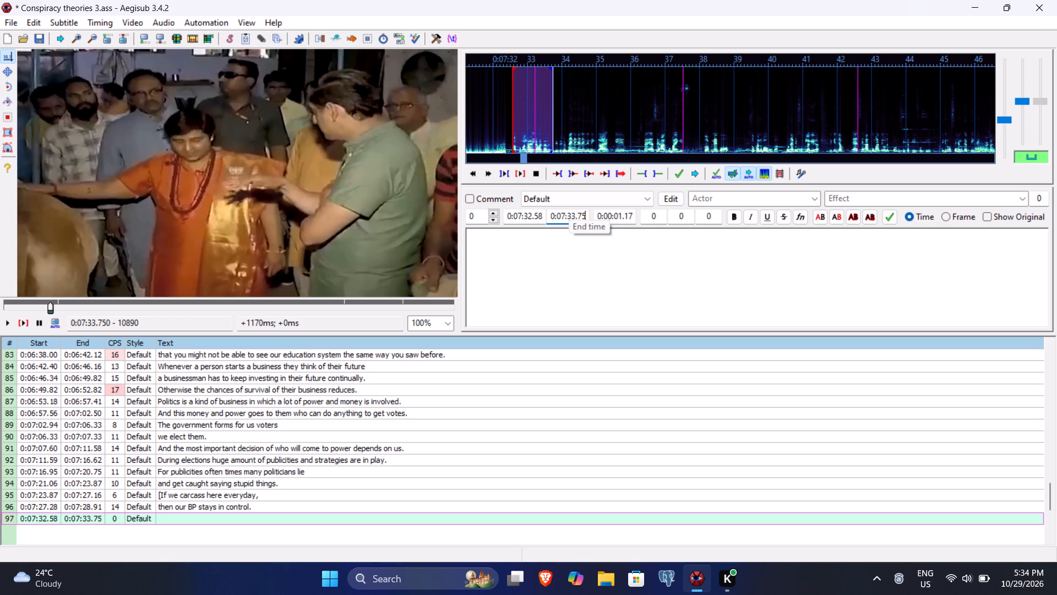
Enter "[Did you know this?]" as line 97's text and commit it.
{"action": "left_click", "coordinate": [571, 261]}
{"action": "type", "text": "[DId"}
{"action": "key", "text": "BackSpace"}
{"action": "key", "text": "BackSpace"}
{"action": "type", "text": "id you know this"}
{"action": "type", "text": "?]"}
{"action": "key", "text": "Return"}
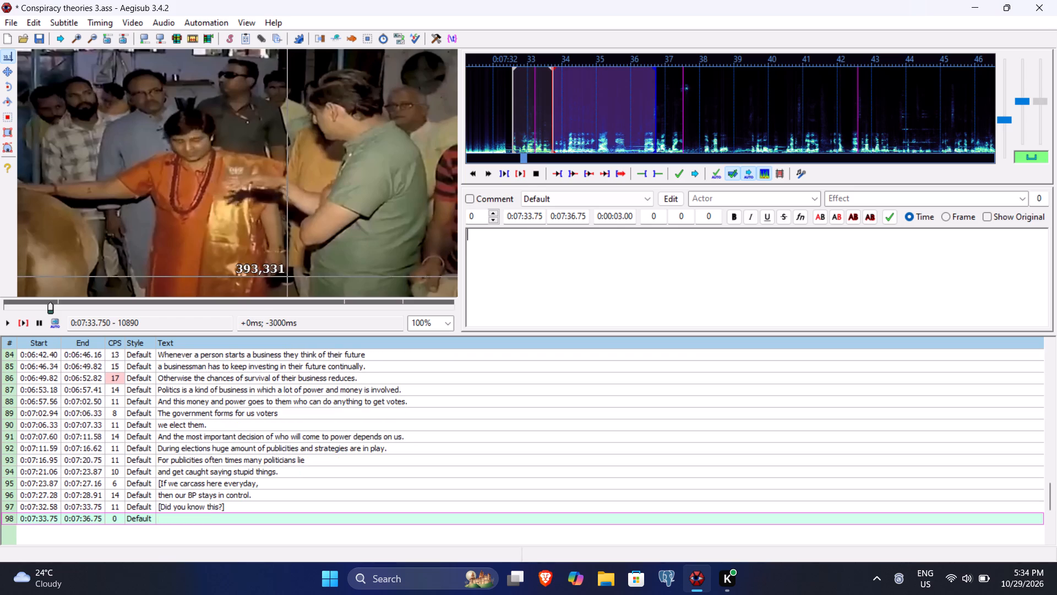
Play the speech for line 98 and set its end time to 0:07:37.58.
{"action": "left_click", "coordinate": [23, 320]}
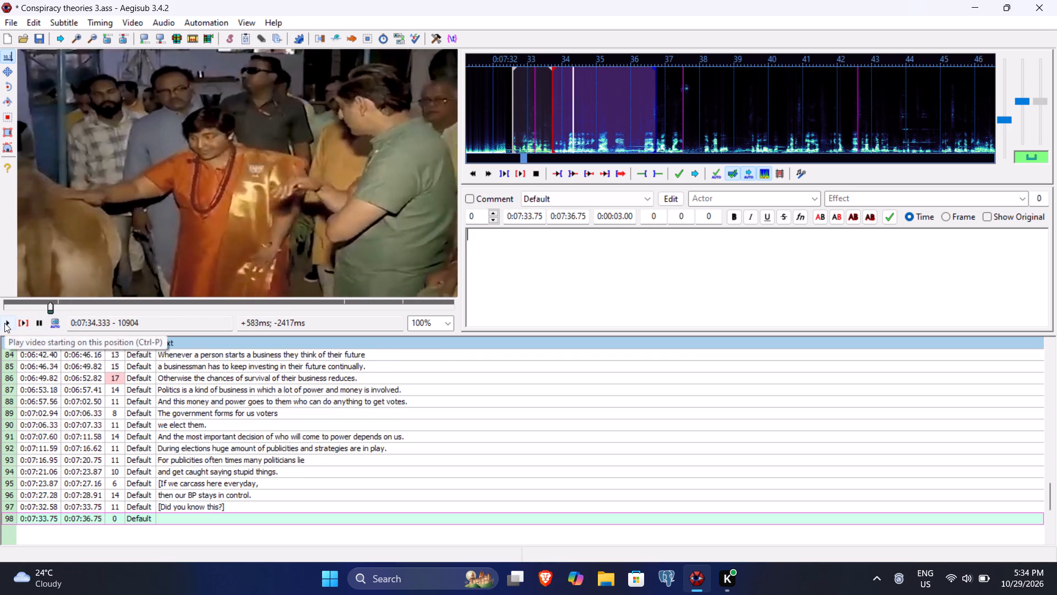
{"action": "left_click", "coordinate": [4, 323]}
{"action": "left_click", "coordinate": [4, 323]}
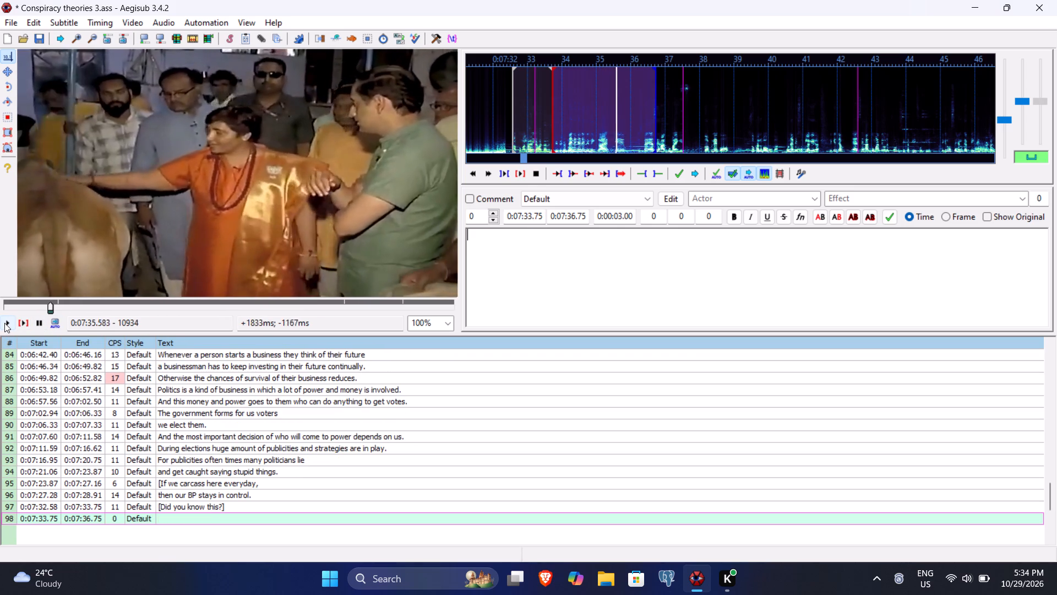
{"action": "left_click", "coordinate": [4, 323]}
{"action": "left_click", "coordinate": [4, 323]}
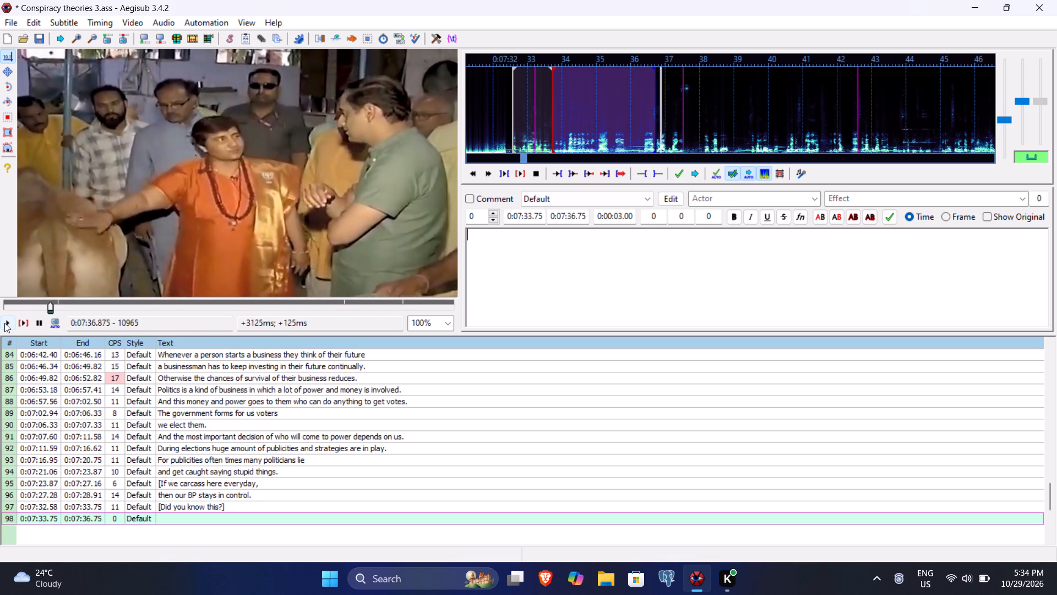
{"action": "left_click", "coordinate": [4, 323]}
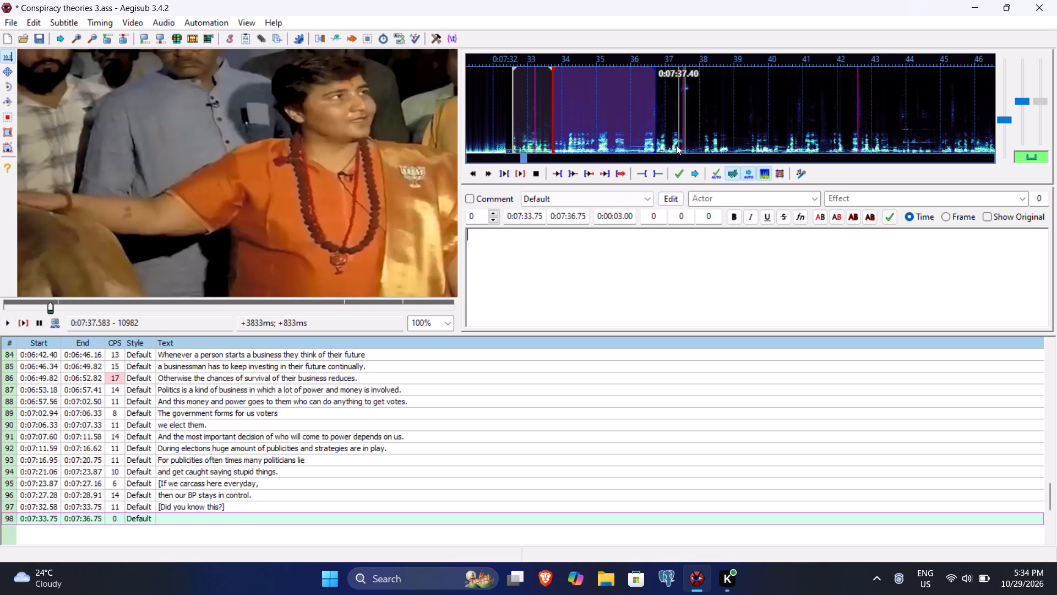
{"action": "left_click", "coordinate": [571, 217]}
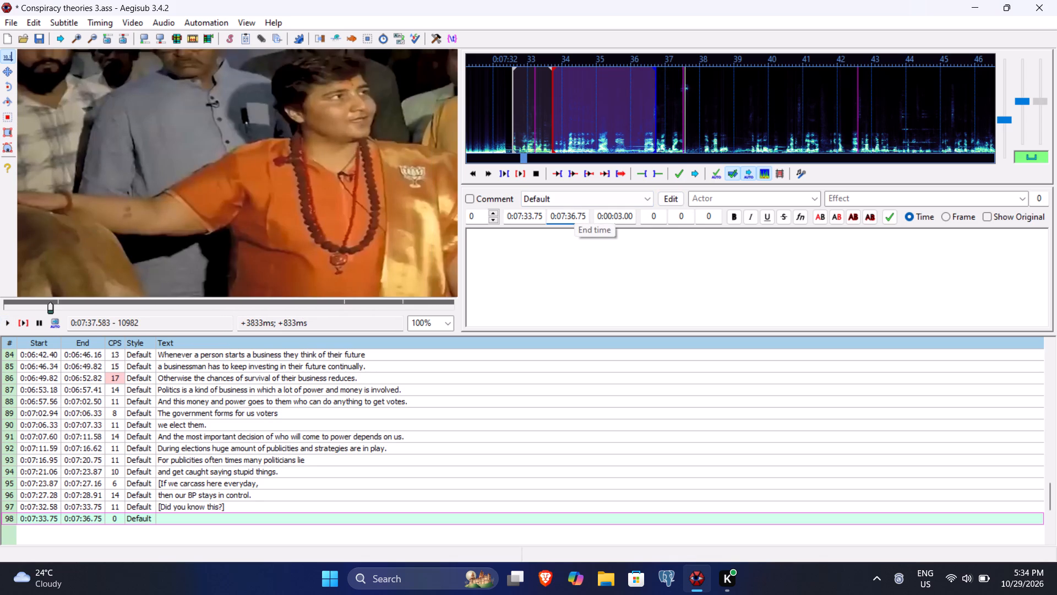
{"action": "key", "text": "7"}
{"action": "type", "text": "58"}
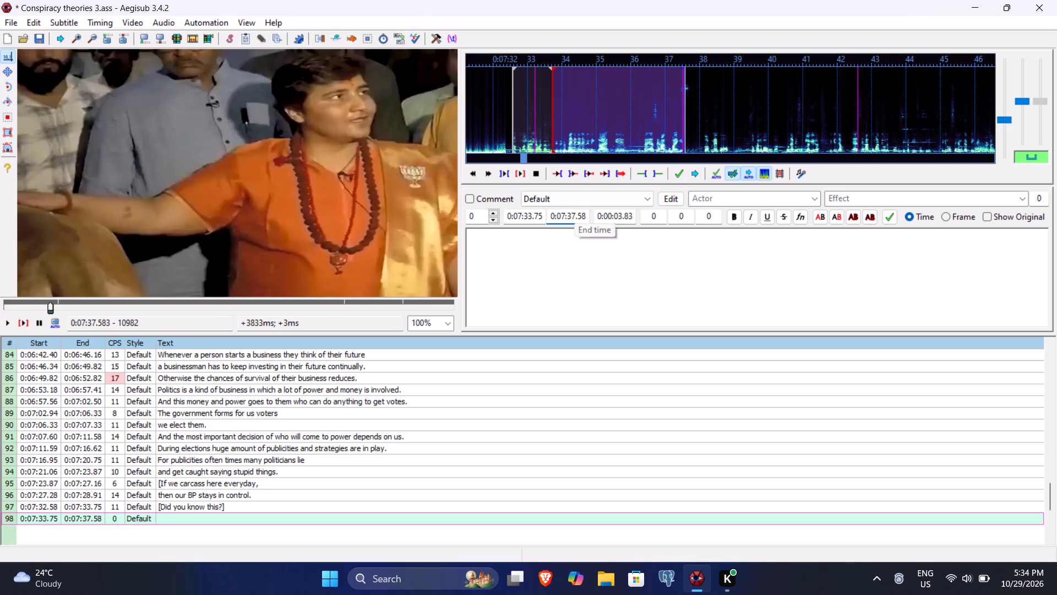
Enter "[Carcass the cow like this]" as line 98's text and commit it.
{"action": "left_click", "coordinate": [561, 276]}
{"action": "type", "text": "[Ca"}
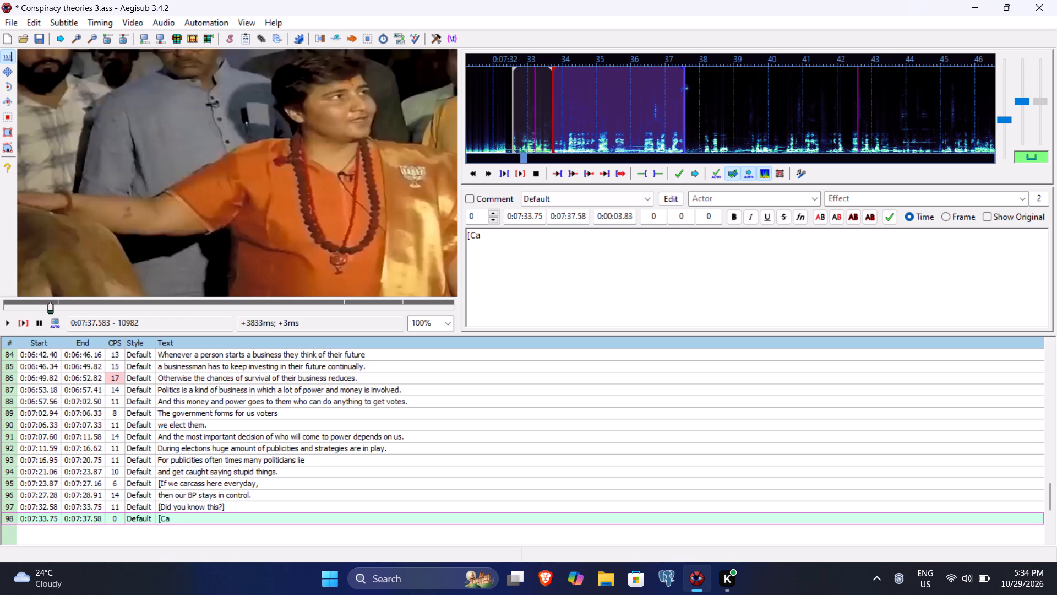
{"action": "type", "text": "ta"}
{"action": "key", "text": "BackSpace"}
{"action": "key", "text": "BackSpace"}
{"action": "type", "text": "rcasee"}
{"action": "key", "text": "BackSpace"}
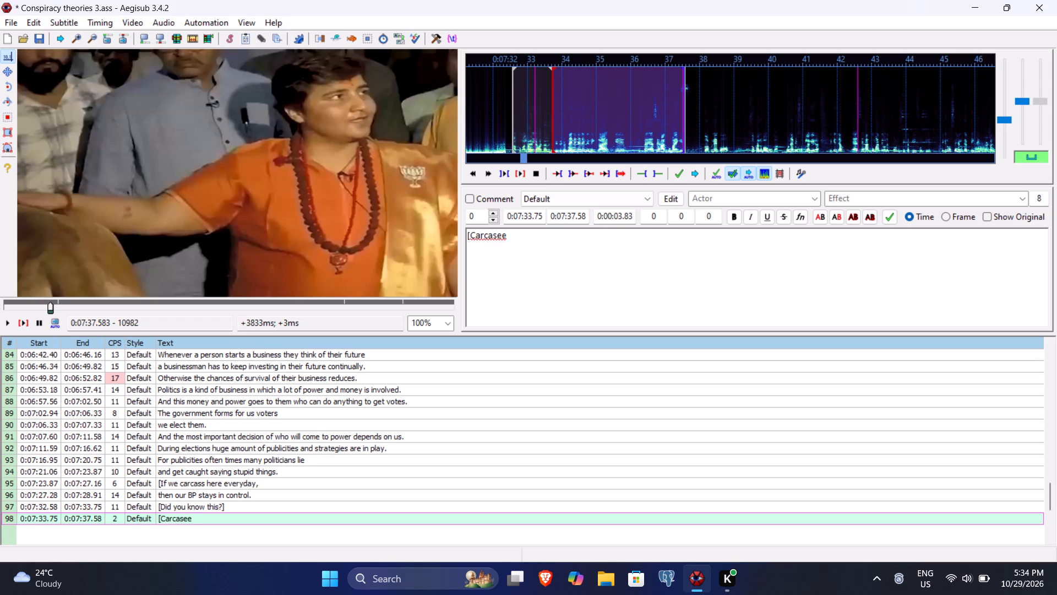
{"action": "key", "text": "BackSpace"}
{"action": "key", "text": "e"}
{"action": "key", "text": "BackSpace"}
{"action": "type", "text": "s t"}
{"action": "type", "text": "he cow"}
{"action": "key", "text": "space"}
{"action": "type", "text": "like this]"}
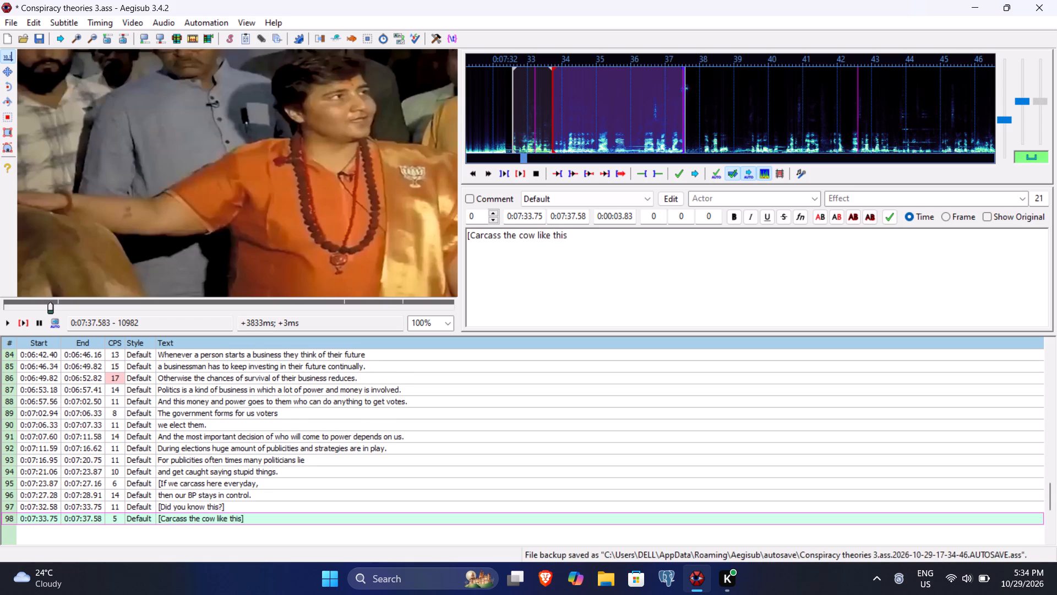
{"action": "key", "text": "Return"}
Play the speech for line 99 and set its start time to 0:07:38.12.
{"action": "left_click", "coordinate": [26, 320]}
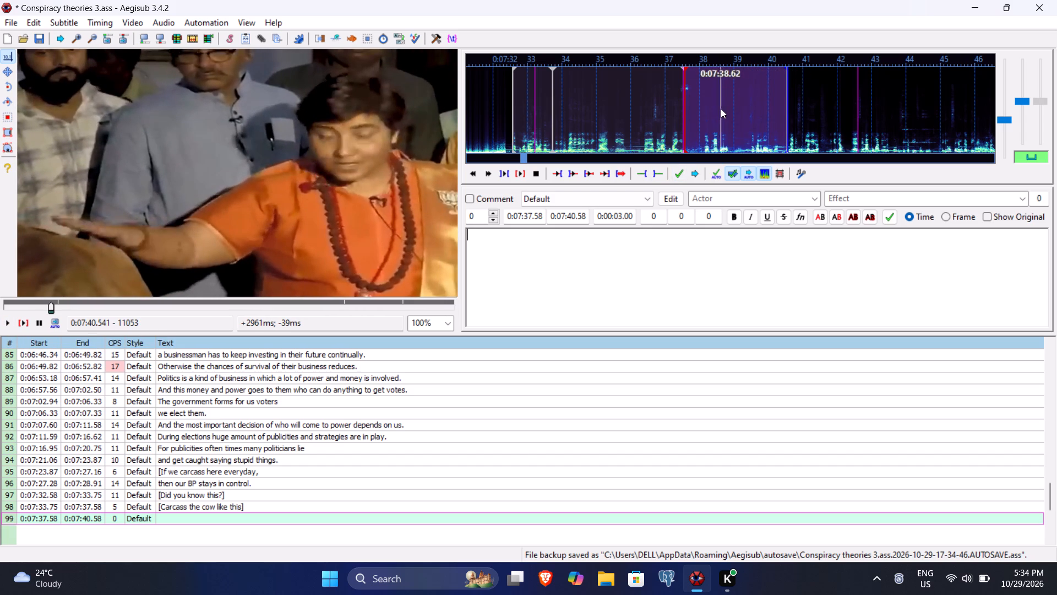
{"action": "left_click", "coordinate": [528, 216]}
{"action": "type", "text": "812"}
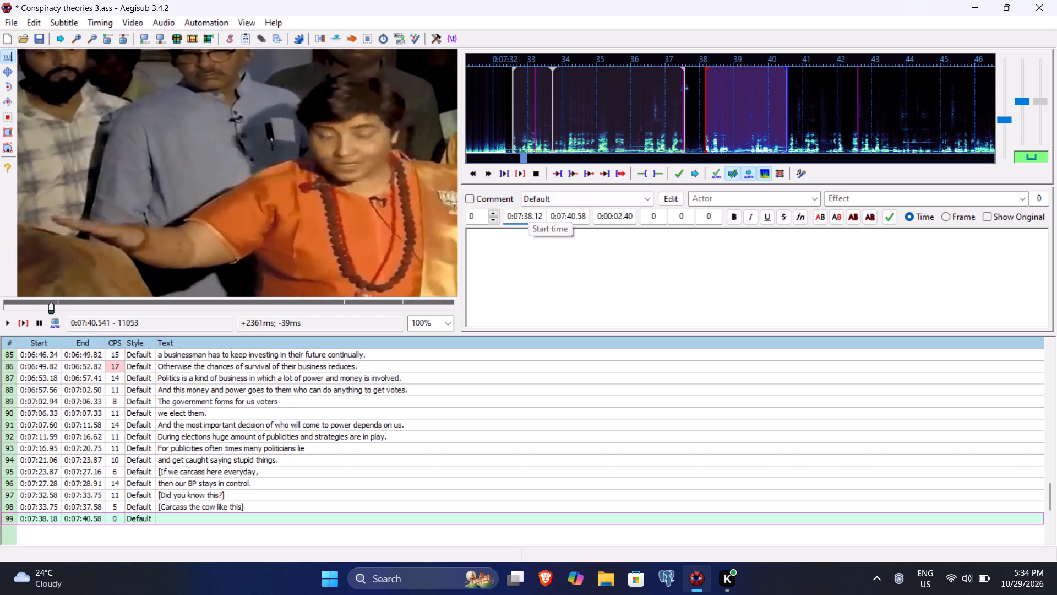
Enter "[And we'll feel joy]" as line 99's text and commit it.
{"action": "left_click", "coordinate": [527, 225]}
{"action": "left_click", "coordinate": [519, 267]}
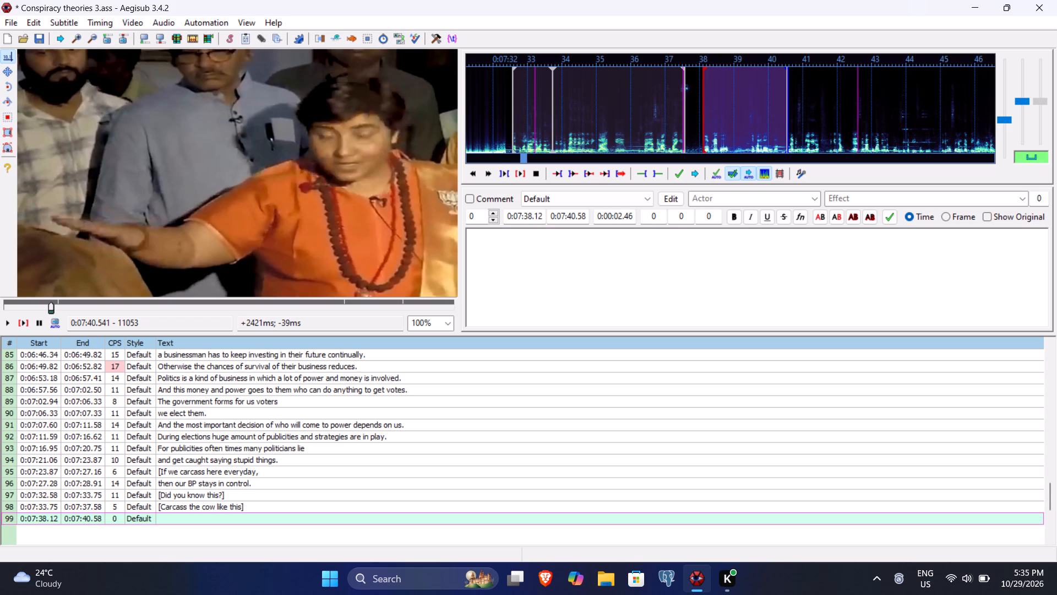
{"action": "key", "text": "bracketleft"}
{"action": "type", "text": "And wi"}
{"action": "key", "text": "BackSpace"}
{"action": "key", "text": "e"}
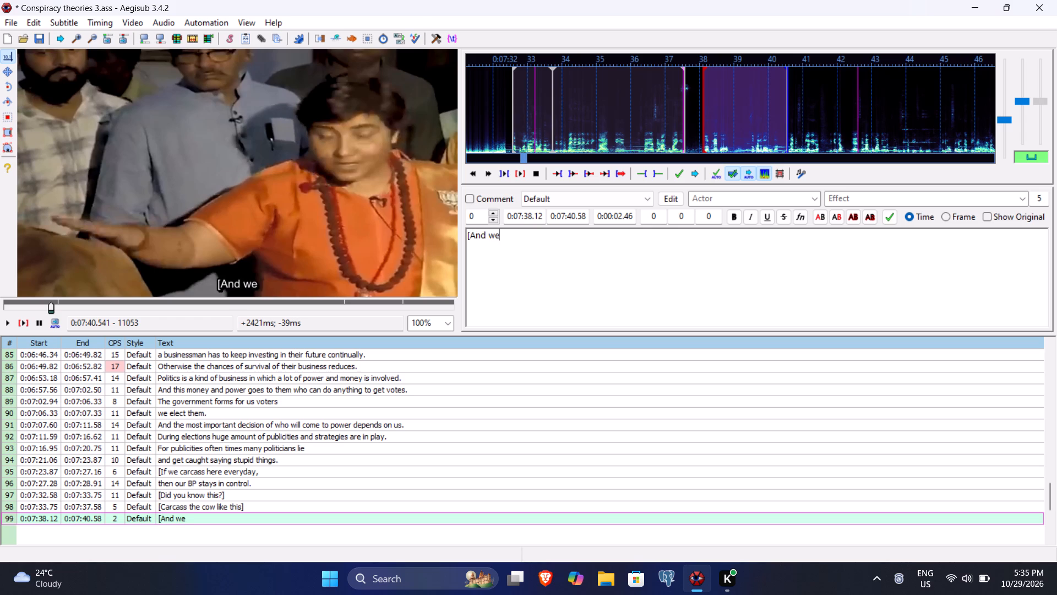
{"action": "type", "text": "'ll feel jot"}
{"action": "key", "text": "BackSpace"}
{"action": "key", "text": "y"}
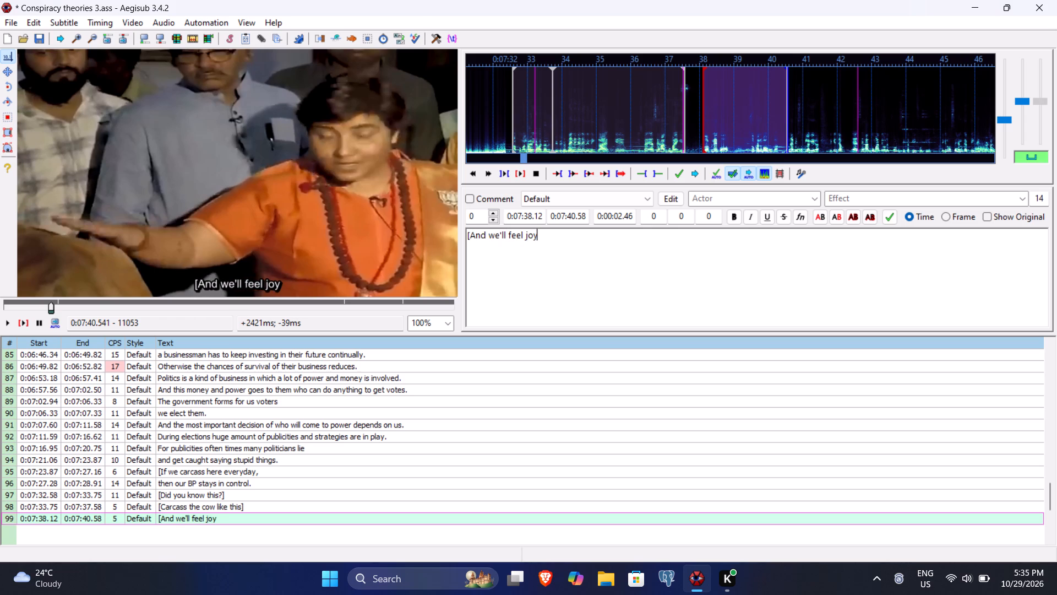
{"action": "key", "text": "bracketright"}
{"action": "key", "text": "Return"}
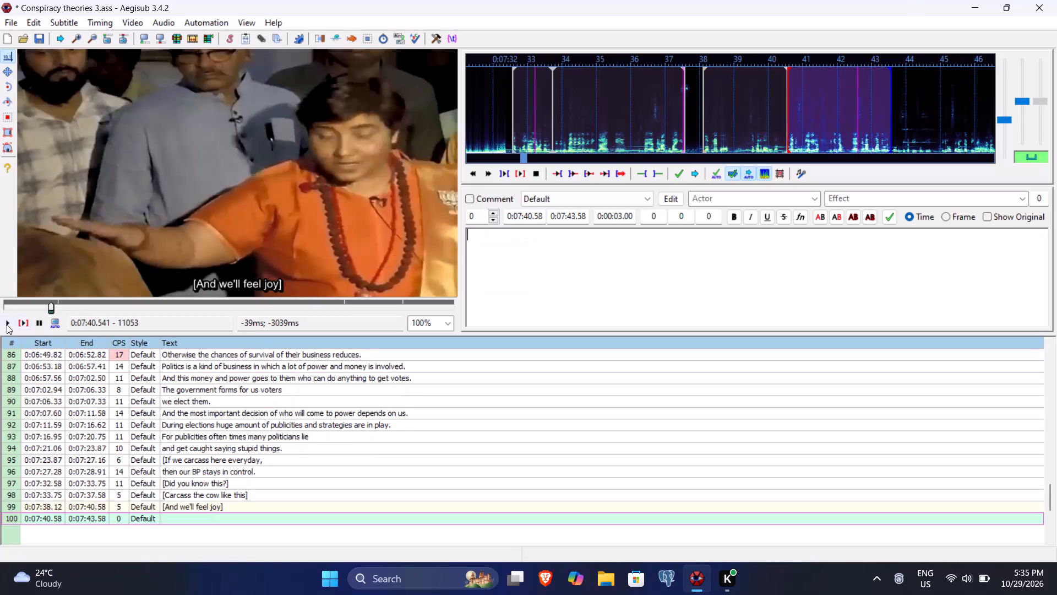
Play the speech for line 100 and set its end time to 0:07:44.87.
{"action": "left_click", "coordinate": [23, 323]}
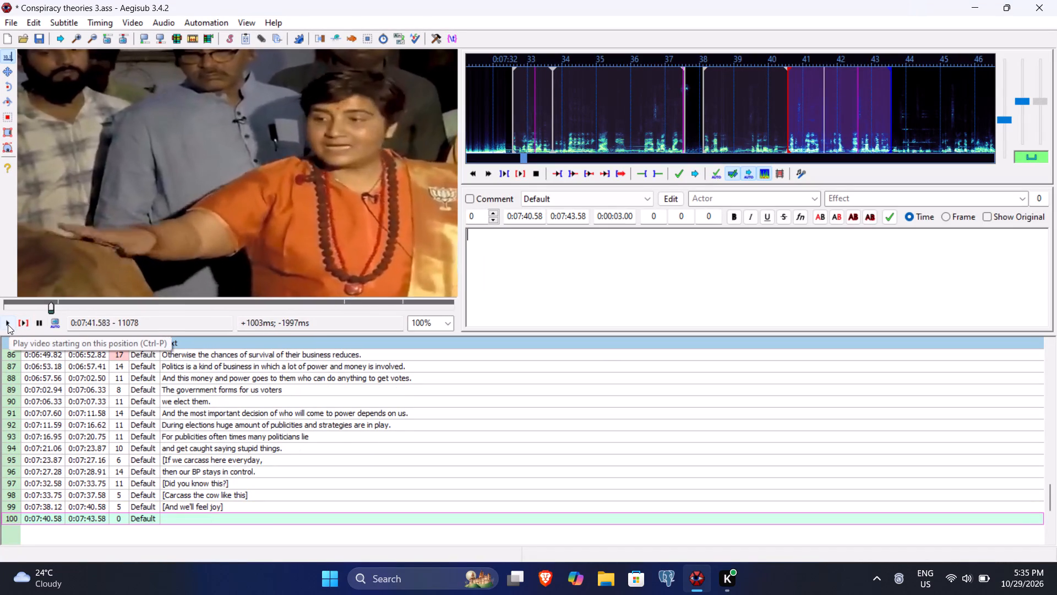
{"action": "left_click", "coordinate": [8, 324]}
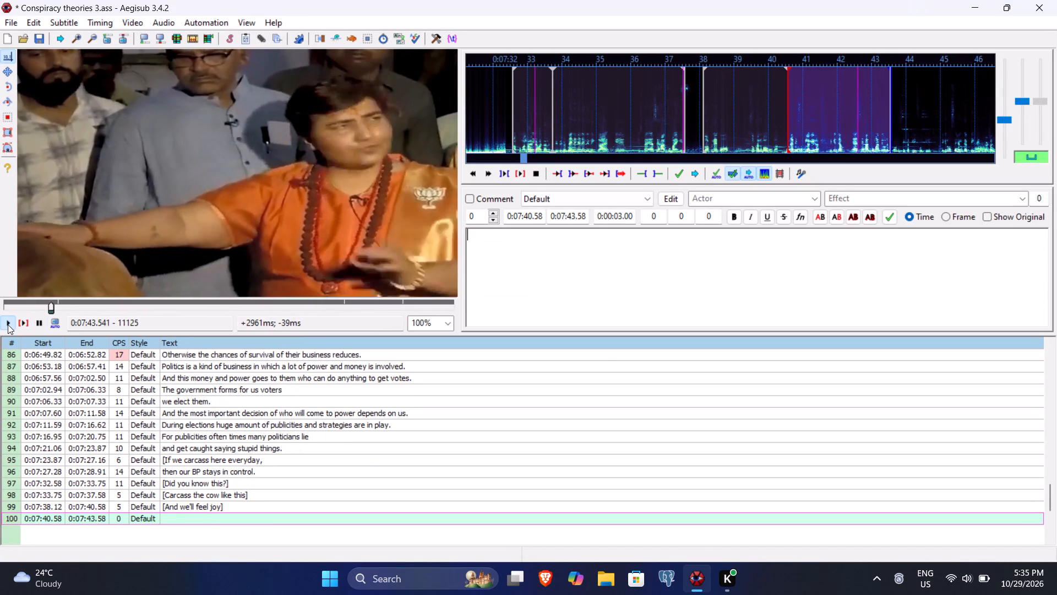
{"action": "left_click", "coordinate": [8, 324]}
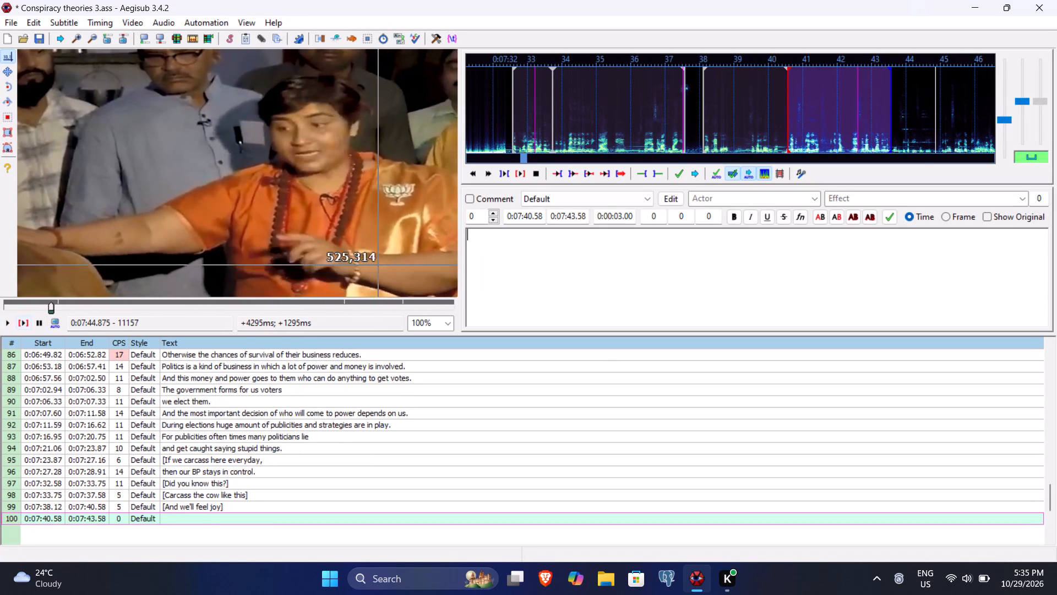
{"action": "left_click", "coordinate": [574, 217]}
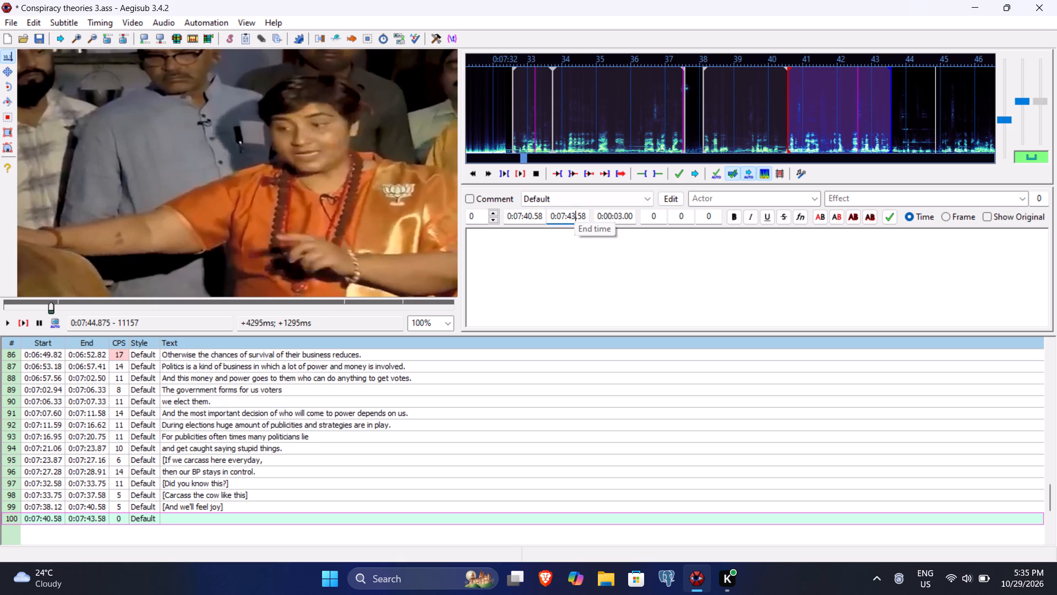
{"action": "key", "text": "BackSpace"}
{"action": "key", "text": "4"}
{"action": "type", "text": "87"}
Enter "[But when you do it like this, it's a bit difficult]" as line 100's text and commit it.
{"action": "left_click", "coordinate": [564, 271]}
{"action": "type", "text": "[But when you do it like this, it's"}
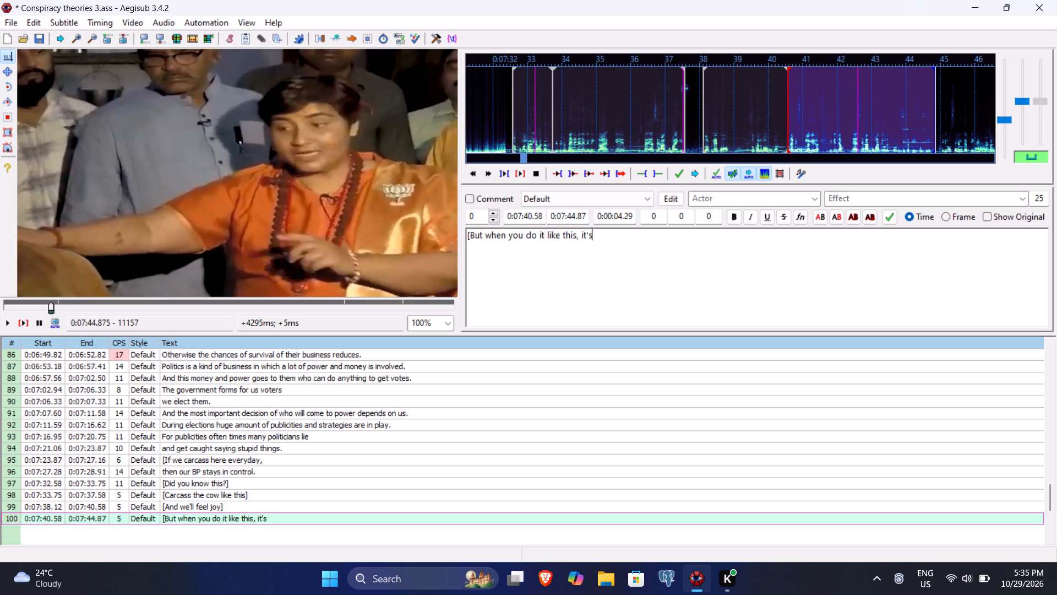
{"action": "key", "text": "space"}
{"action": "type", "text": "a"}
{"action": "key", "text": "space"}
{"action": "type", "text": "bit difficult]"}
{"action": "key", "text": "Return"}
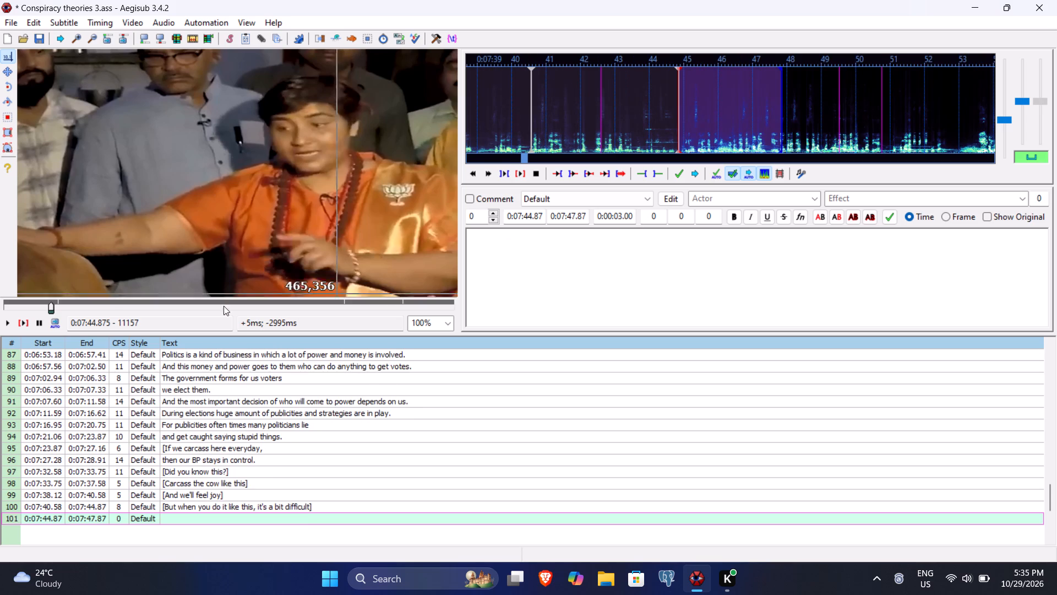
Play the speech for line 101 and set its end time to 0:07:46.37 and start time to 0:07:45.02.
{"action": "left_click", "coordinate": [23, 321]}
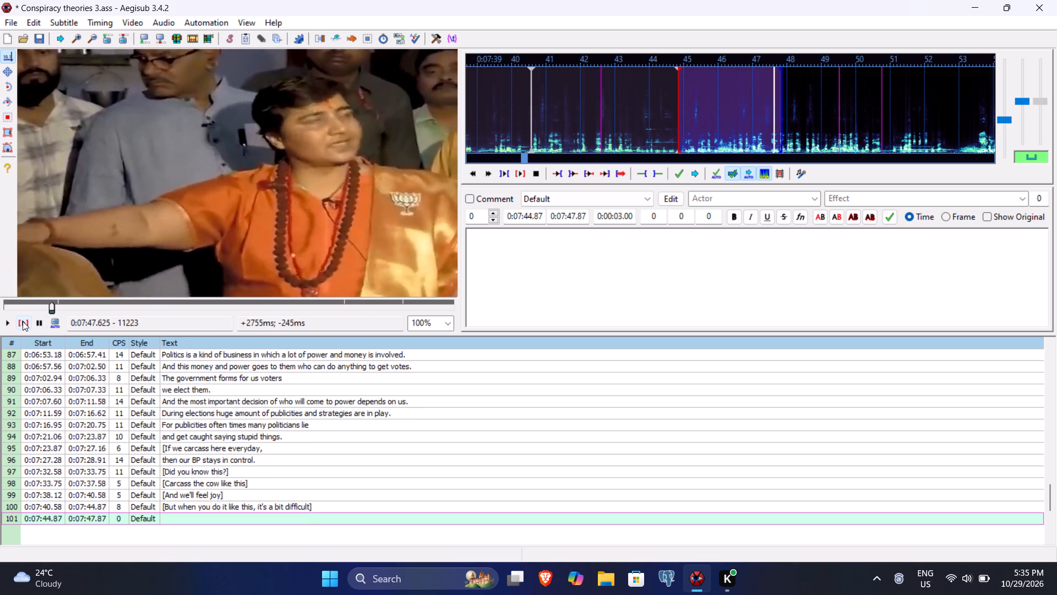
{"action": "left_click", "coordinate": [23, 321]}
{"action": "left_click", "coordinate": [4, 323]}
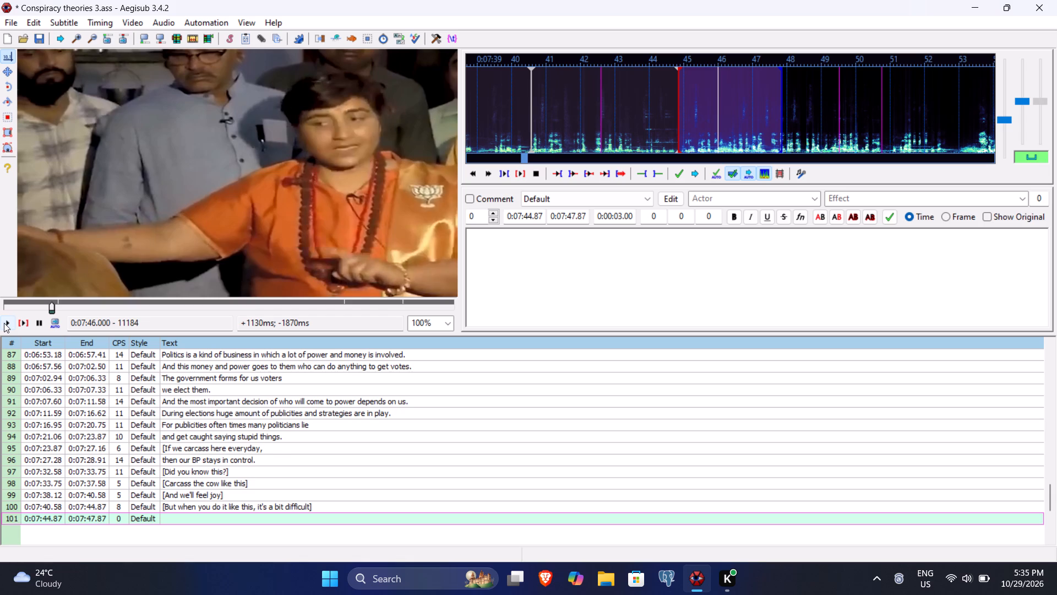
{"action": "double_click", "coordinate": [4, 323]}
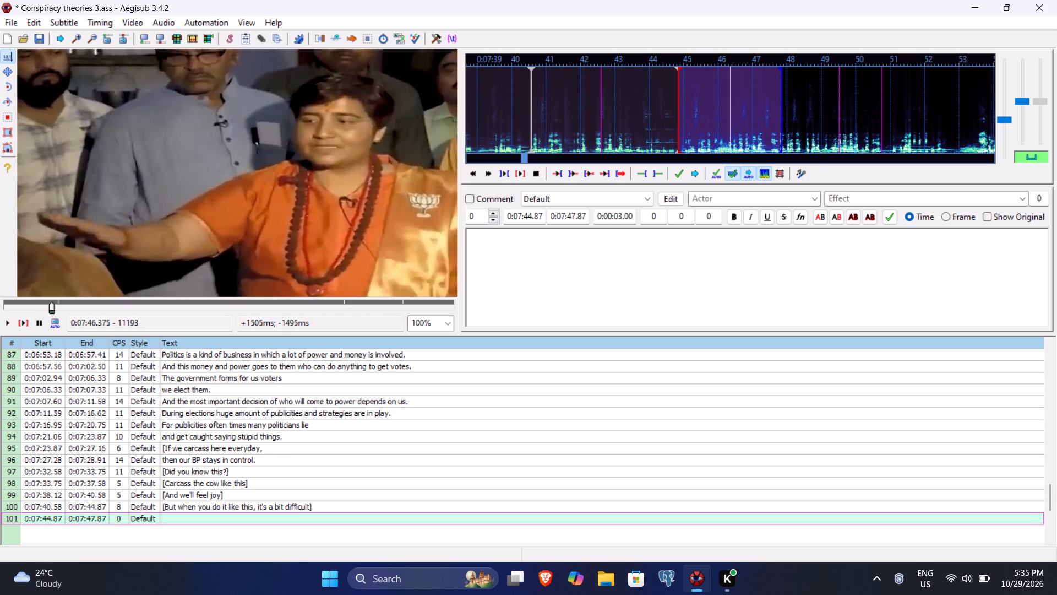
{"action": "left_click", "coordinate": [571, 217]}
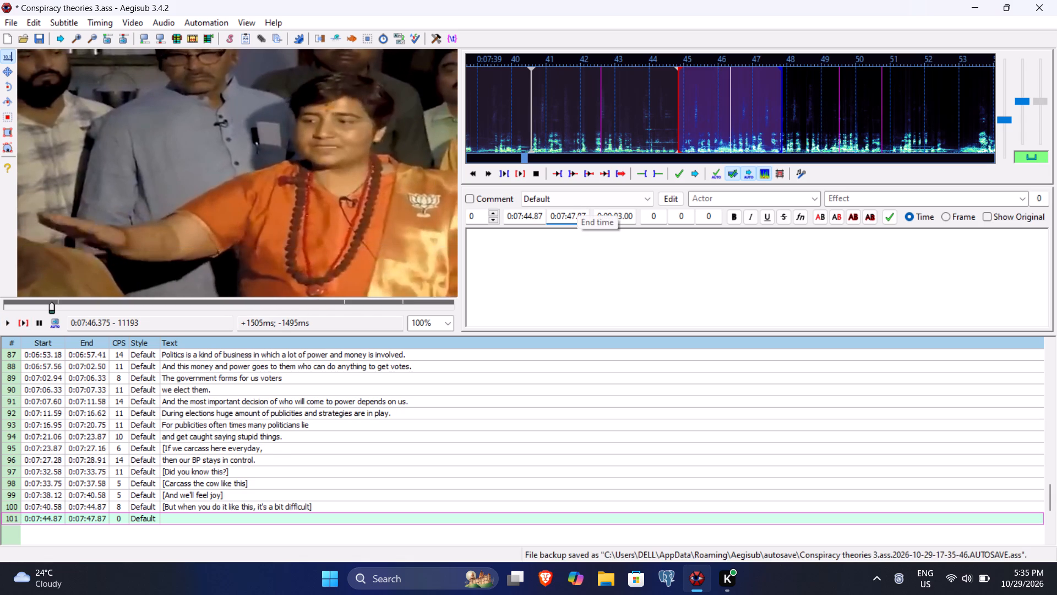
{"action": "key", "text": "6"}
{"action": "type", "text": "37"}
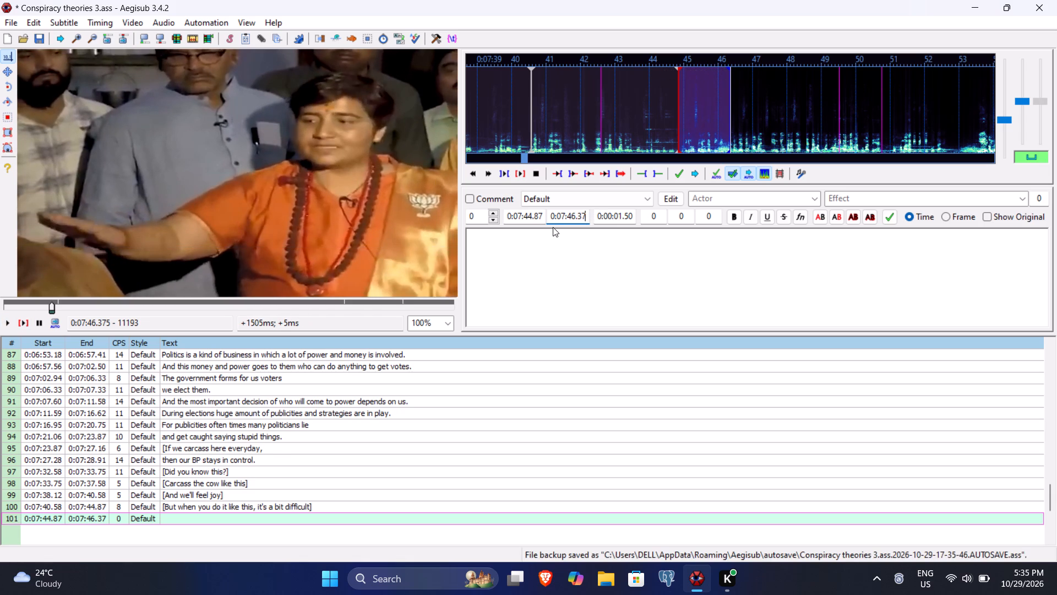
{"action": "left_click", "coordinate": [524, 212]}
{"action": "type", "text": "4502"}
Enter "[But they endure it]" as line 101's text and commit it.
{"action": "left_click", "coordinate": [522, 276]}
{"action": "type", "text": "[But they a"}
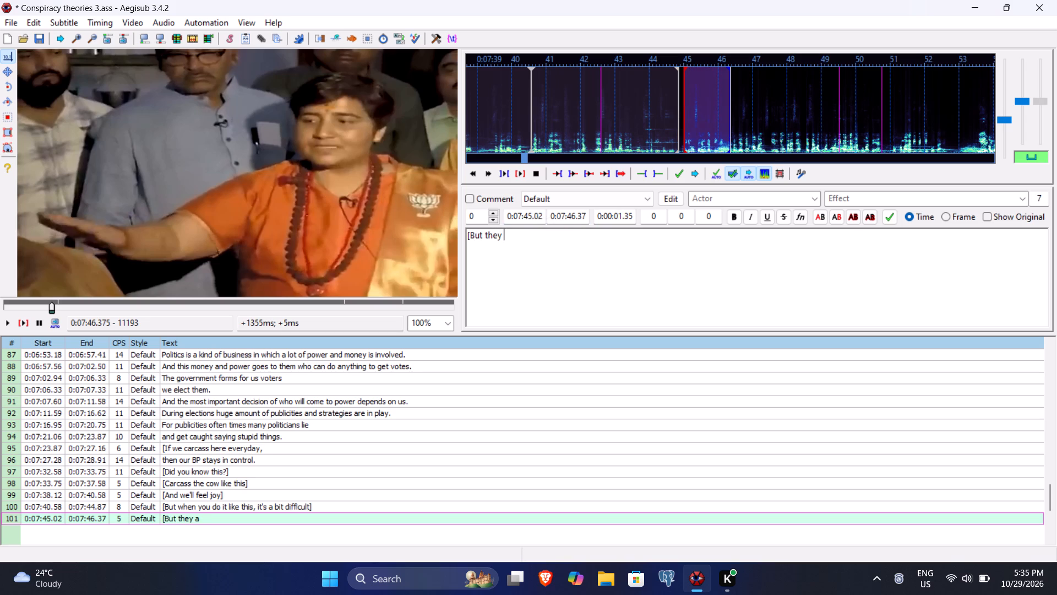
{"action": "key", "text": "BackSpace"}
{"action": "type", "text": "endure it]"}
{"action": "key", "text": "Return"}
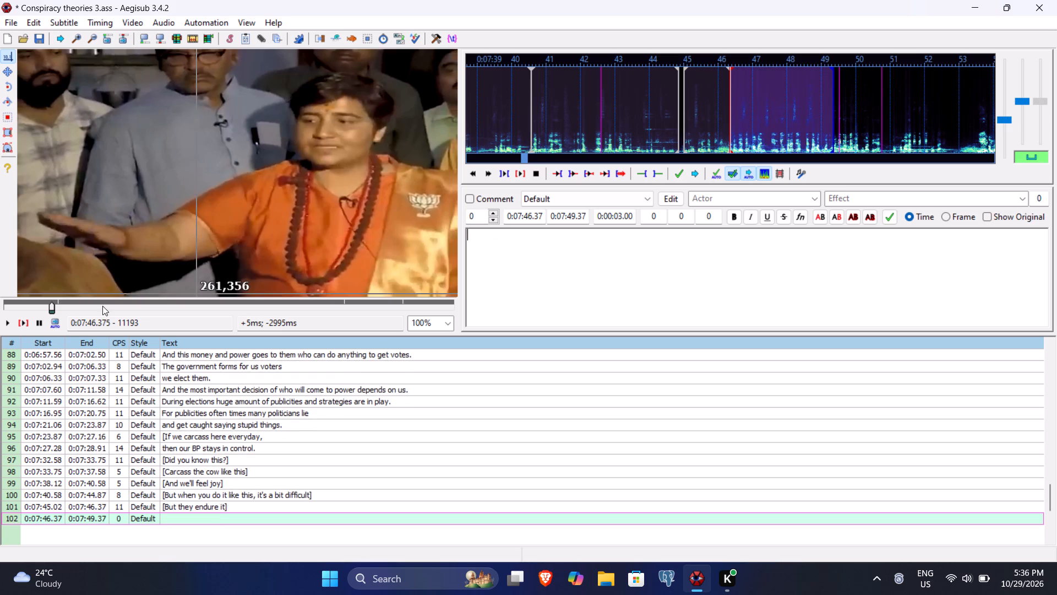
Play the speech for line 102 and set its end time to 0:07:50.79.
{"action": "left_click", "coordinate": [30, 322]}
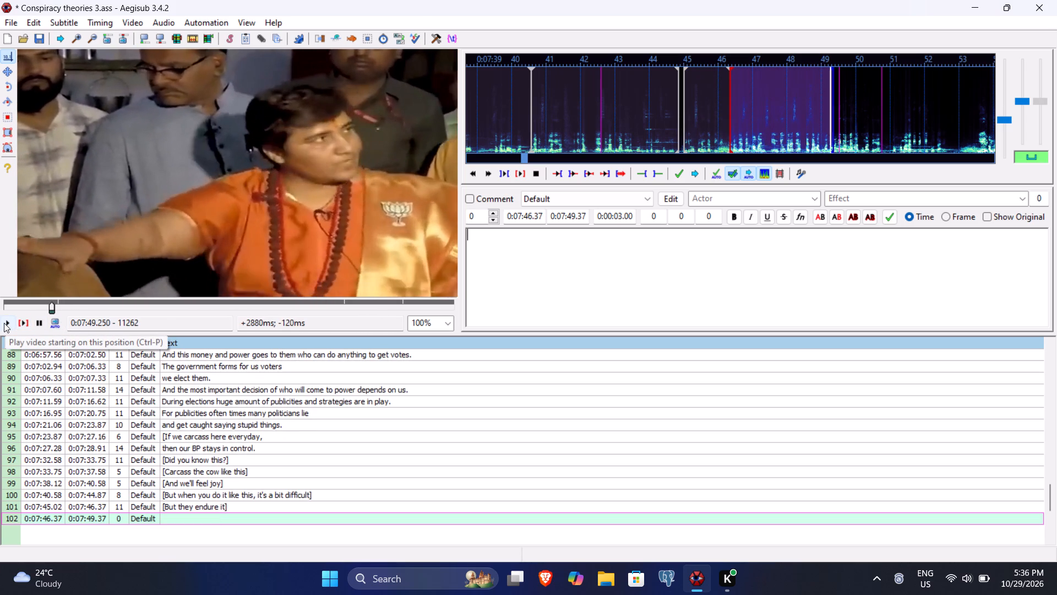
{"action": "left_click", "coordinate": [4, 323]}
{"action": "left_click", "coordinate": [4, 323]}
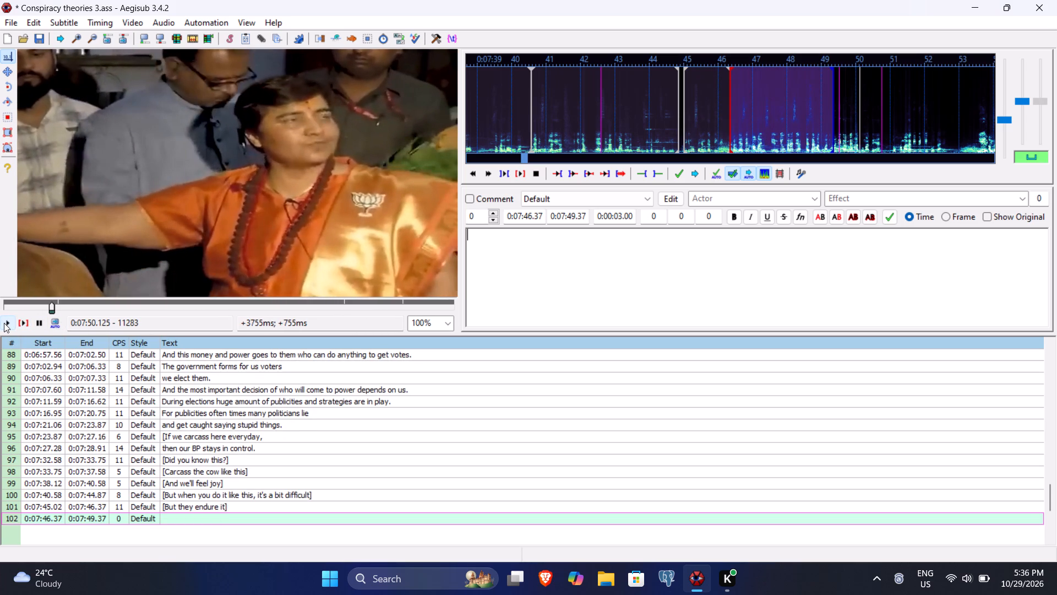
{"action": "left_click", "coordinate": [4, 323]}
{"action": "left_click", "coordinate": [4, 323]}
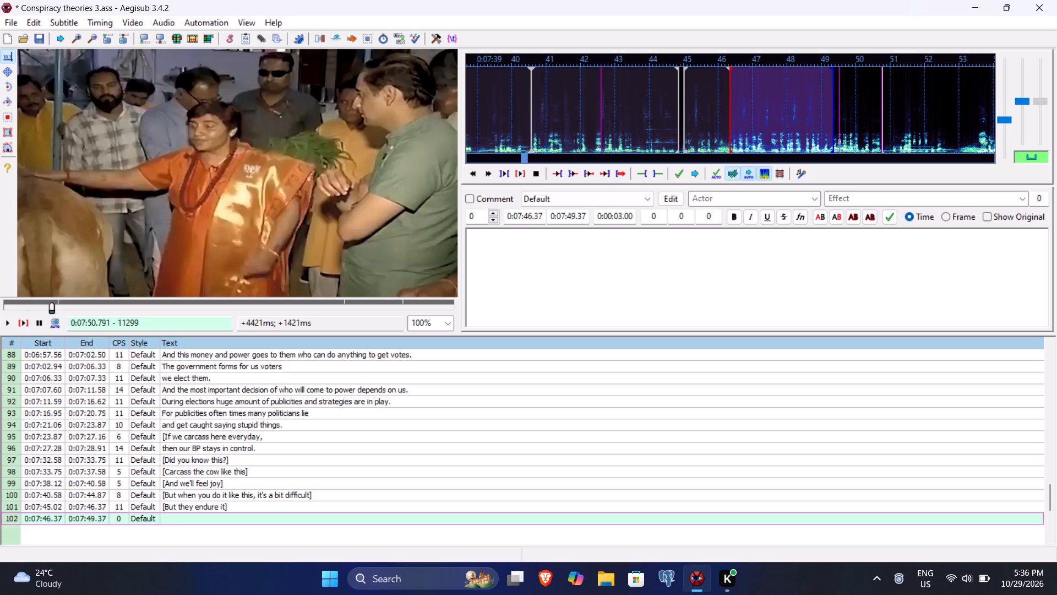
{"action": "left_click", "coordinate": [566, 220]}
{"action": "type", "text": "50"}
{"action": "type", "text": "79"}
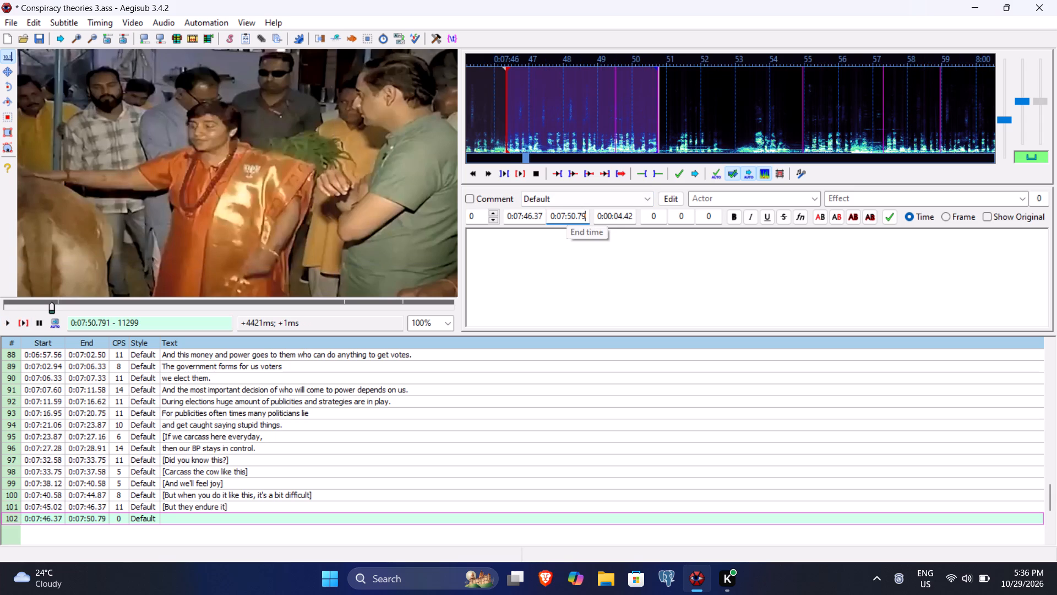
Enter "But when we move our hand in the opposite direction," as line 102's text and commit it.
{"action": "left_click", "coordinate": [556, 273]}
{"action": "type", "text": "But when we"}
{"action": "key", "text": "space"}
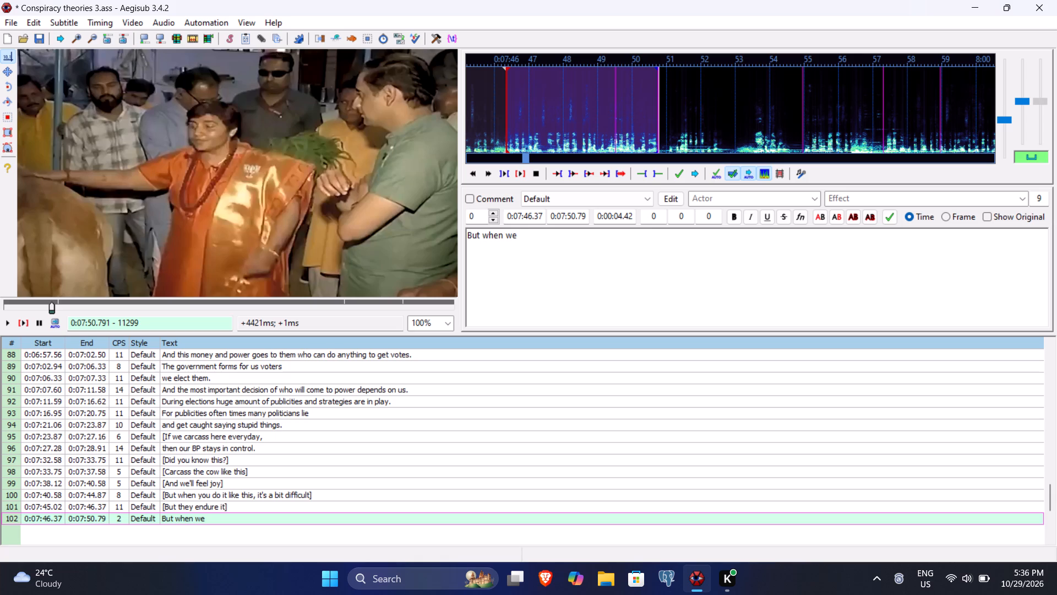
{"action": "type", "text": "move our hand in the opposite i"}
{"action": "key", "text": "BackSpace"}
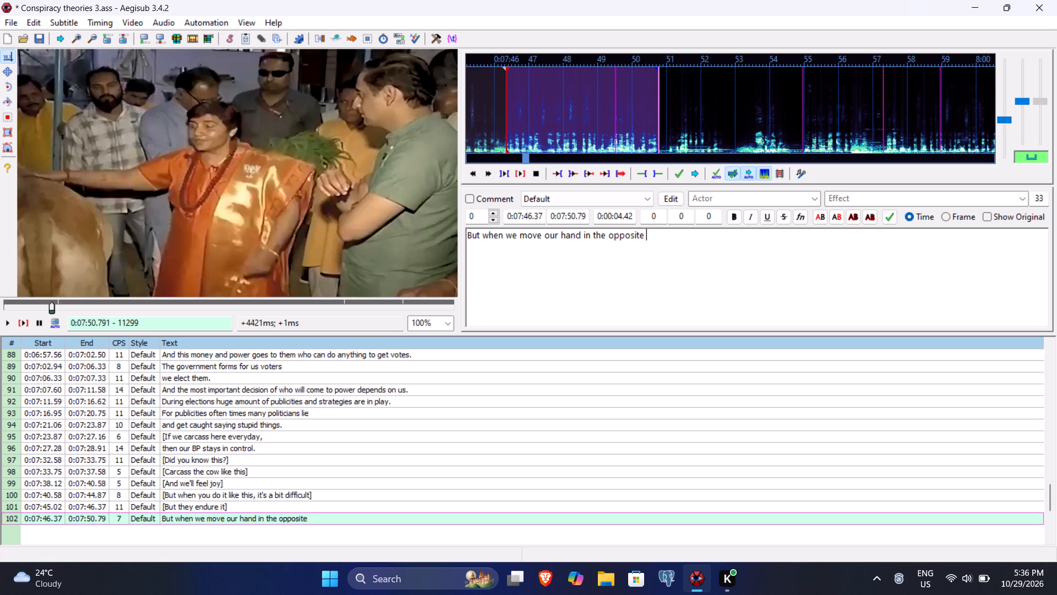
{"action": "type", "text": "direction,"}
{"action": "key", "text": "Return"}
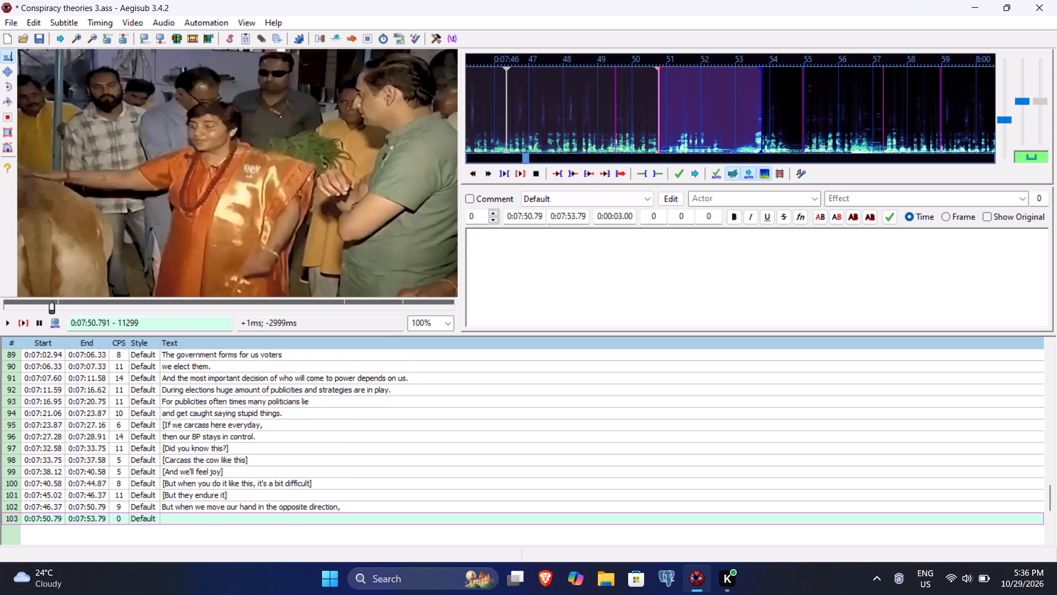
Play the speech for line 103 and set its end time to 0:07:52.79 and start time to 0:07:51.06.
{"action": "left_click", "coordinate": [22, 325]}
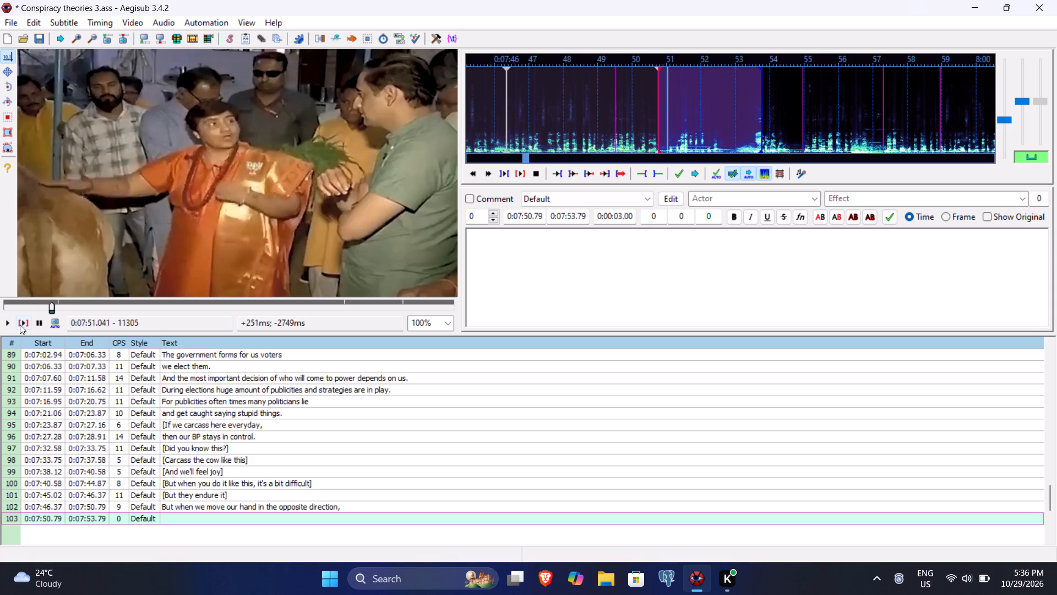
{"action": "left_click", "coordinate": [11, 321]}
{"action": "left_click", "coordinate": [11, 321]}
{"action": "left_click", "coordinate": [11, 321]}
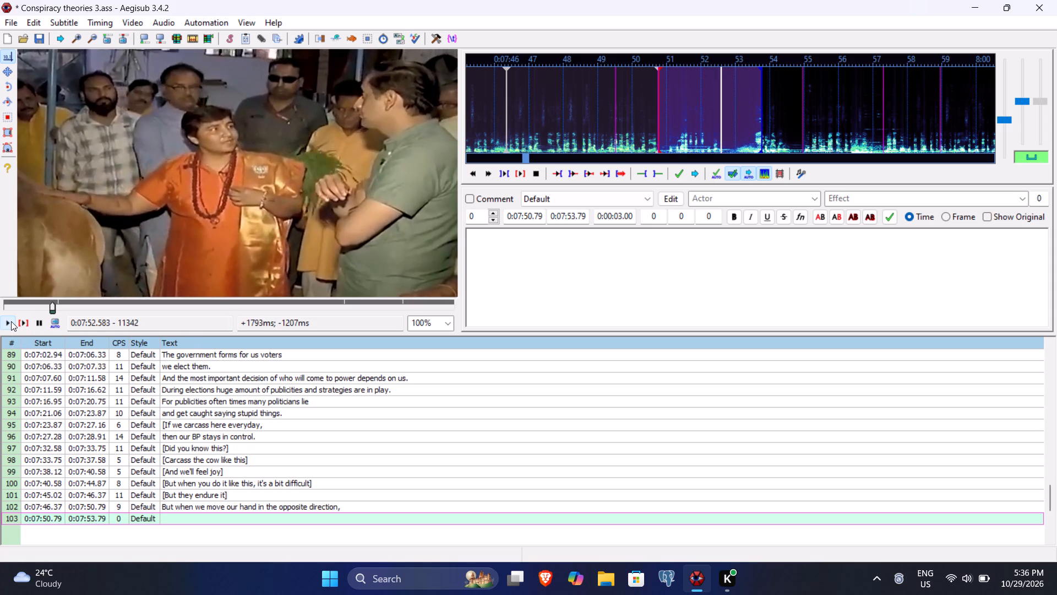
{"action": "left_click", "coordinate": [572, 213]}
{"action": "key", "text": "2"}
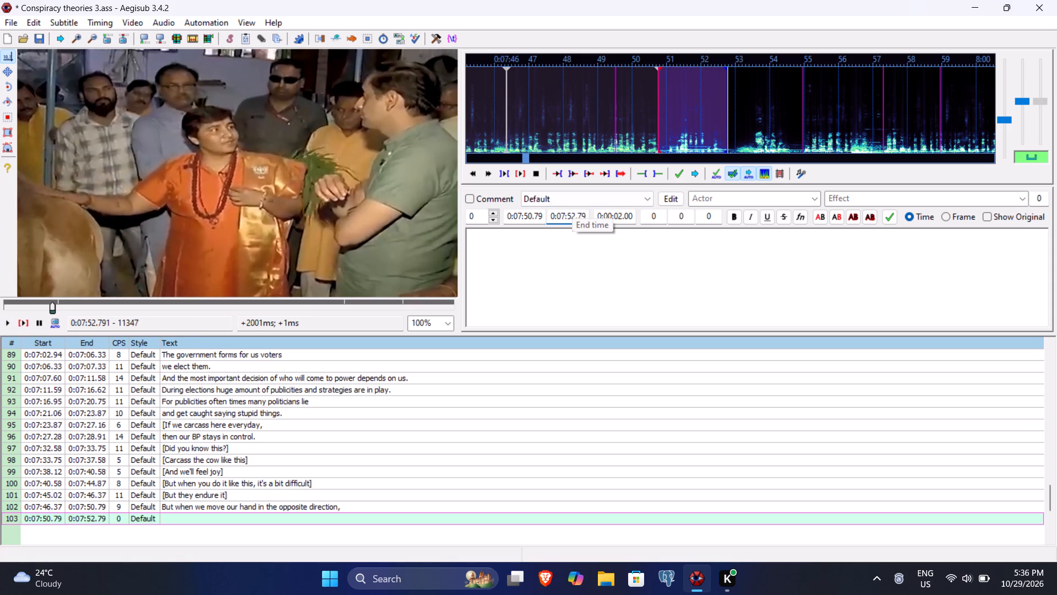
{"action": "type", "text": "79"}
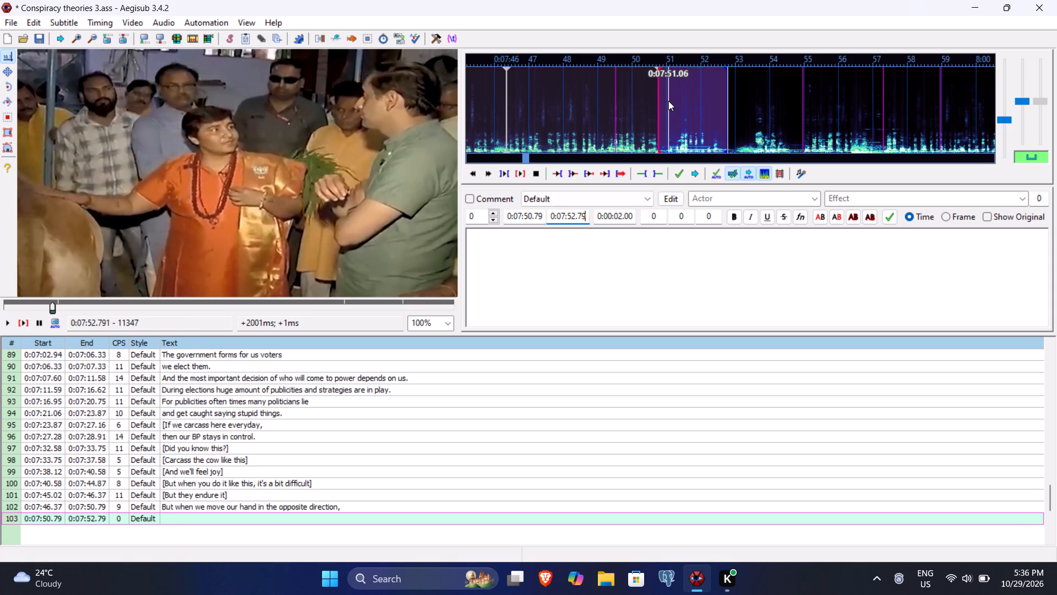
{"action": "left_click", "coordinate": [530, 215]}
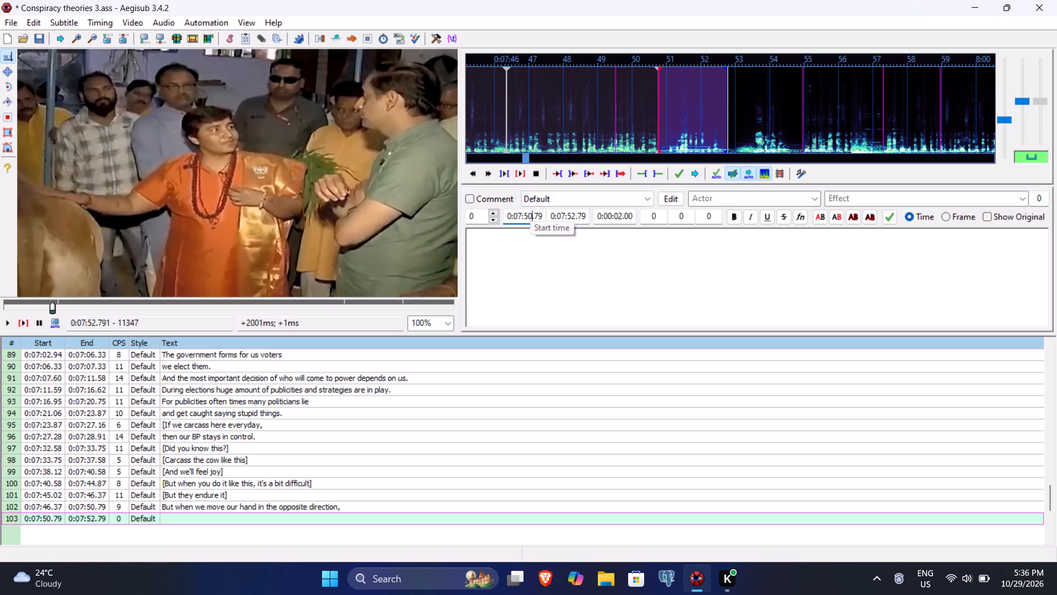
{"action": "key", "text": "BackSpace"}
{"action": "type", "text": "106"}
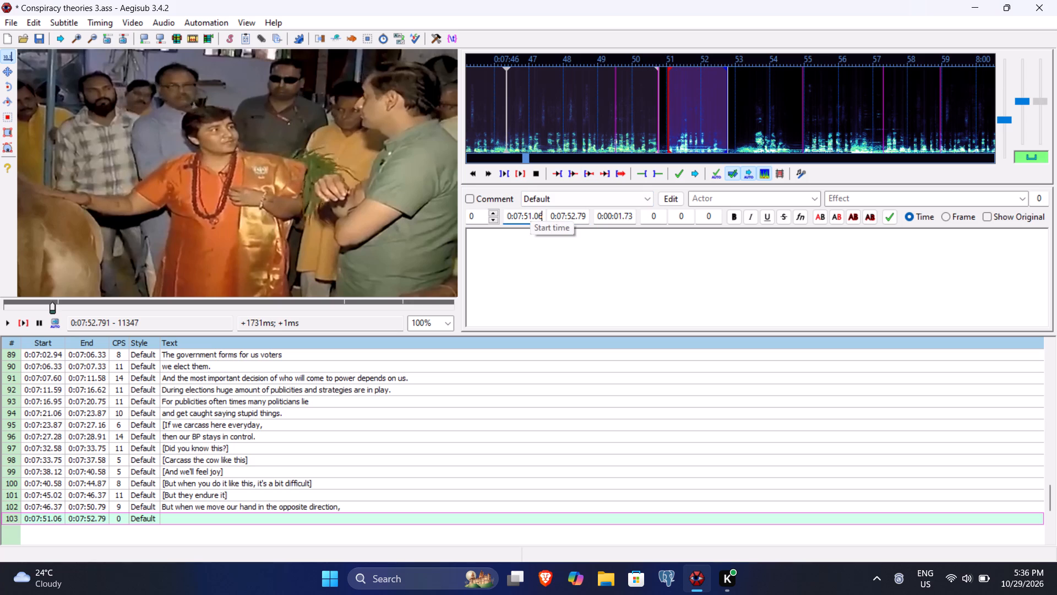
Enter "[then our BP improves]" as line 103's text and commit it.
{"action": "left_click", "coordinate": [526, 261]}
{"action": "type", "text": "[the"}
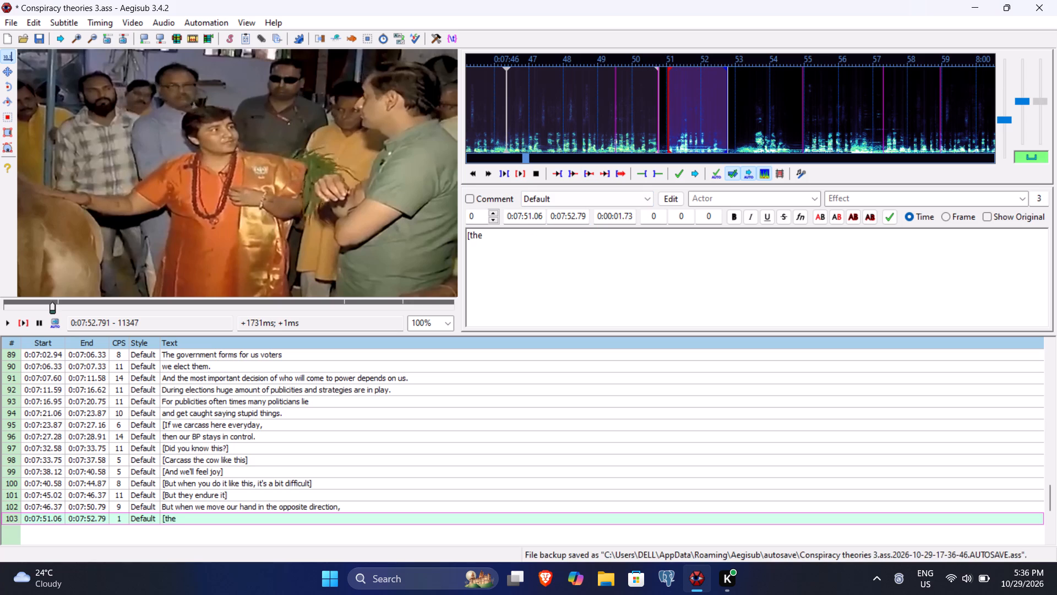
{"action": "key", "text": "b"}
{"action": "key", "text": "BackSpace"}
{"action": "type", "text": "n our BP g"}
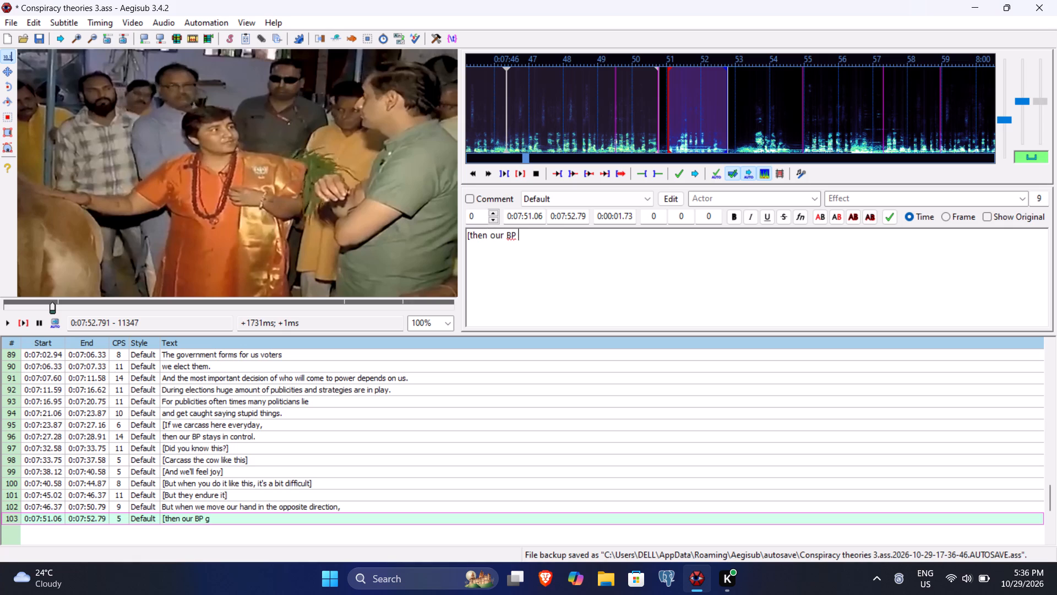
{"action": "key", "text": "BackSpace"}
{"action": "type", "text": "improves"}
{"action": "key", "text": "bracketright"}
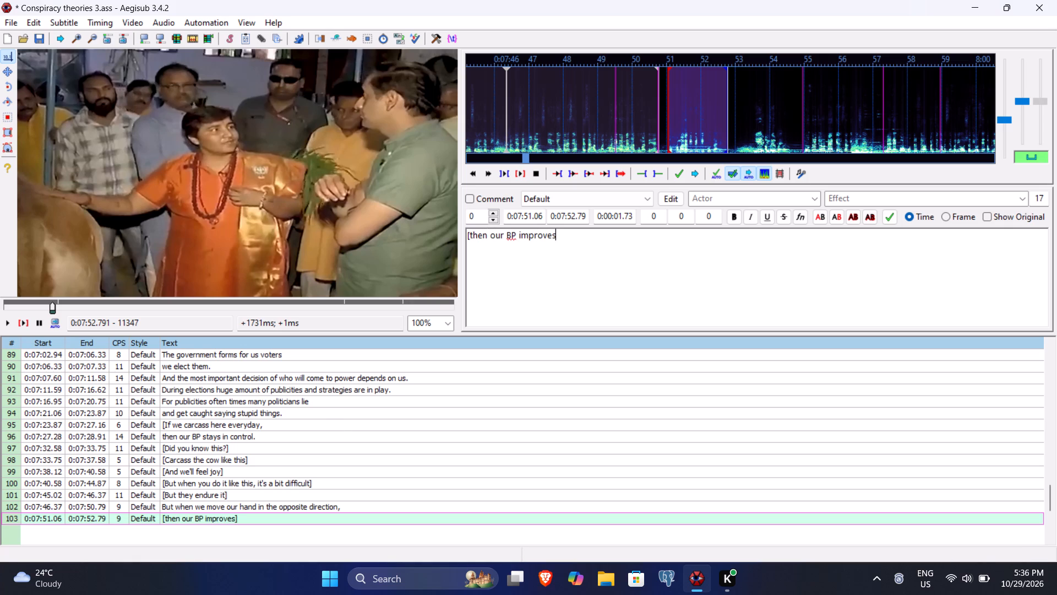
{"action": "key", "text": "Return"}
Save the subtitle file.
{"action": "key", "text": "ctrl+s"}
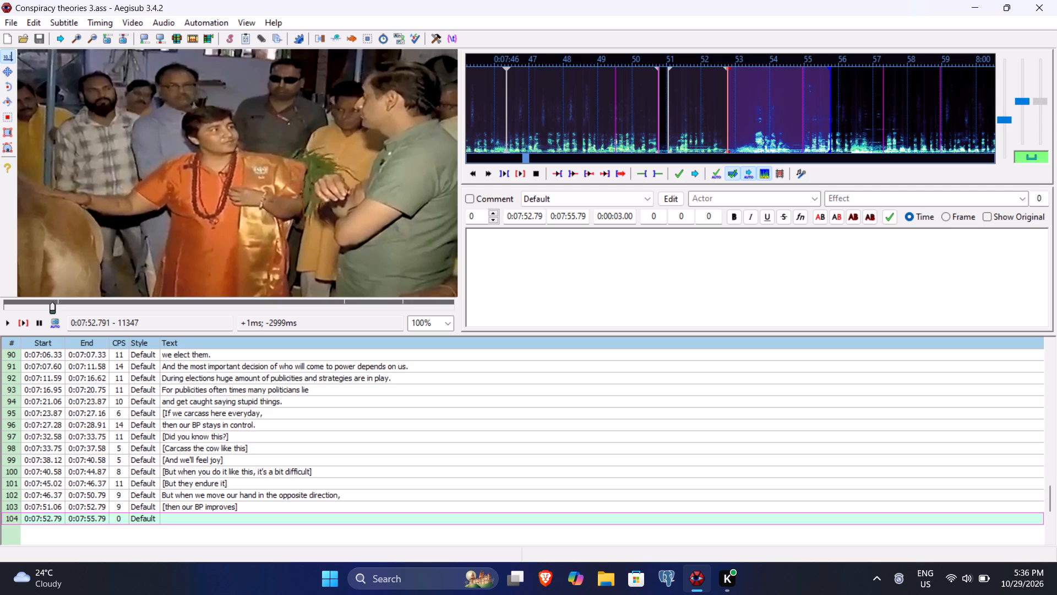